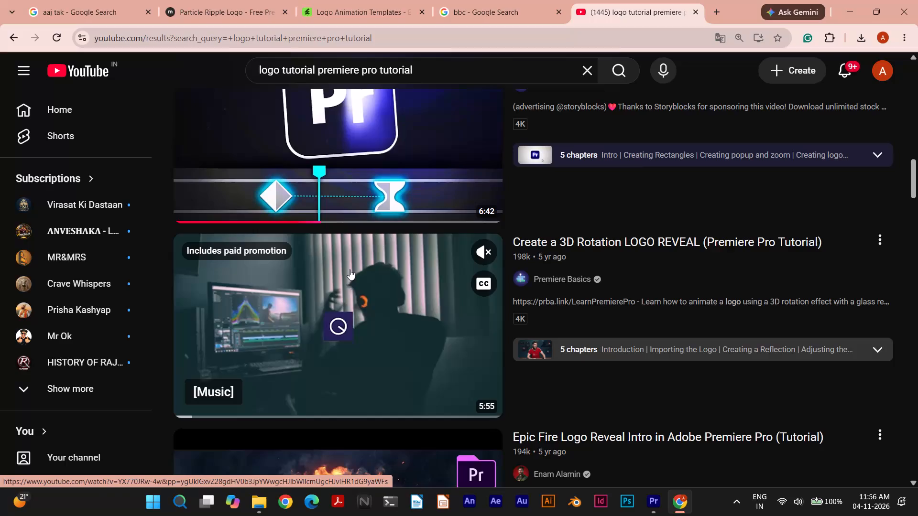
Open the "Epic Fire Logo Reveal Intro in Adobe Premiere Pro (Tutorial)" video from the search results.
scroll(350, 269, down, 4)
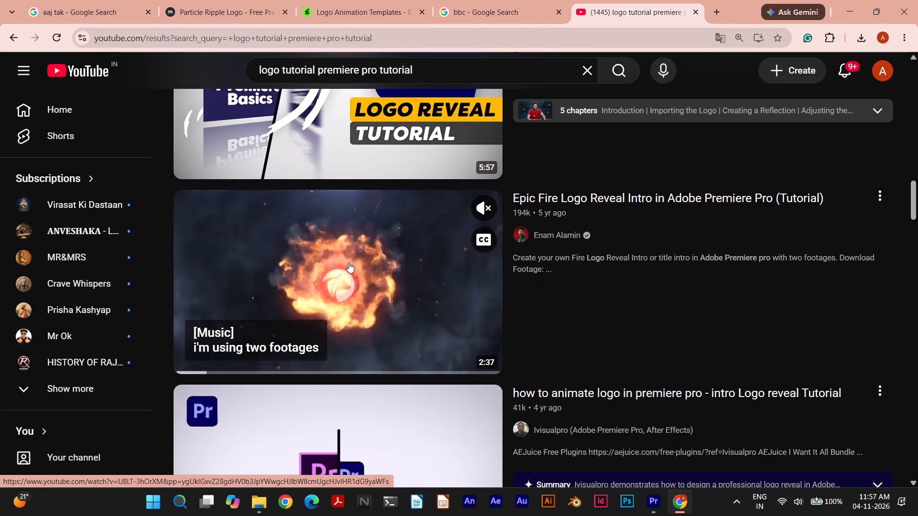
click(352, 266)
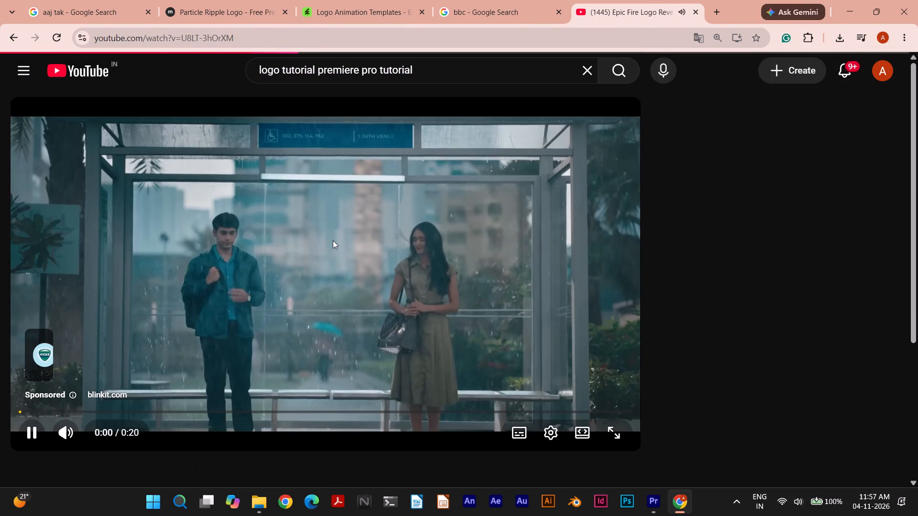
Open the Google Drive footage link from the video's description, keeping its tab open, and return to the tutorial video.
scroll(331, 240, down, 3)
scroll(331, 240, up, 1)
scroll(331, 240, down, 1)
scroll(331, 240, up, 1)
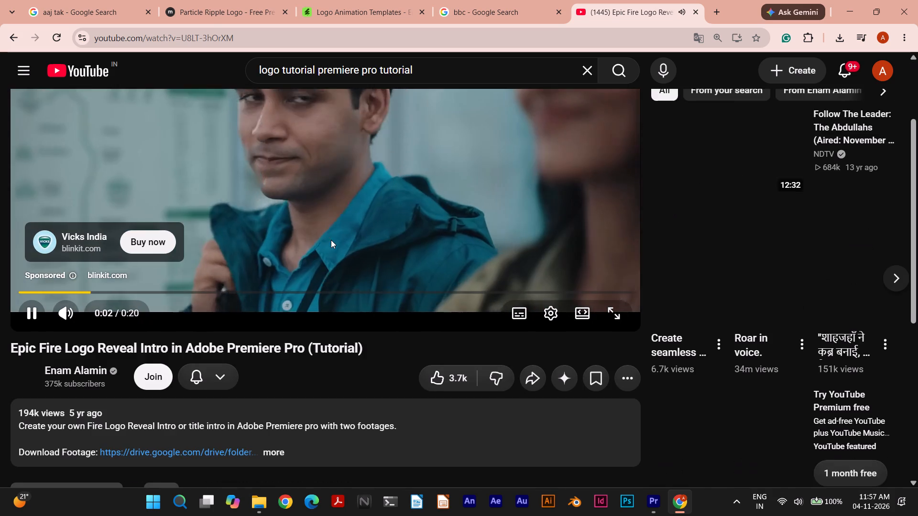
scroll(331, 240, down, 2)
scroll(331, 240, up, 1)
scroll(331, 240, down, 1)
click(267, 331)
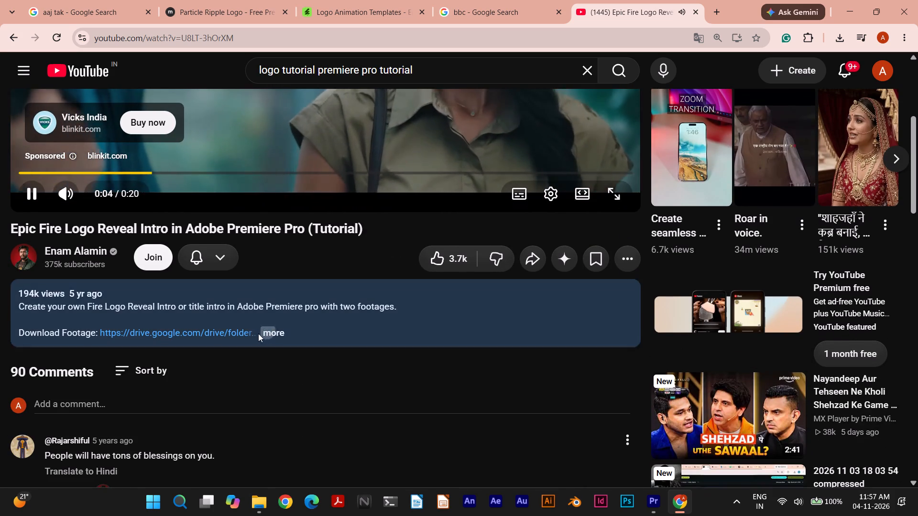
click(218, 333)
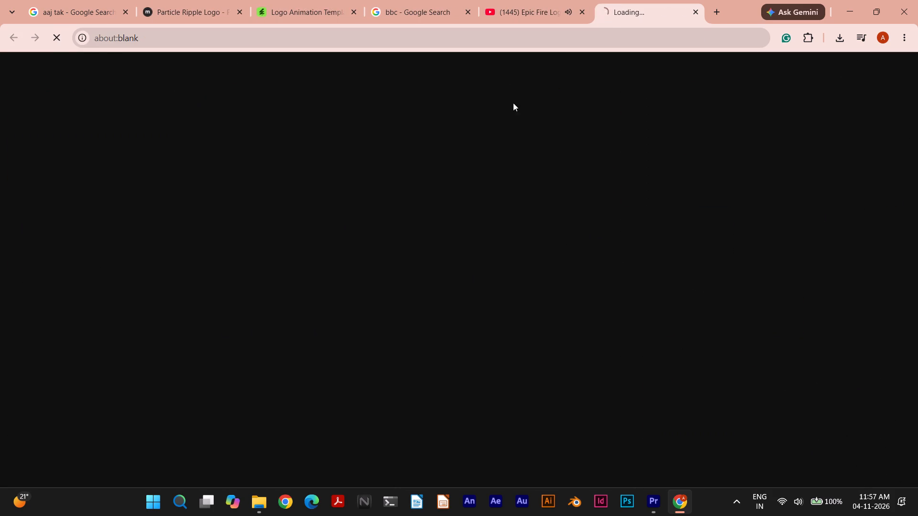
click(557, 10)
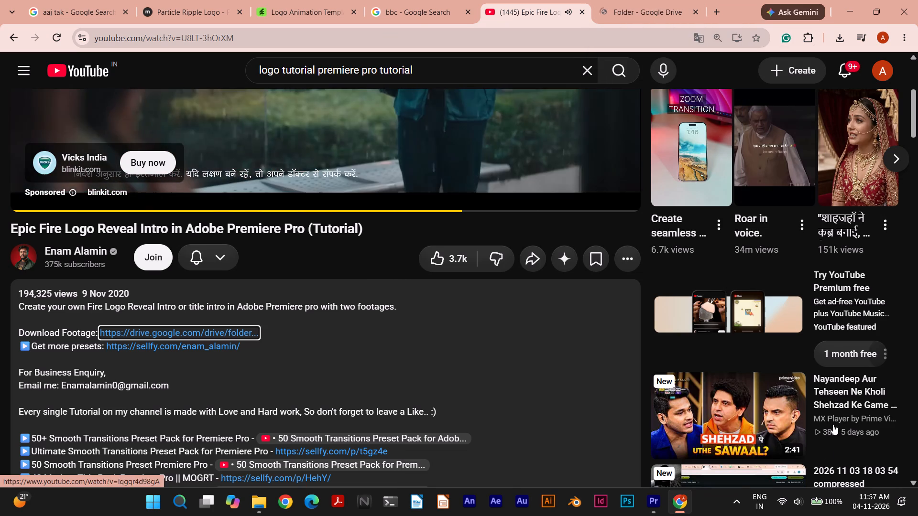
Turn the system volume all the way down to 0.
click(796, 510)
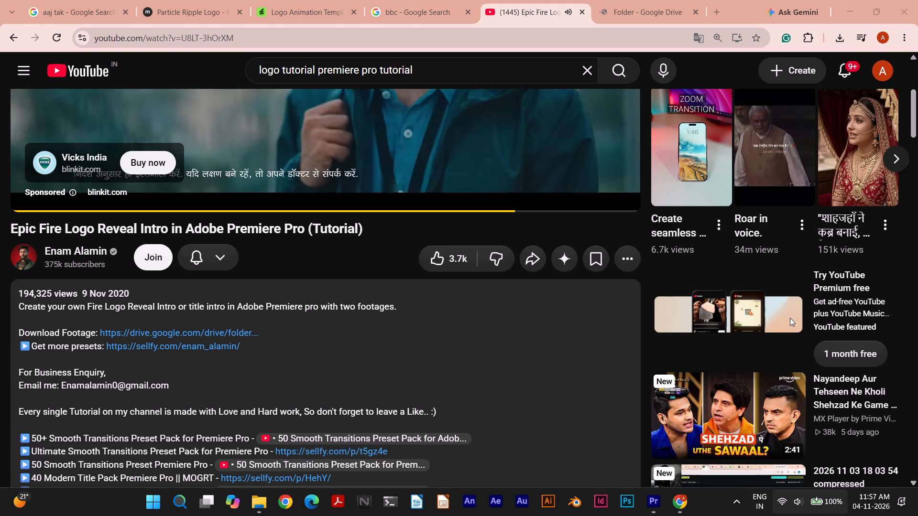
drag(773, 430, 706, 424)
click(611, 395)
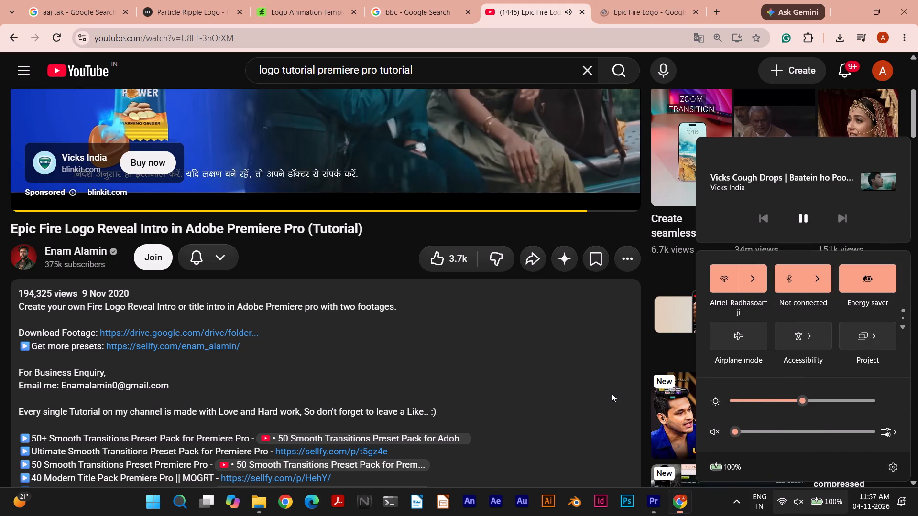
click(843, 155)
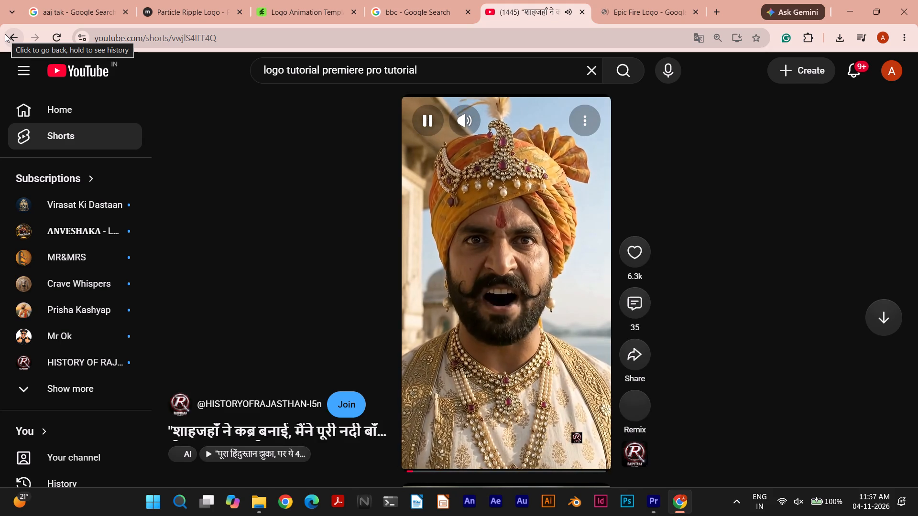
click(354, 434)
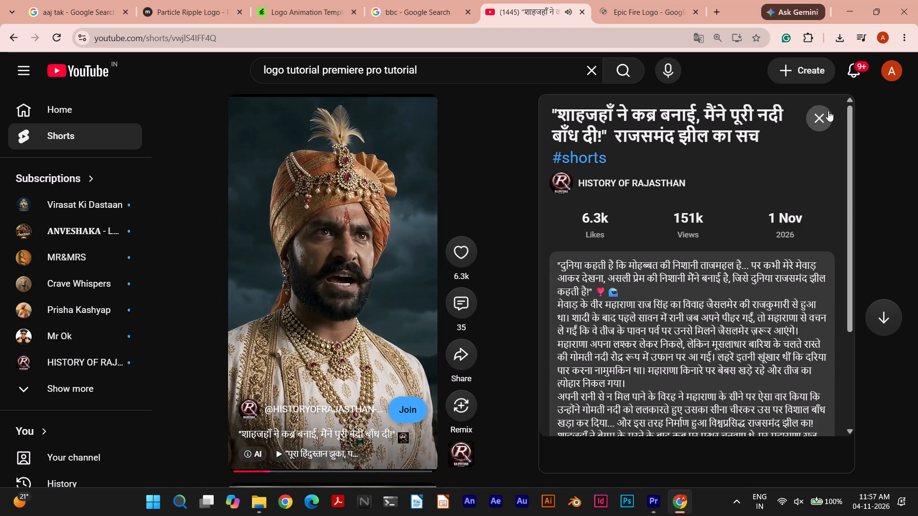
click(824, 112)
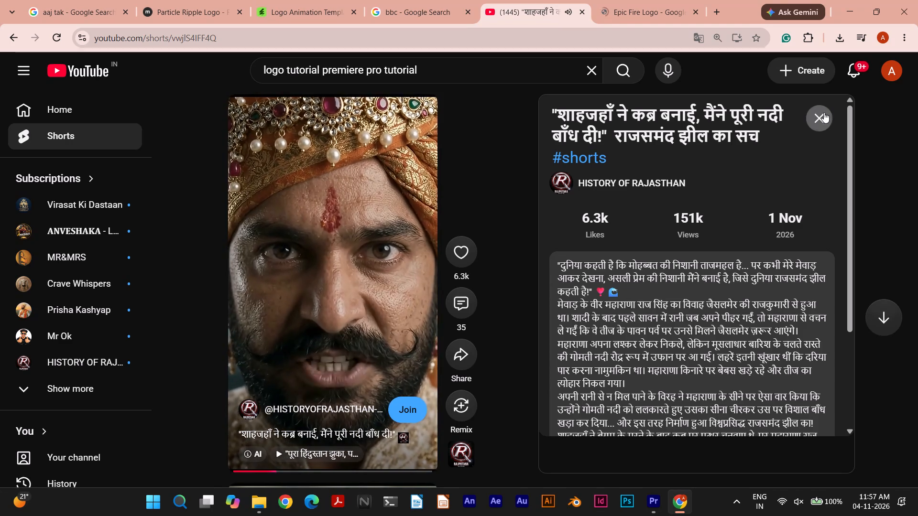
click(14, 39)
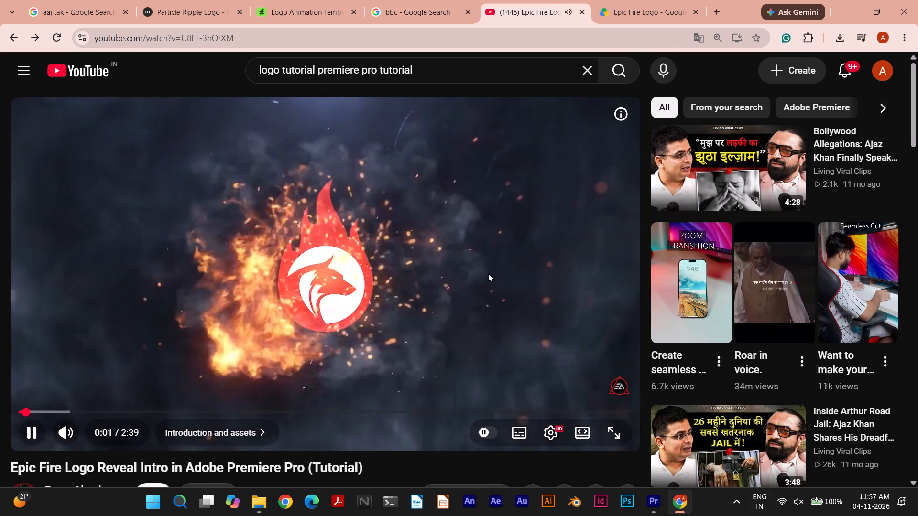
Pause the fire logo tutorial and look through its description and viewer comments before returning to the video.
click(488, 273)
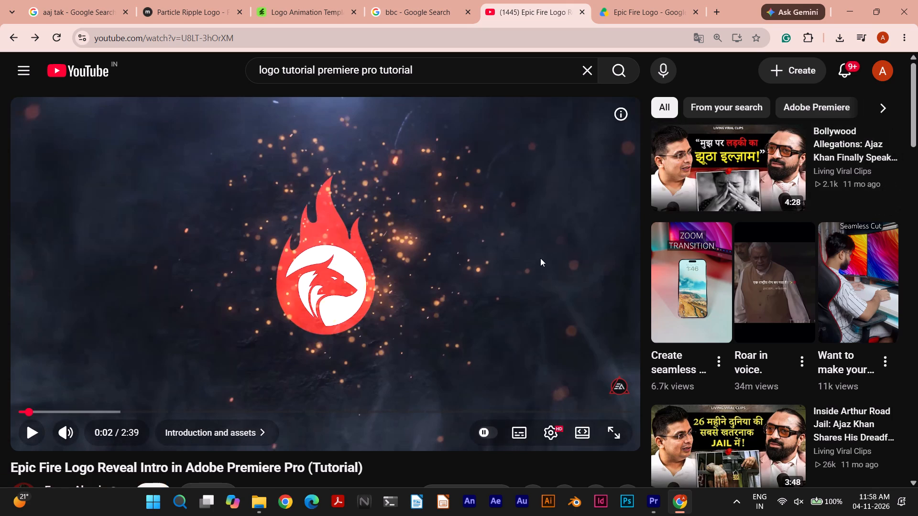
scroll(540, 253, down, 2)
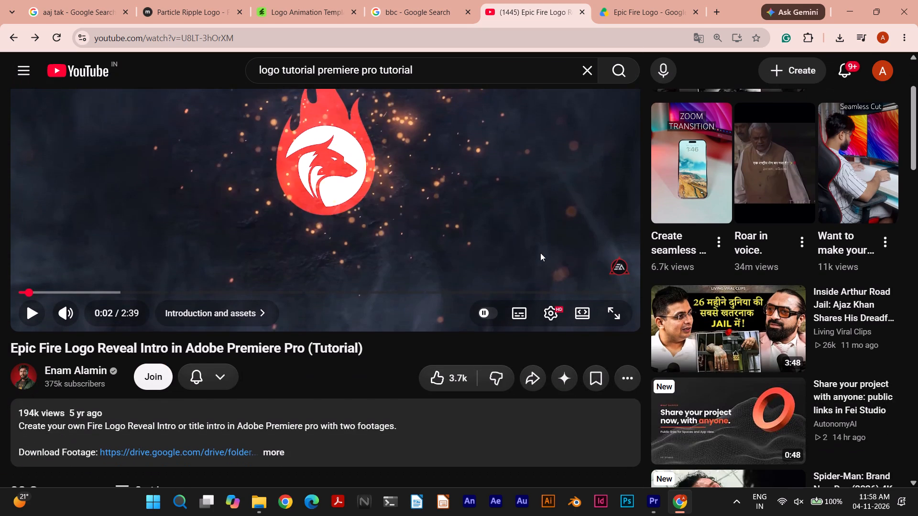
scroll(540, 253, down, 1)
scroll(540, 253, up, 1)
scroll(540, 253, down, 1)
scroll(540, 253, up, 1)
scroll(520, 194, down, 1)
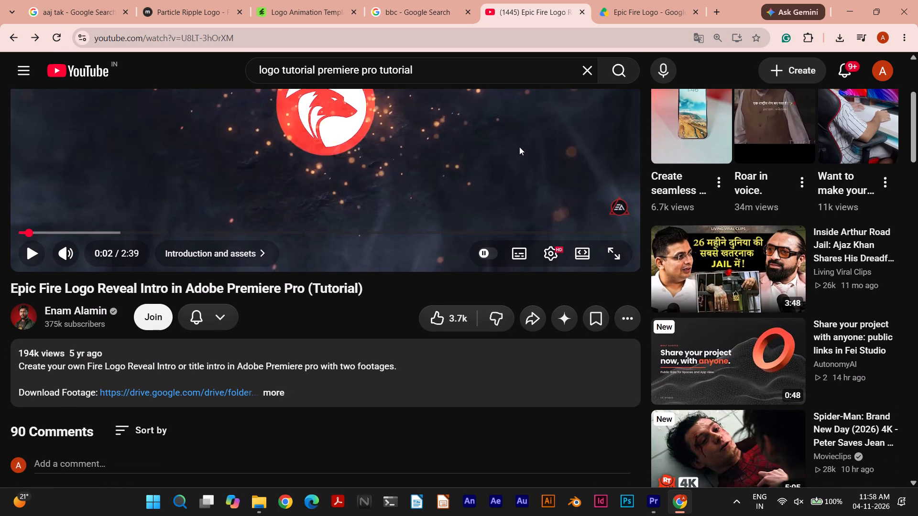
scroll(519, 147, down, 2)
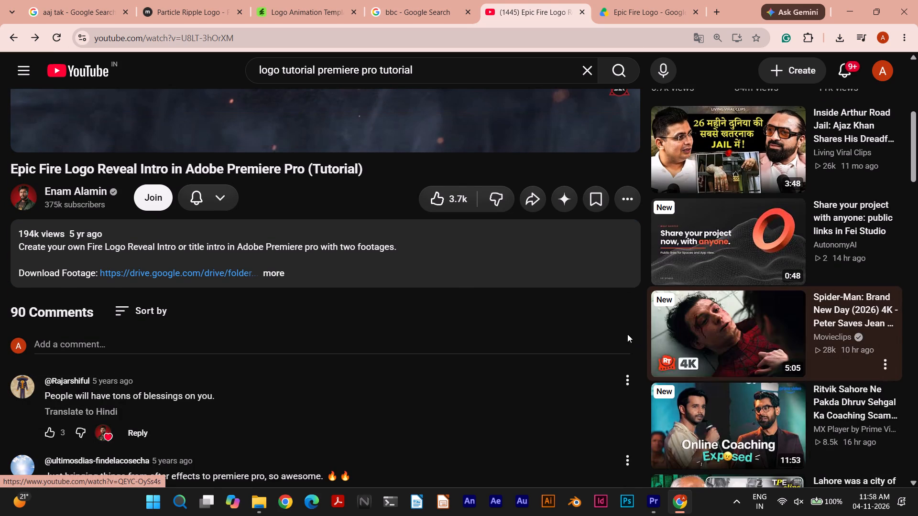
scroll(579, 324, down, 3)
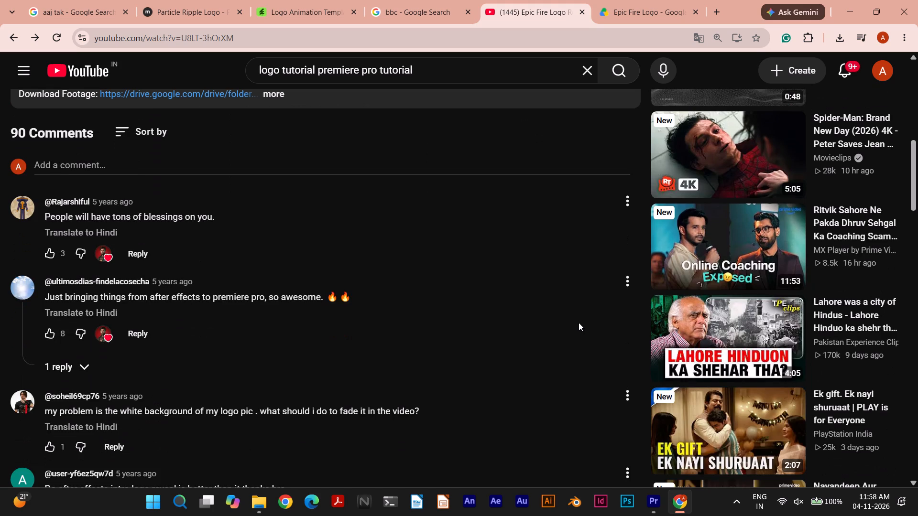
scroll(579, 322, down, 2)
scroll(579, 322, up, 2)
scroll(579, 322, down, 2)
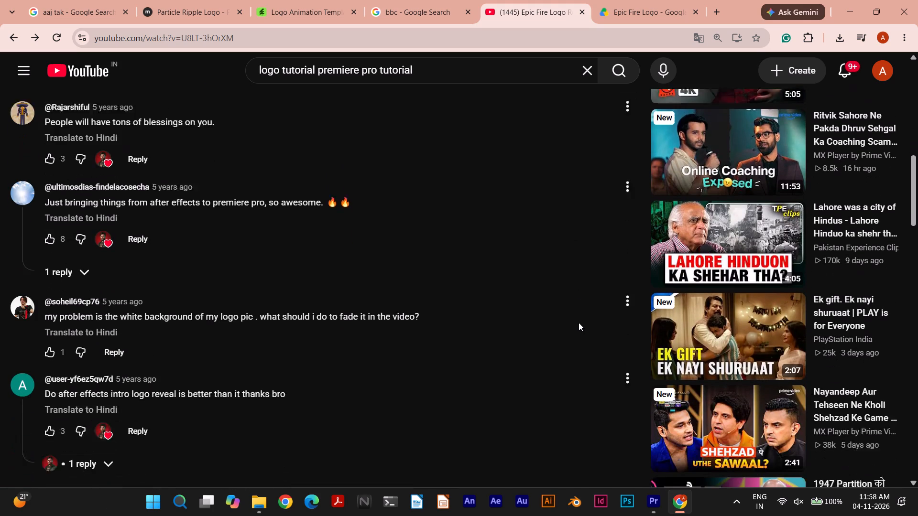
scroll(579, 322, up, 1)
scroll(579, 322, down, 2)
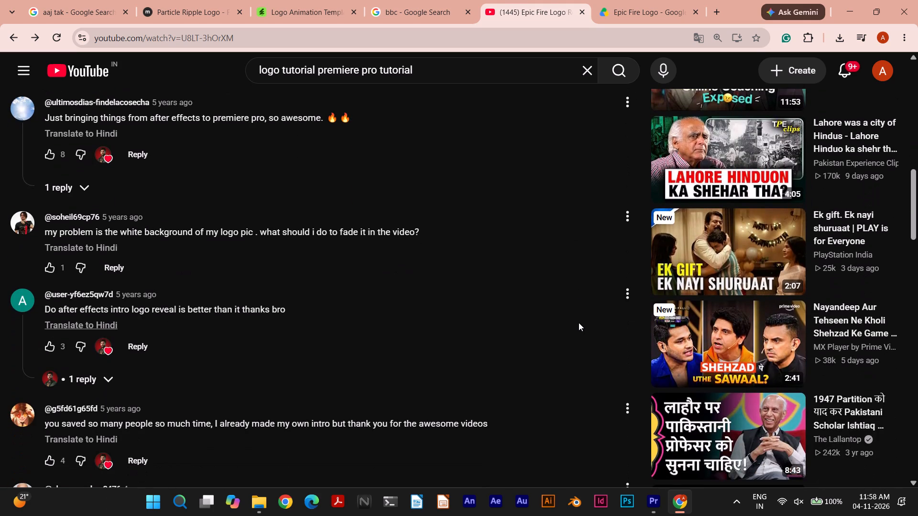
scroll(579, 322, down, 1)
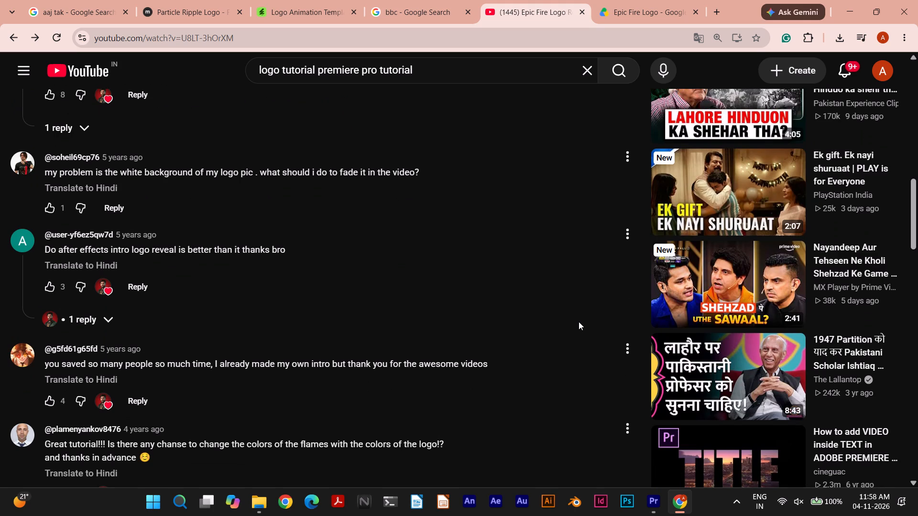
scroll(579, 322, down, 1)
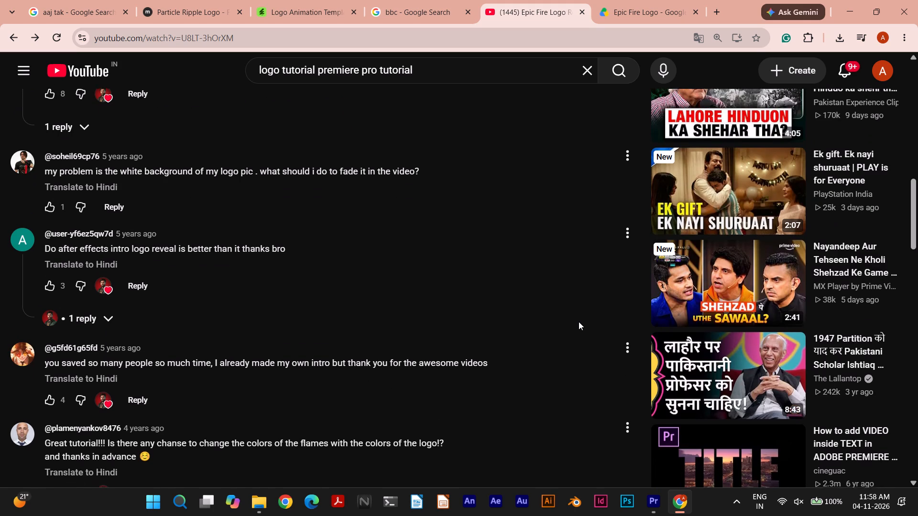
scroll(579, 322, down, 2)
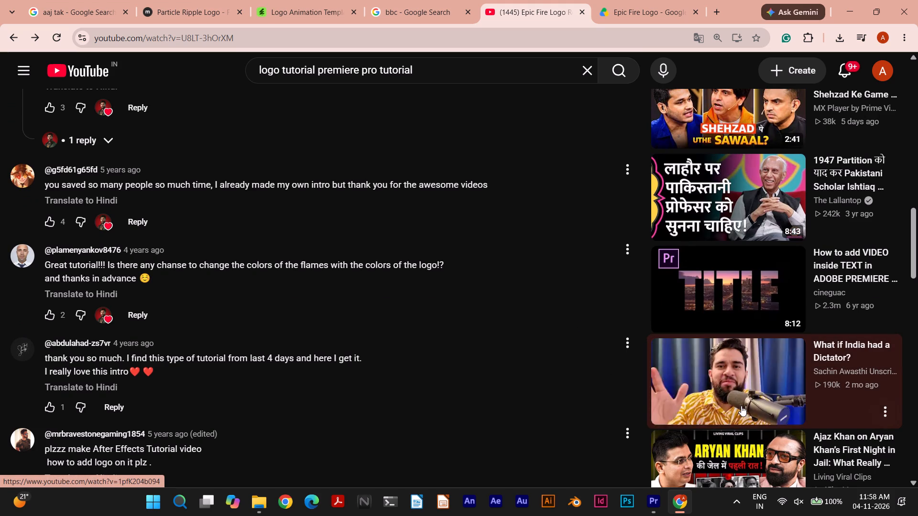
drag(911, 240, 908, 70)
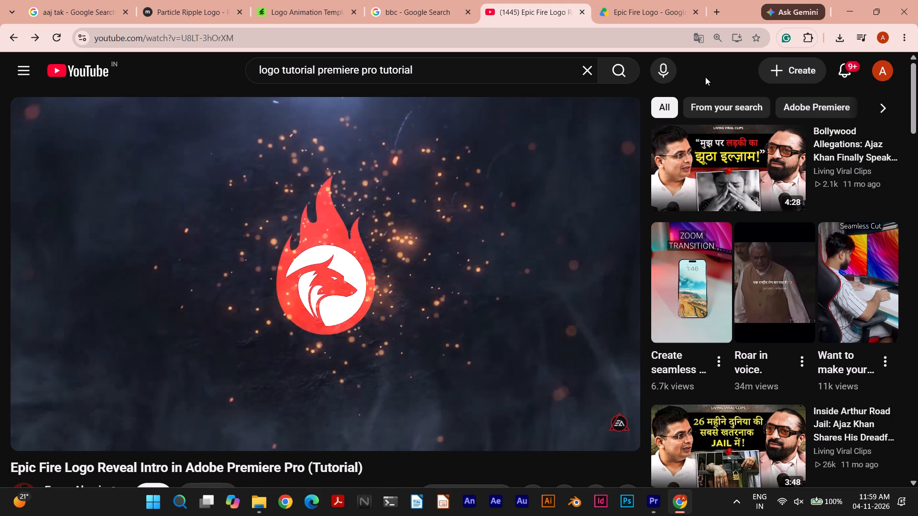
Watch the tutorial into the timeline setup section, rewind to about 0:37 and pause there.
click(427, 264)
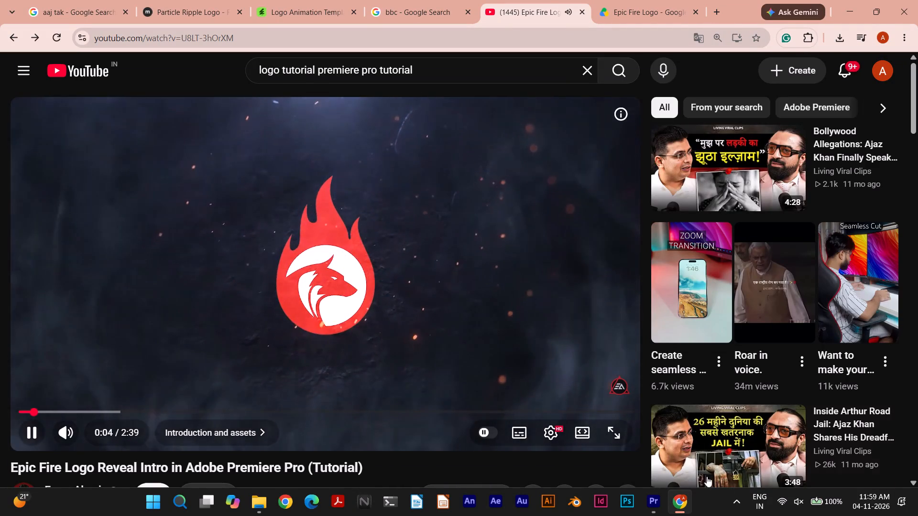
click(434, 305)
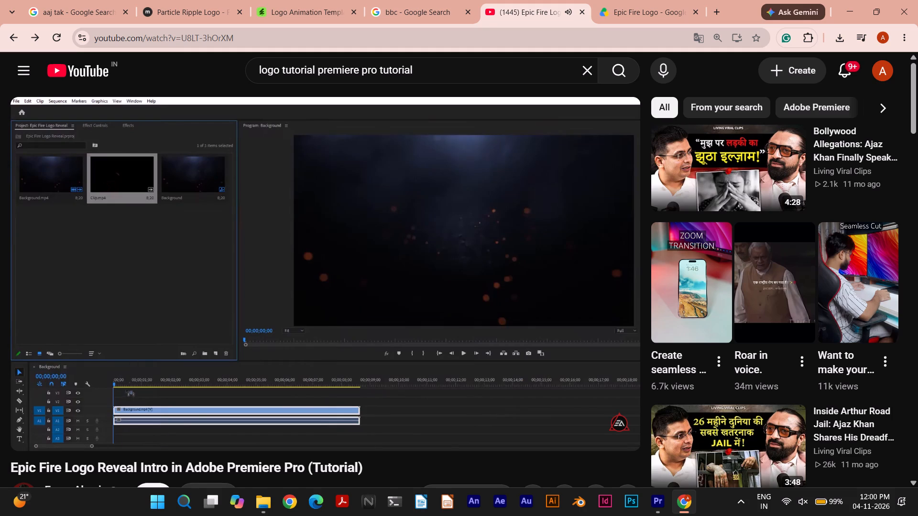
key(Left)
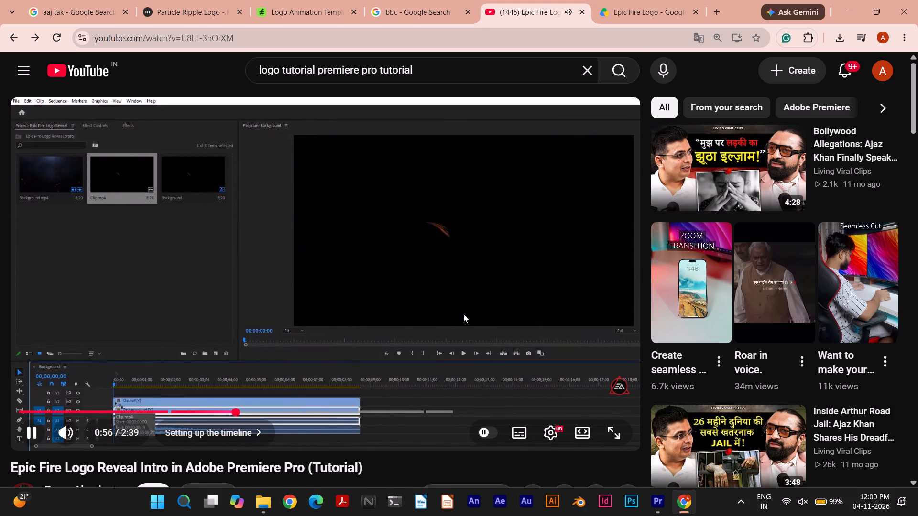
key(Left)
key(Left)
key(Left)
click(417, 276)
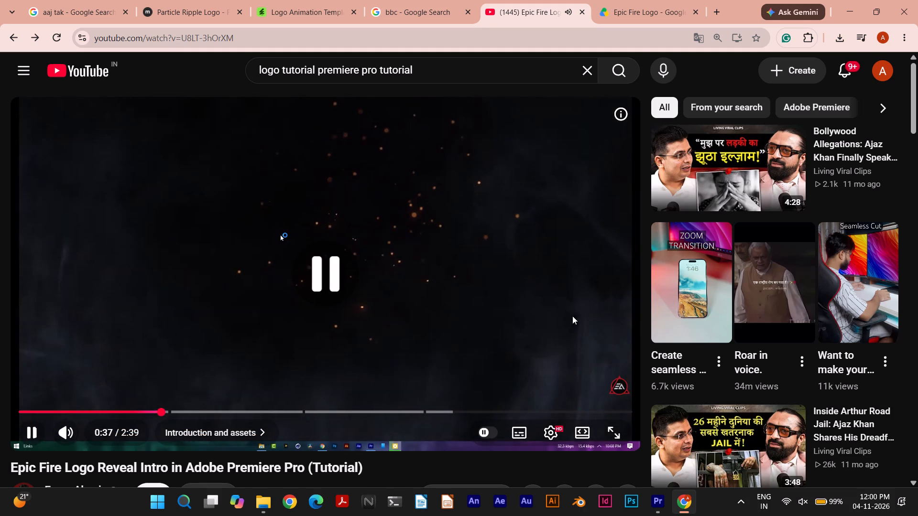
Switch to Premiere Pro.
click(849, 2)
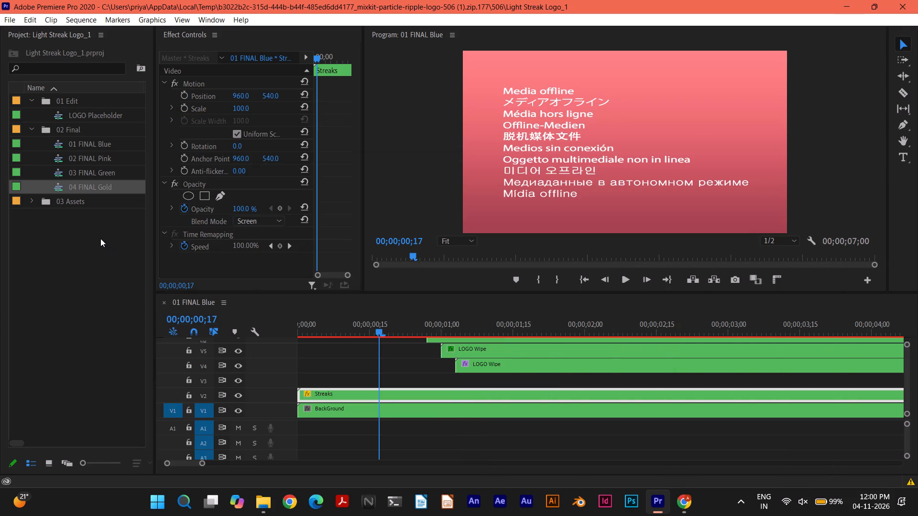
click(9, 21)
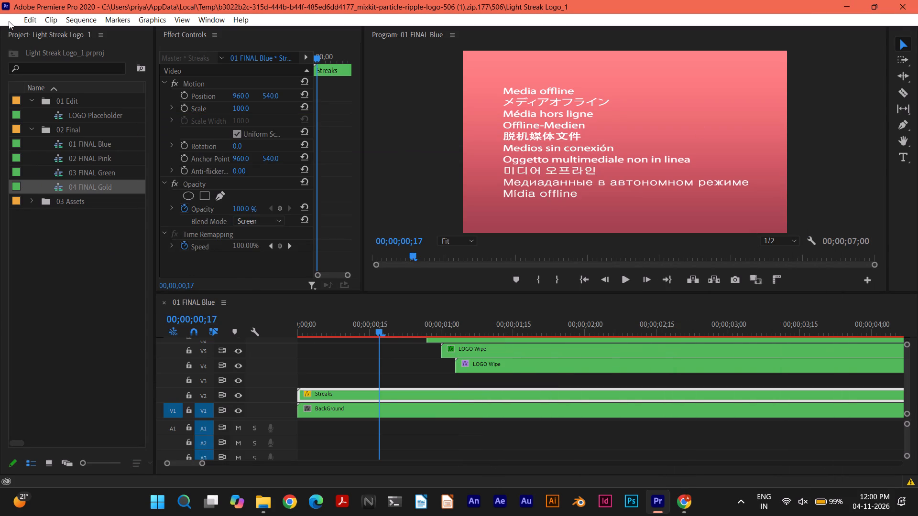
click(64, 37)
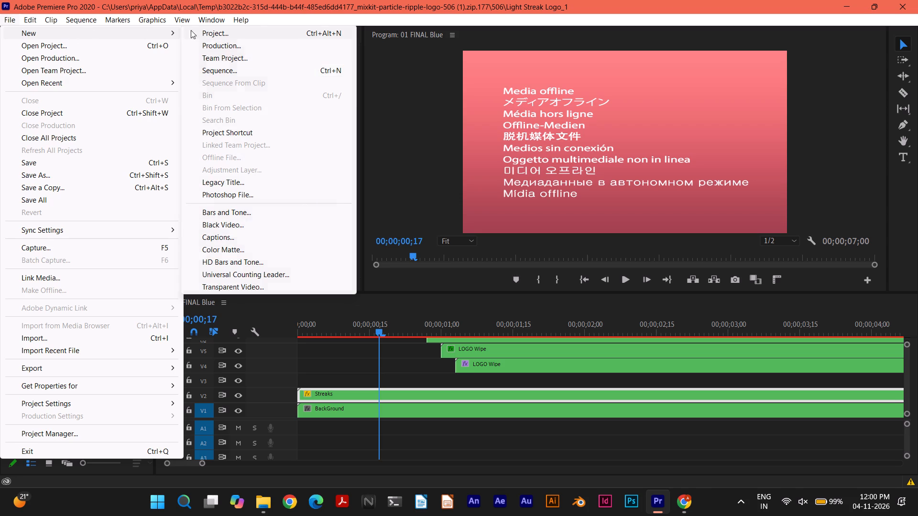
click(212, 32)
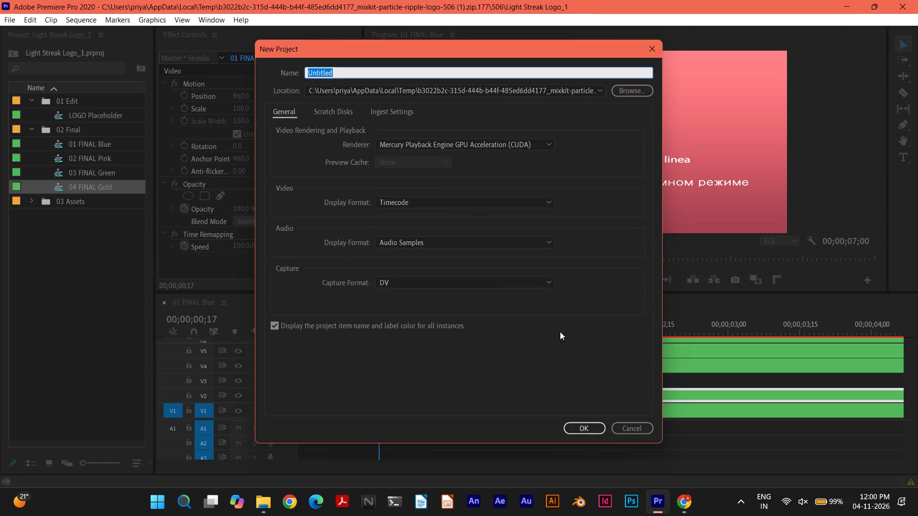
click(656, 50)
Create a new project with the default name Untitled and the default location and settings.
click(16, 19)
double_click(9, 19)
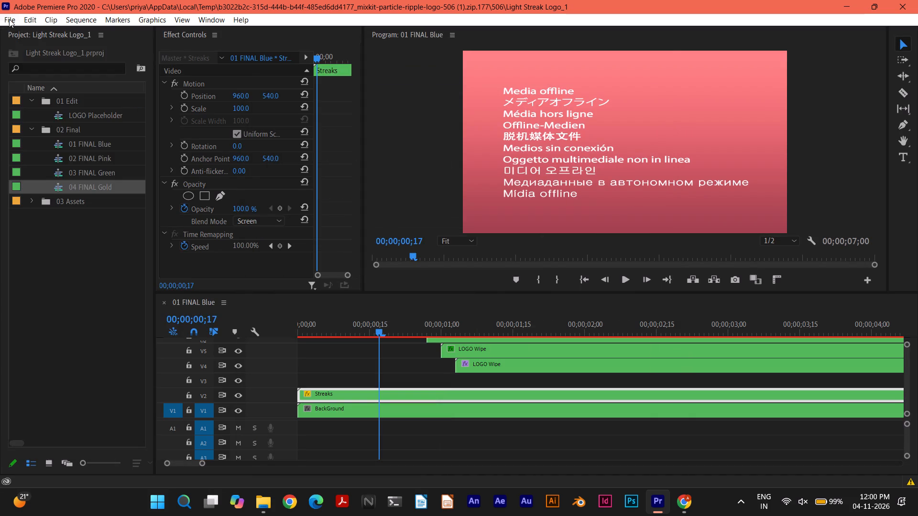
click(17, 34)
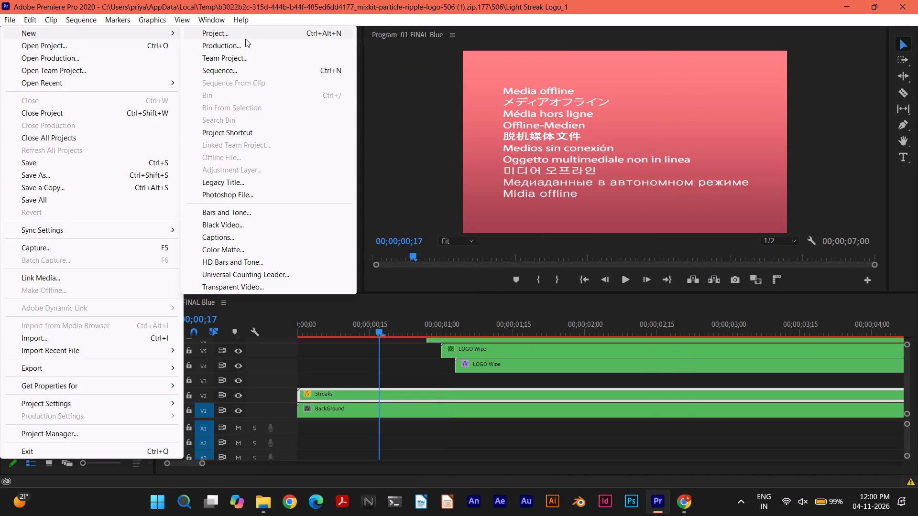
click(247, 38)
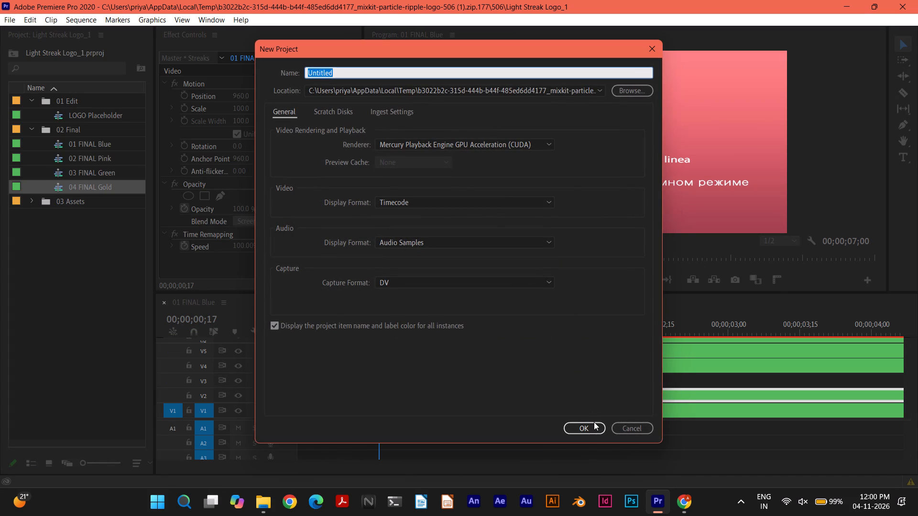
click(594, 422)
click(595, 429)
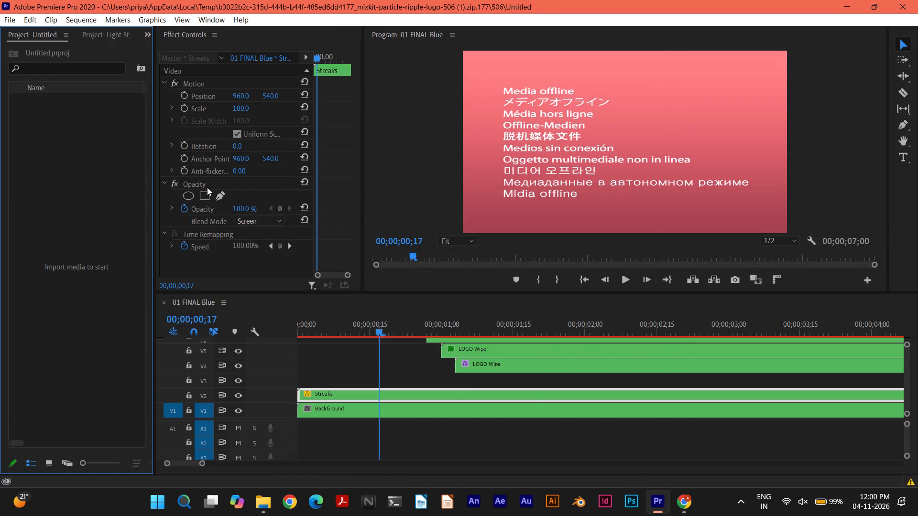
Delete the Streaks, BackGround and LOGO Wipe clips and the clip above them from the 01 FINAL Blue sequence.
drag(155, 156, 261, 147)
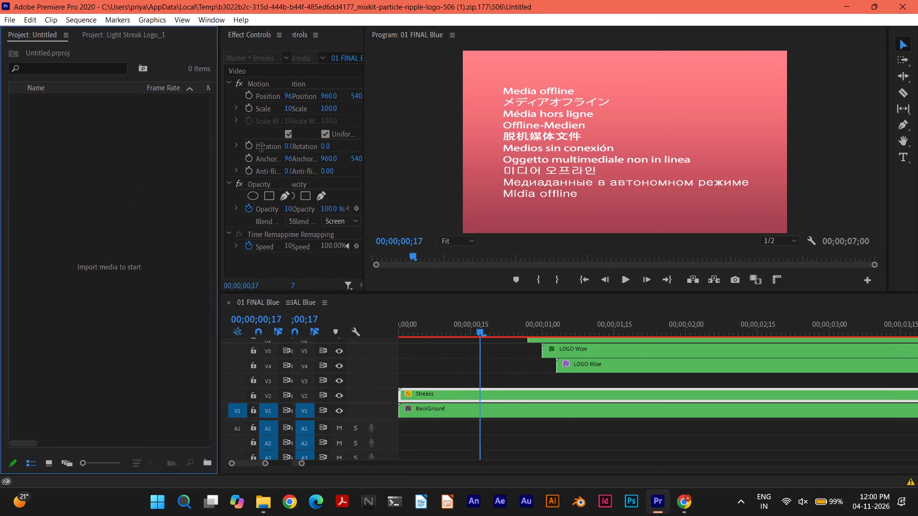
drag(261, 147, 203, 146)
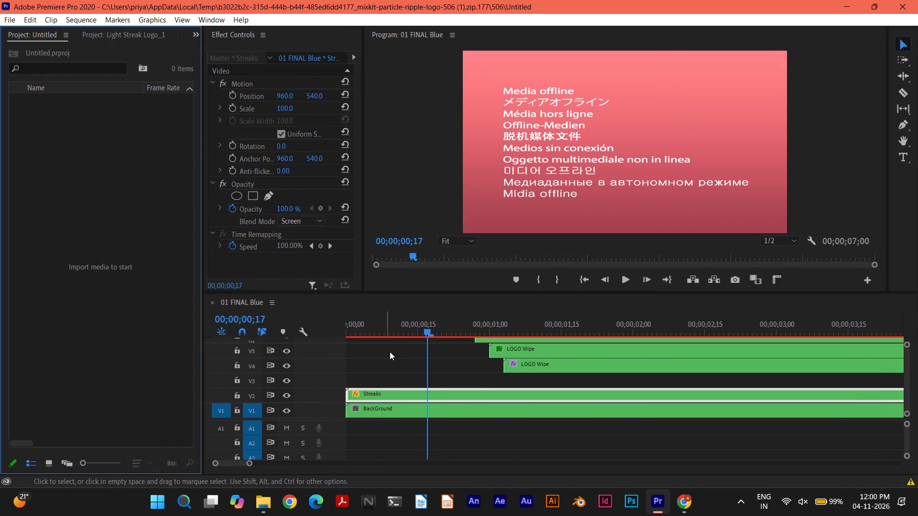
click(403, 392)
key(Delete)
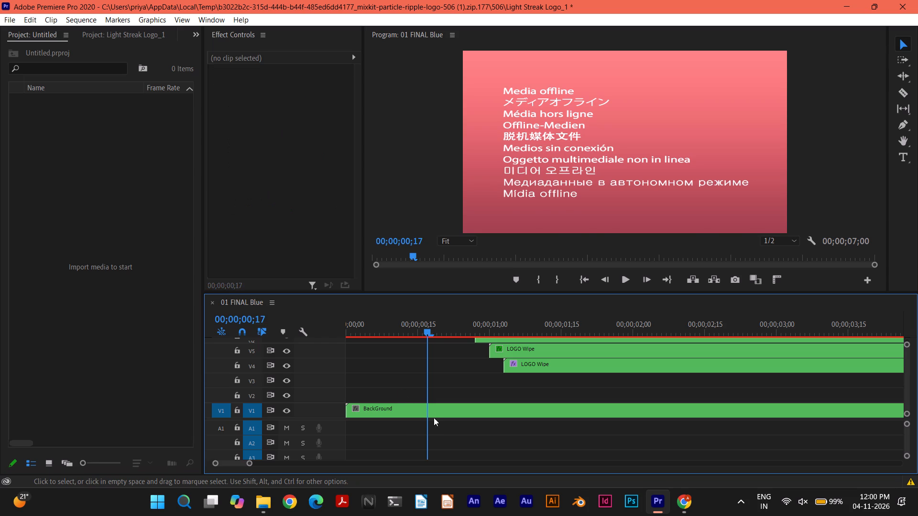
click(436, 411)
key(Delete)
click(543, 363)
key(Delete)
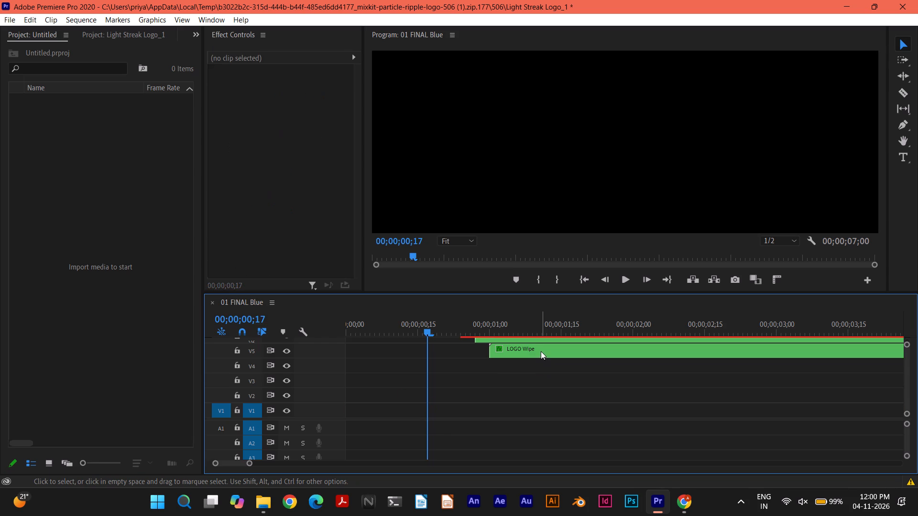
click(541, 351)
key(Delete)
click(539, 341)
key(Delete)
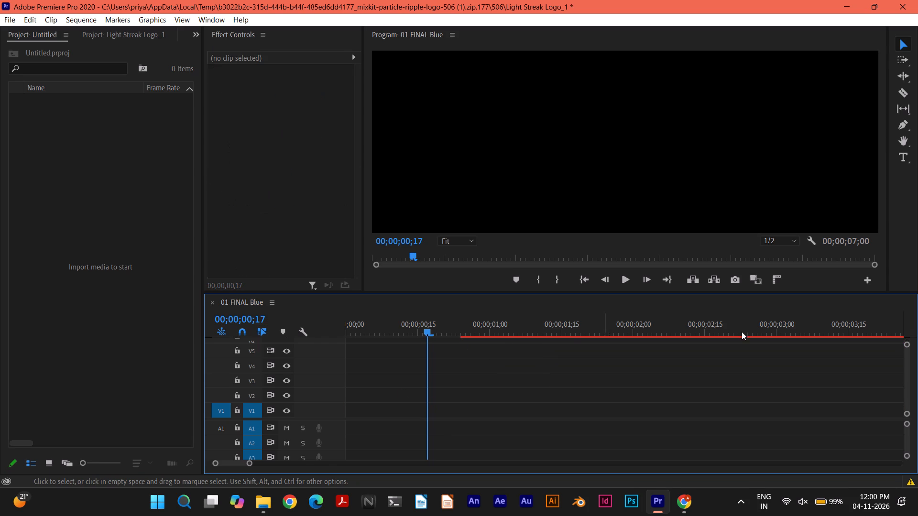
Close Premiere Pro with its open projects and the 506 folder window.
click(911, 8)
click(477, 255)
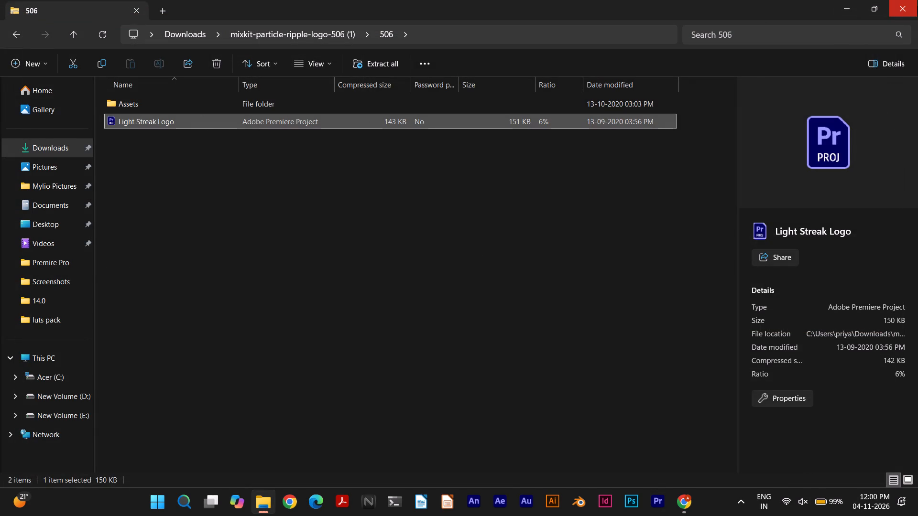
click(903, 5)
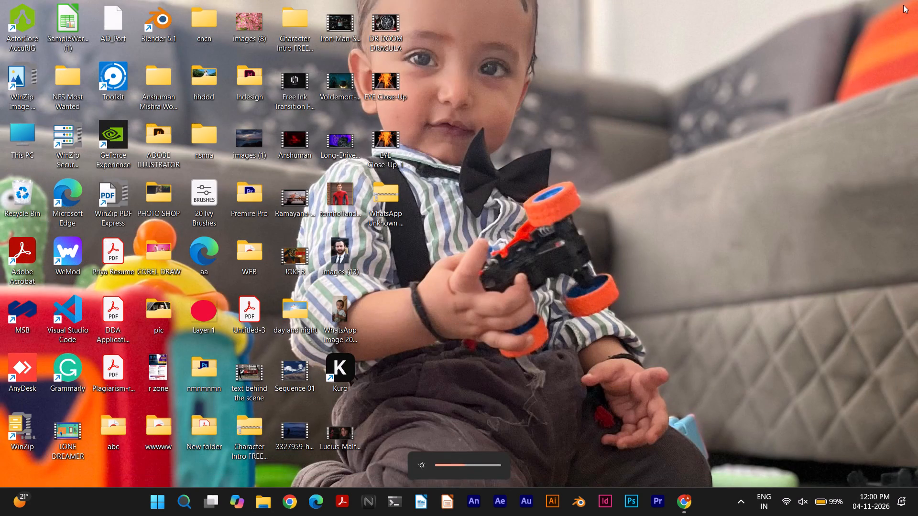
scroll(889, 22, right, 7)
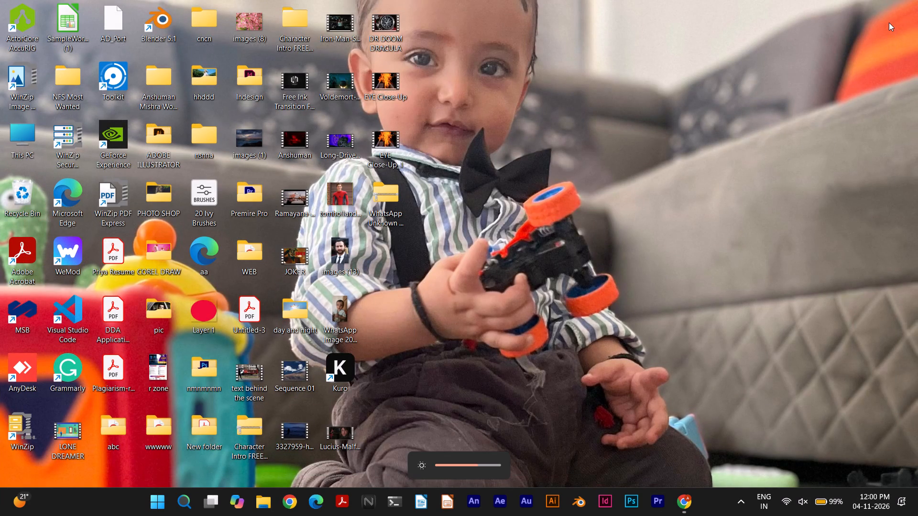
Reopen Premiere Pro and create a new project named Untitled in the Premire Pro desktop folder with the default settings.
click(668, 495)
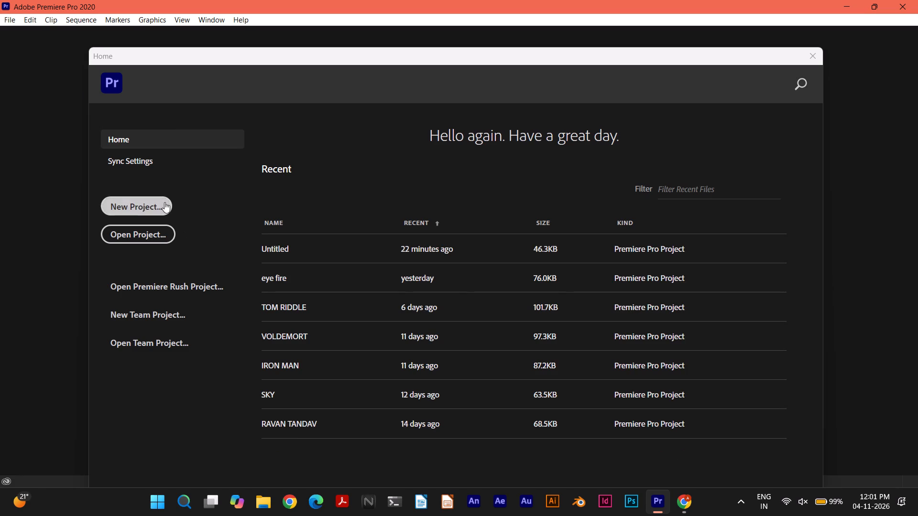
click(164, 202)
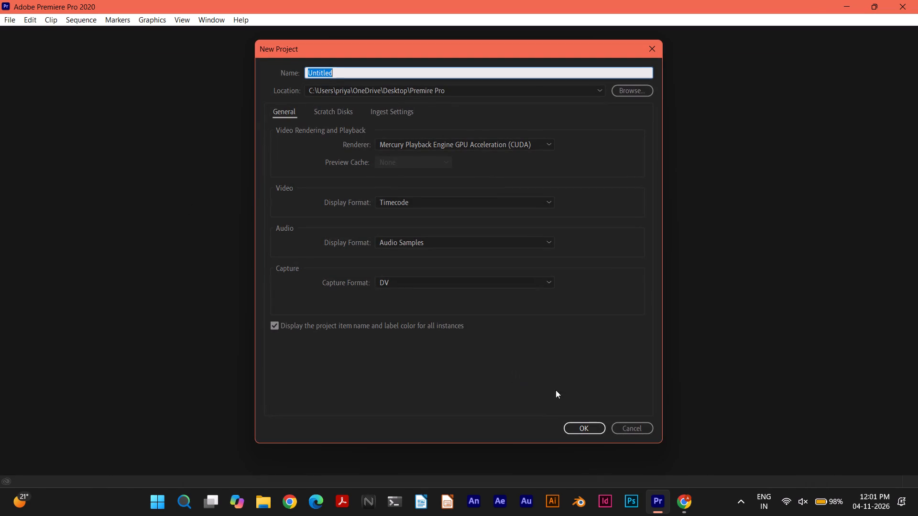
click(590, 425)
click(494, 260)
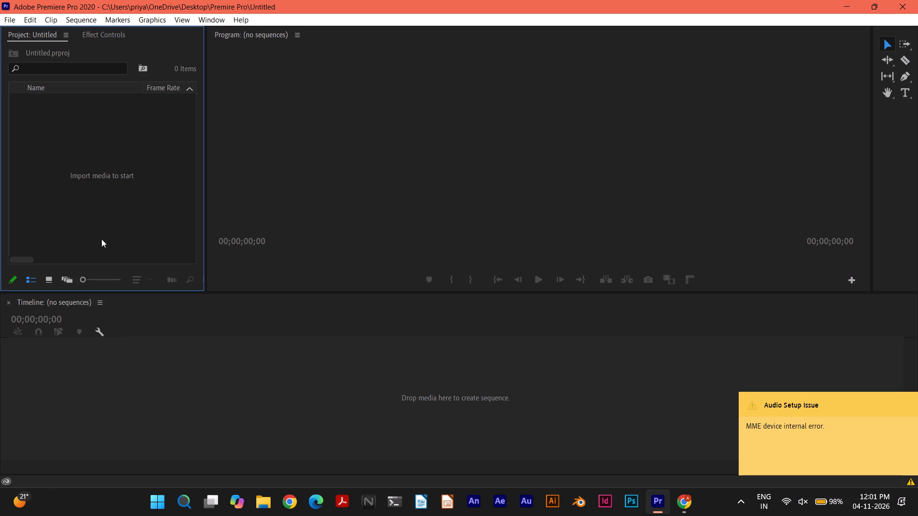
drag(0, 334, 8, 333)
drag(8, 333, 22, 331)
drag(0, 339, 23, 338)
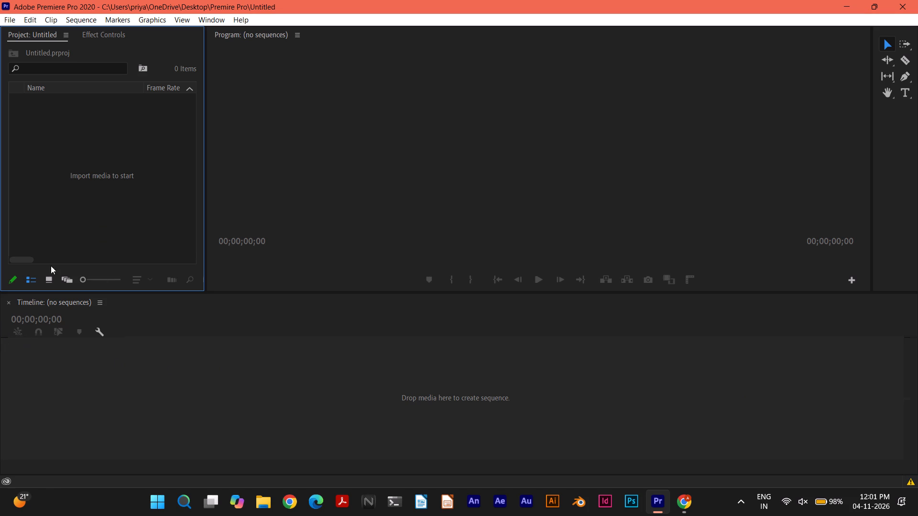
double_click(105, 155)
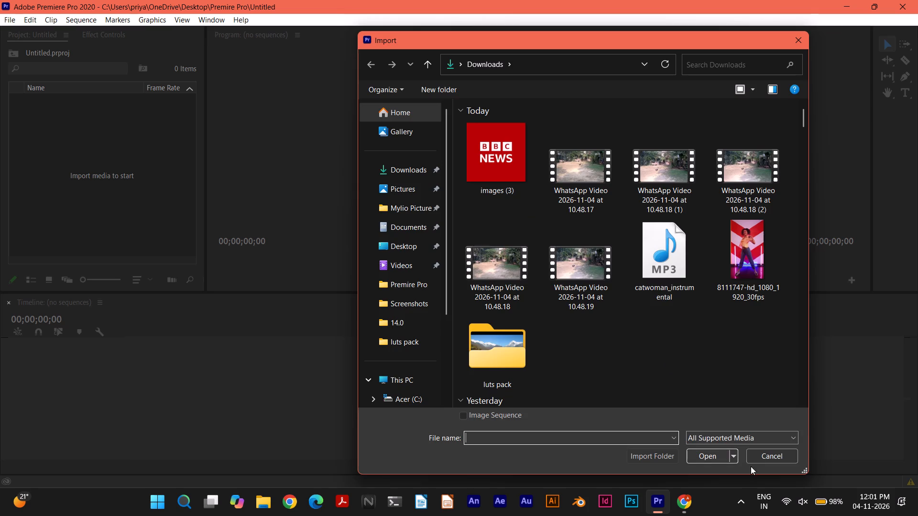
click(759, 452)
Switch to Chrome, where the Epic Fire Logo Reveal tutorial is open.
click(689, 501)
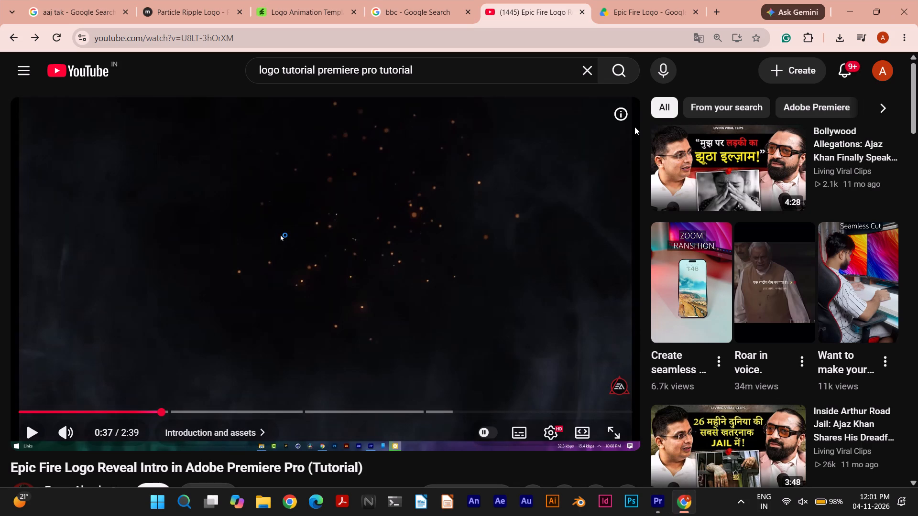
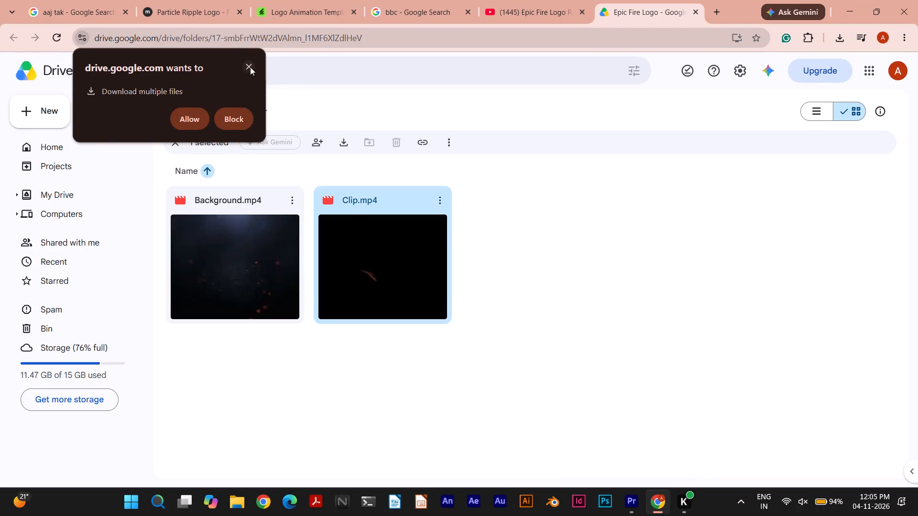
Dismiss the multiple-file download request and check the recent download history.
click(250, 67)
click(249, 65)
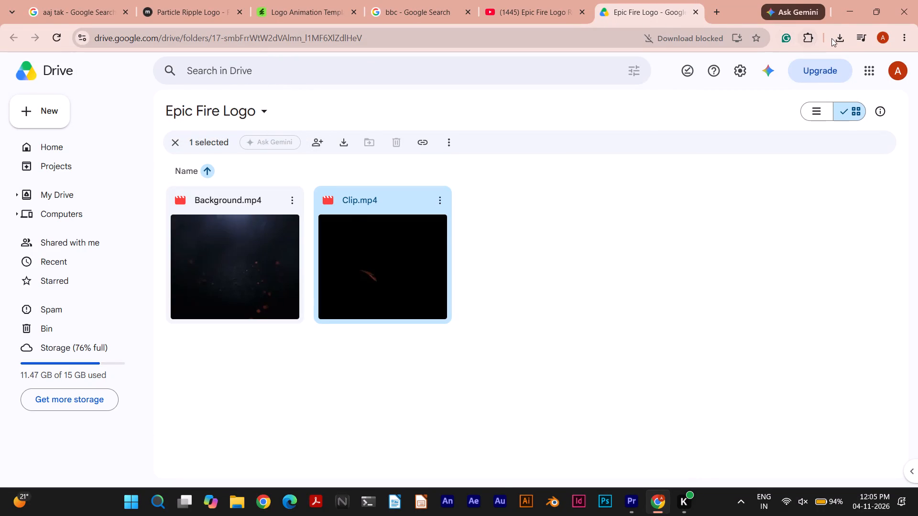
click(831, 38)
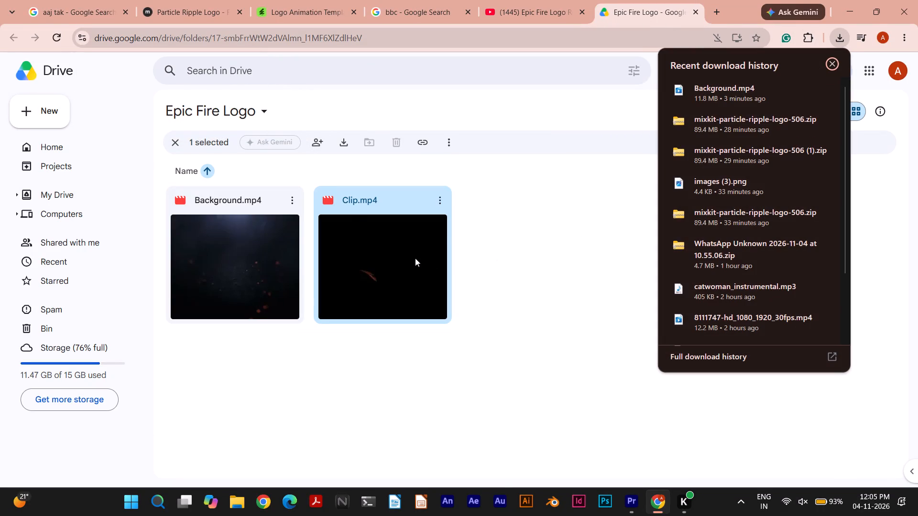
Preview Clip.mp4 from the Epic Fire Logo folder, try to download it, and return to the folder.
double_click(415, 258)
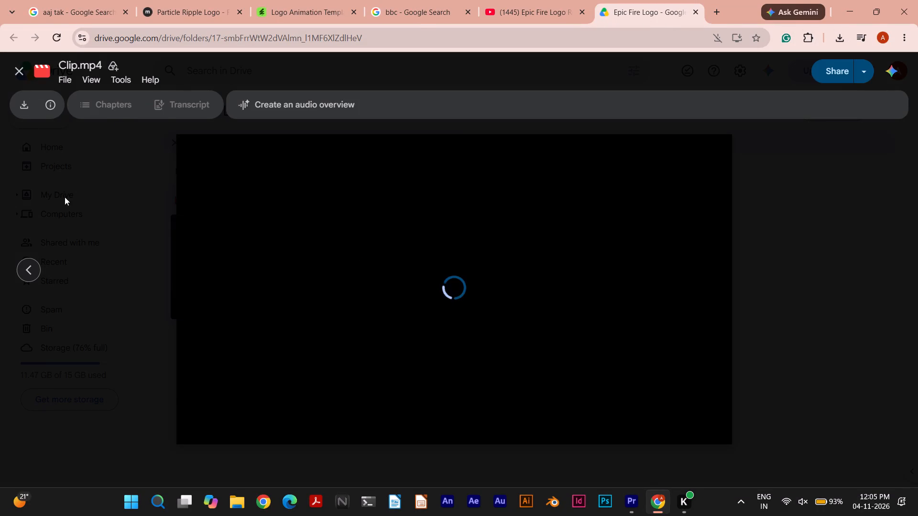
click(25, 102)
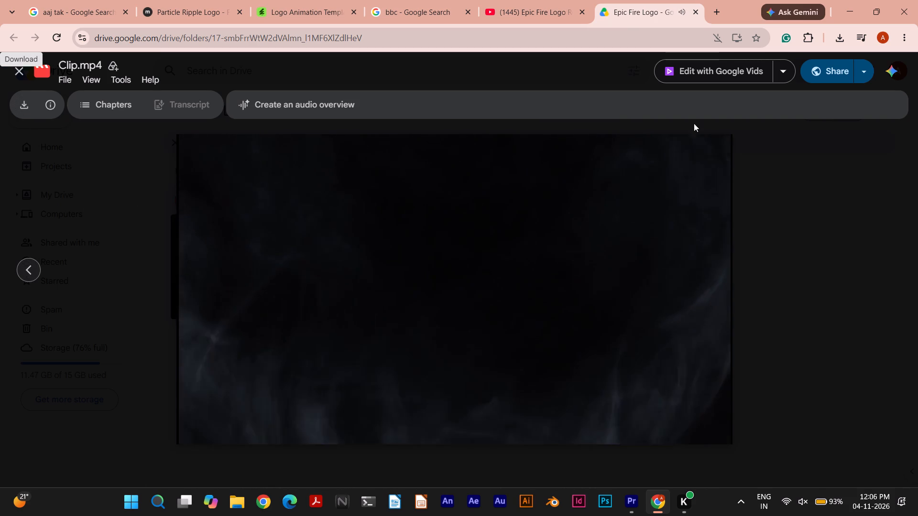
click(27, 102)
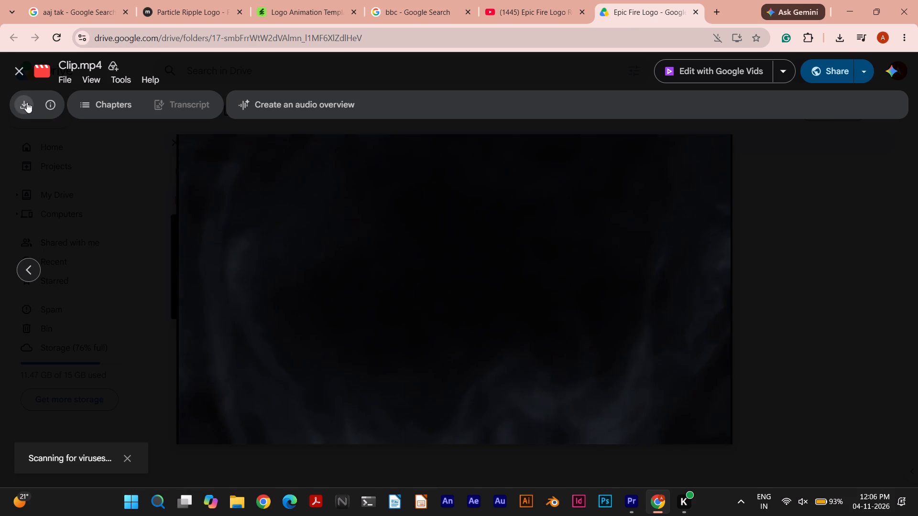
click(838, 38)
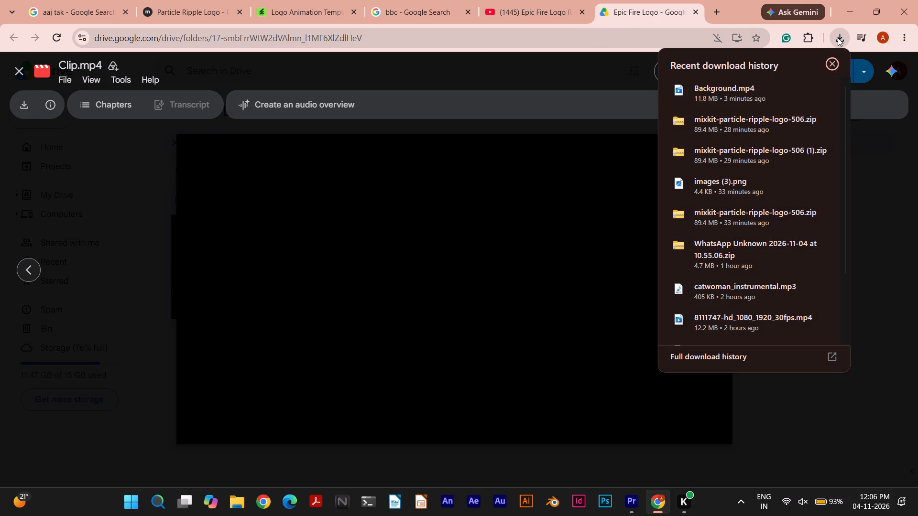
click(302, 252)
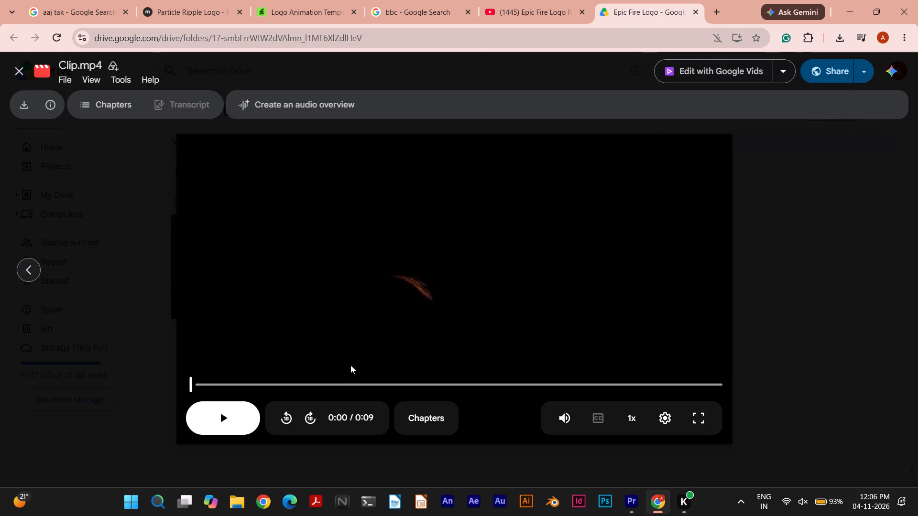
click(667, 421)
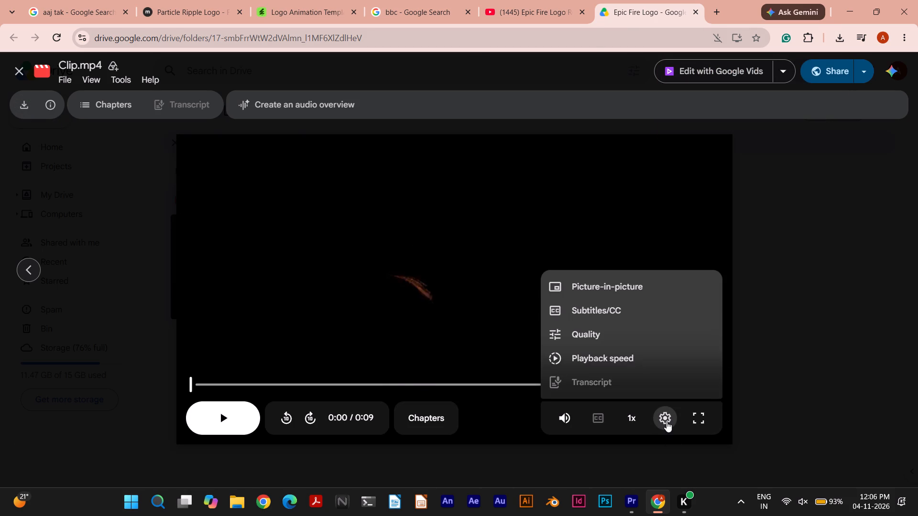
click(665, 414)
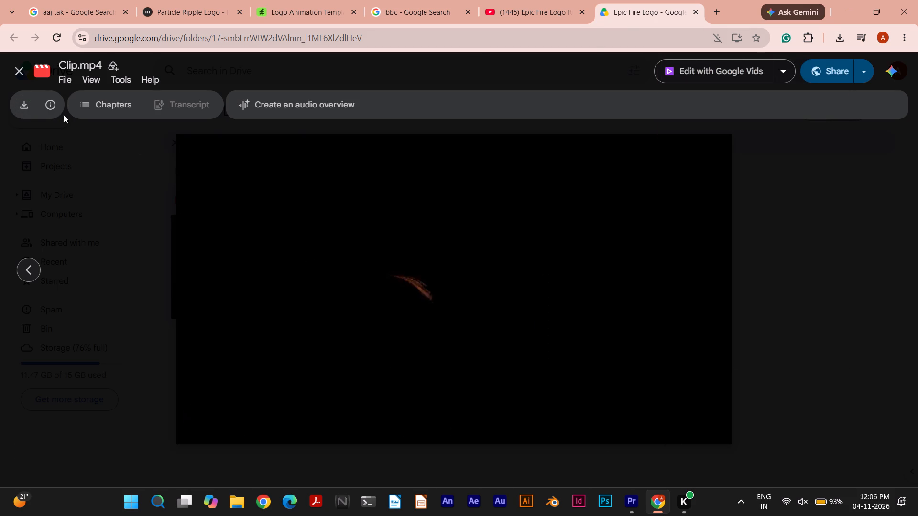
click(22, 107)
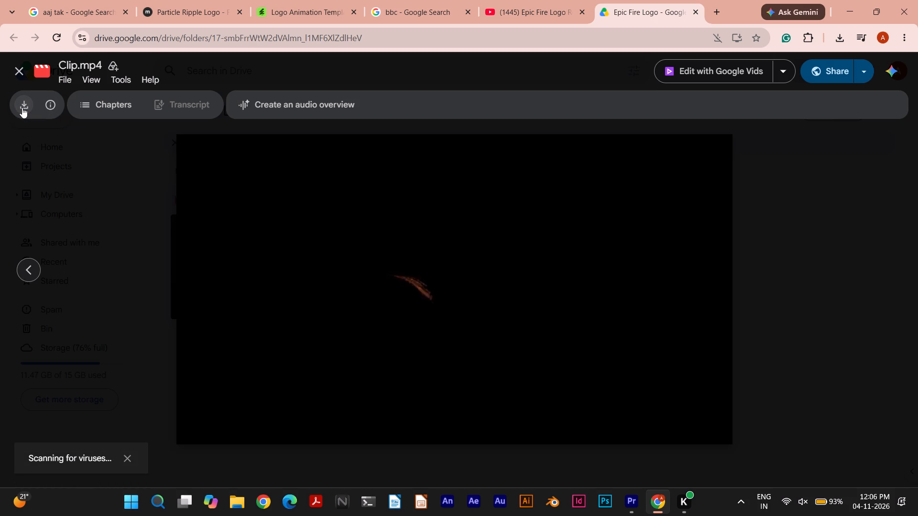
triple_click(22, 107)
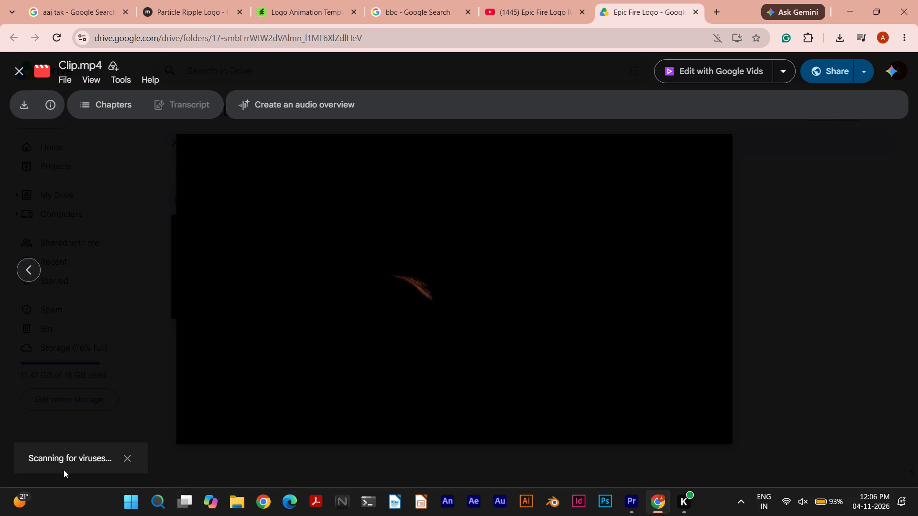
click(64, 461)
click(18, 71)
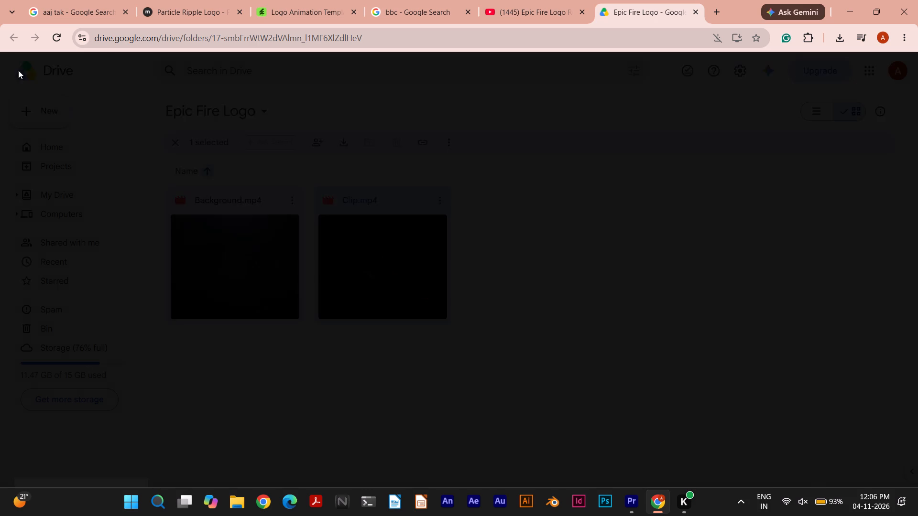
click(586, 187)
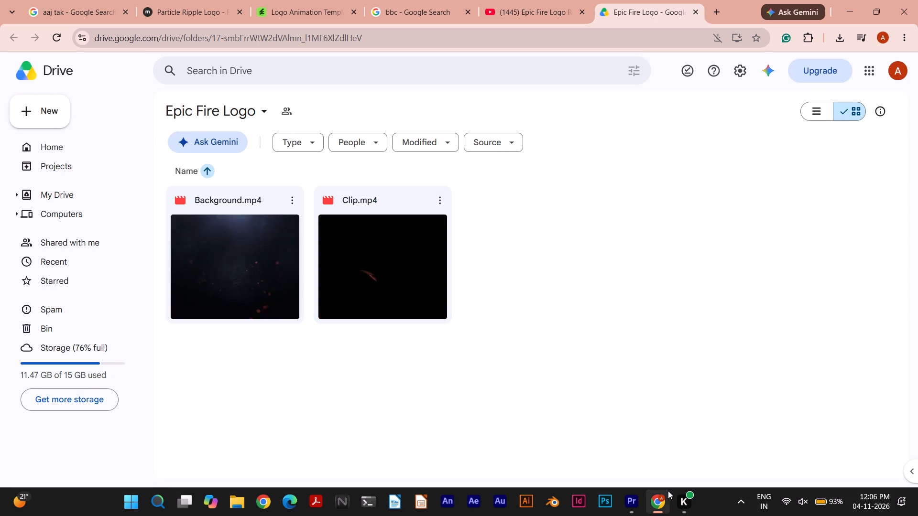
Switch to Premiere Pro and import the Background video from the Downloads folder.
click(629, 502)
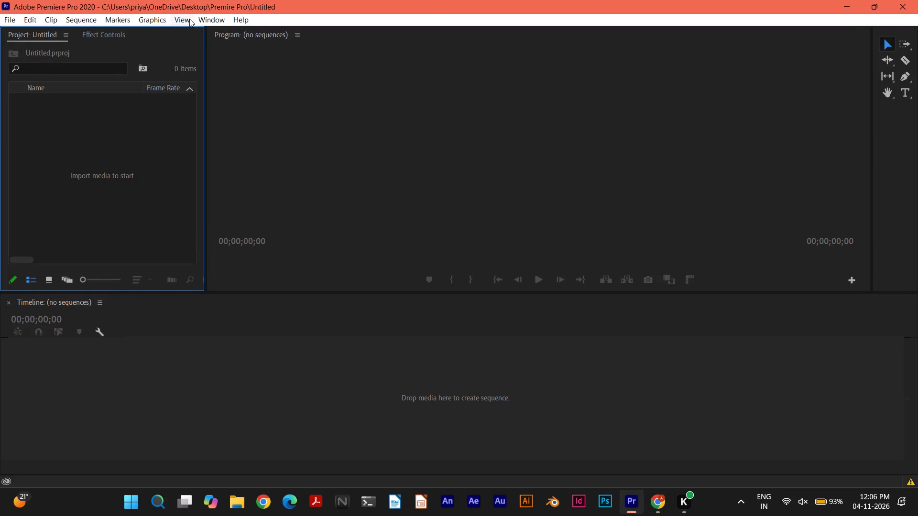
double_click(120, 193)
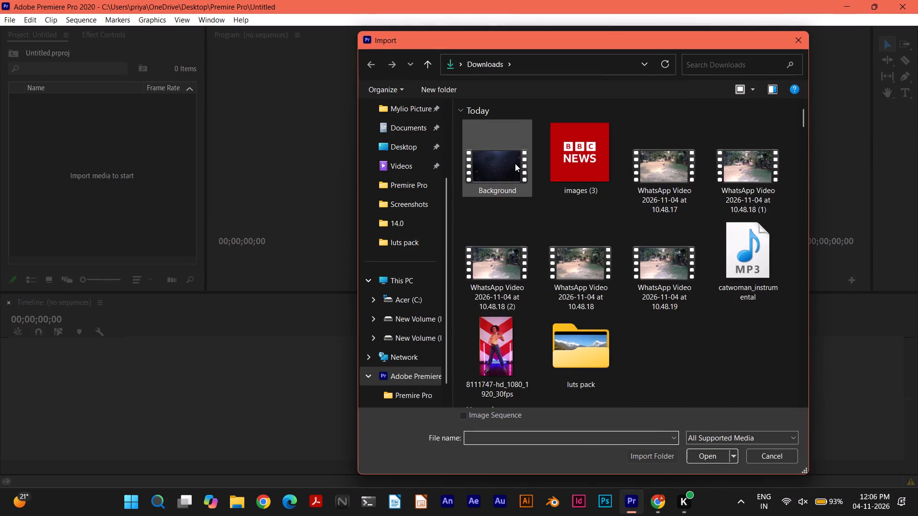
click(515, 163)
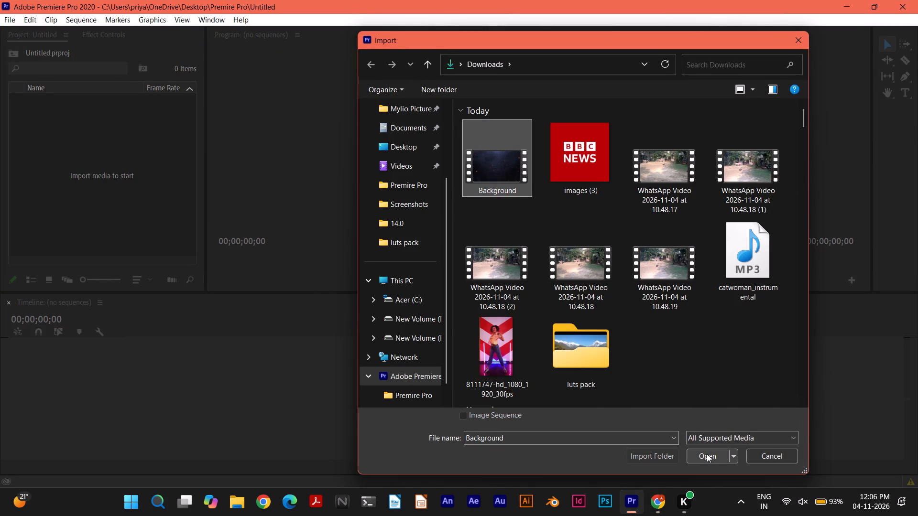
click(707, 454)
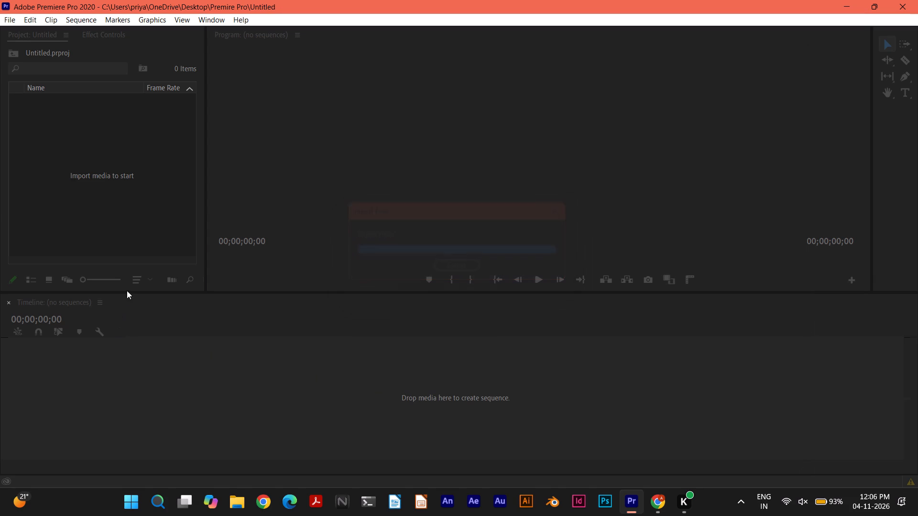
Create a sequence from Background.mp4 and scrub through it, returning to the start.
drag(77, 98, 106, 154)
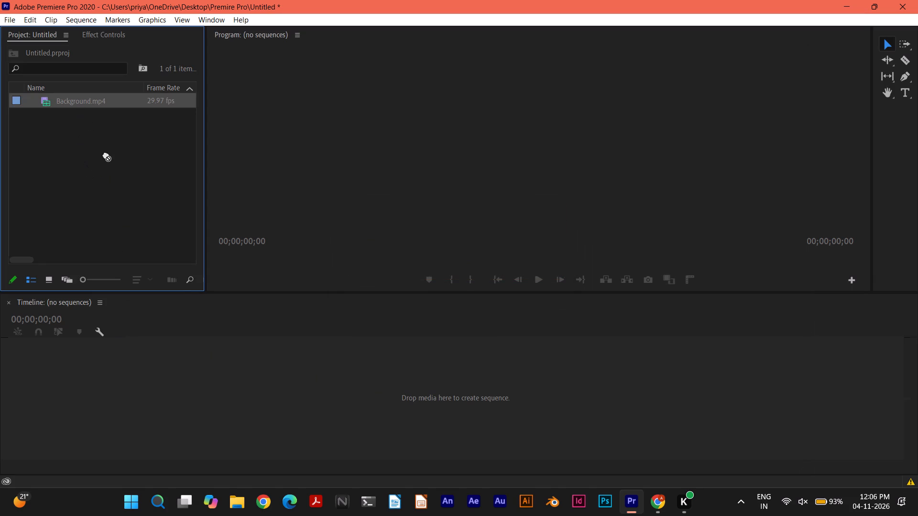
drag(106, 154, 312, 385)
drag(144, 329, 213, 323)
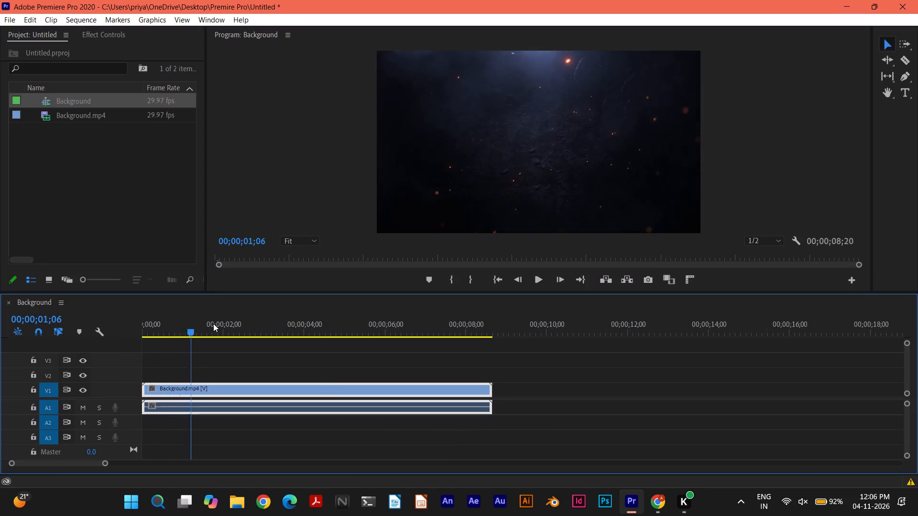
drag(213, 323, 382, 325)
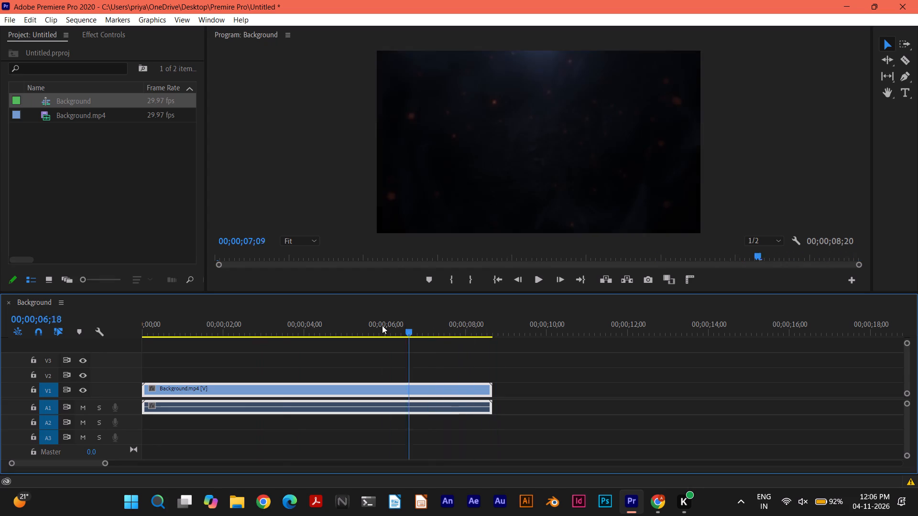
drag(382, 325, 90, 297)
Import the BBC News logo, images (3), from the Downloads folder.
double_click(52, 150)
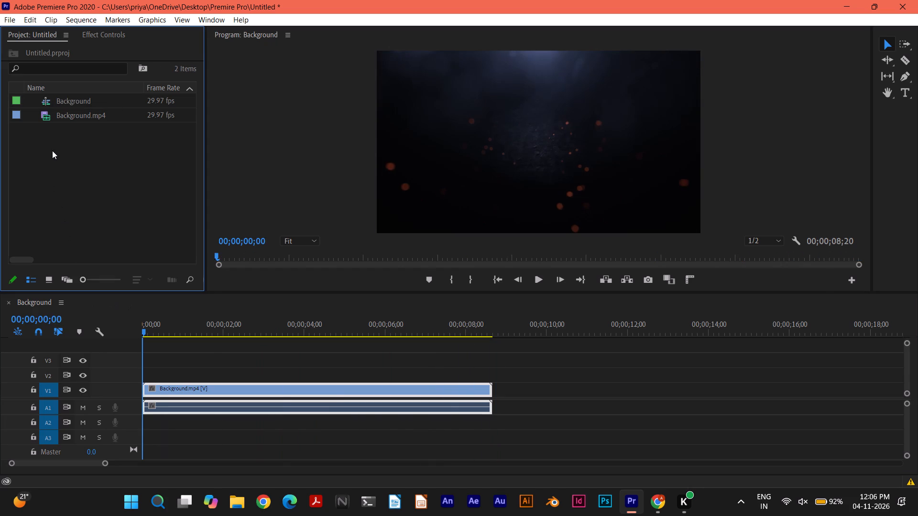
click(588, 151)
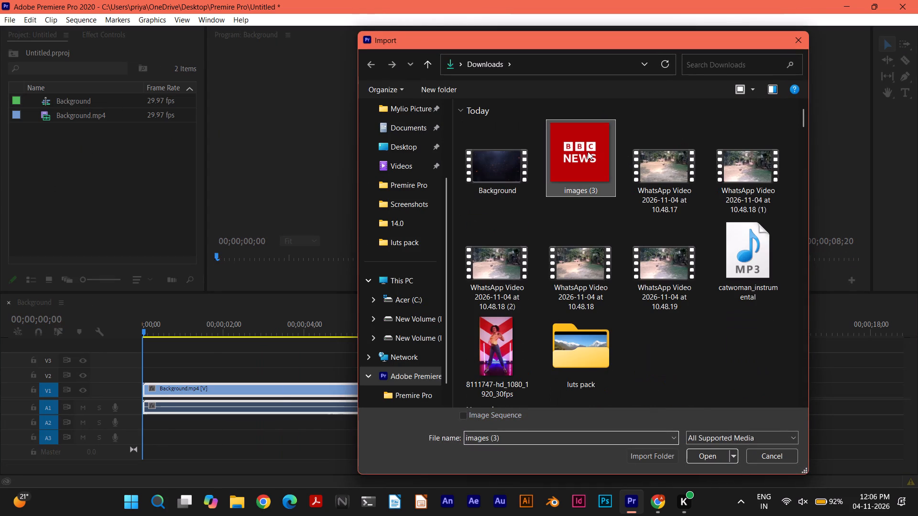
click(708, 448)
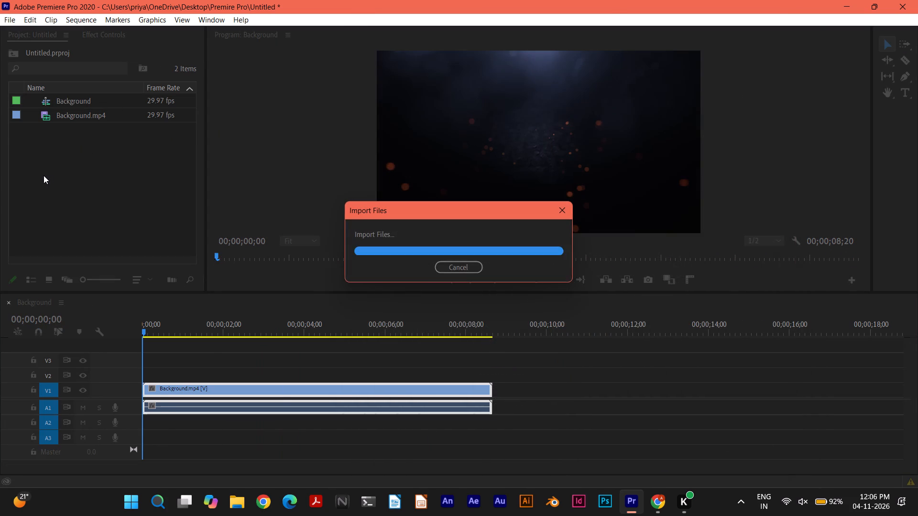
Place images (3).png on track V3 starting just before one second and scrub through the sequence to preview it.
drag(66, 102, 128, 258)
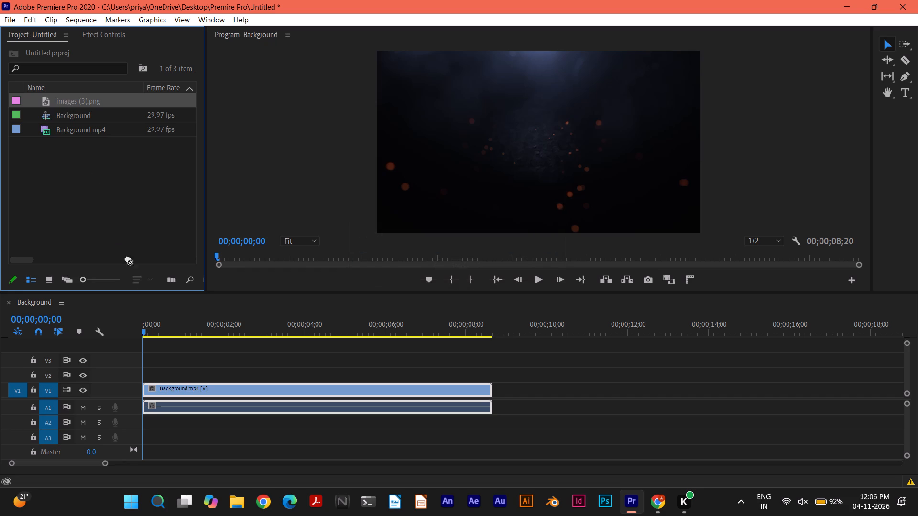
drag(128, 258, 176, 360)
drag(144, 332, 279, 338)
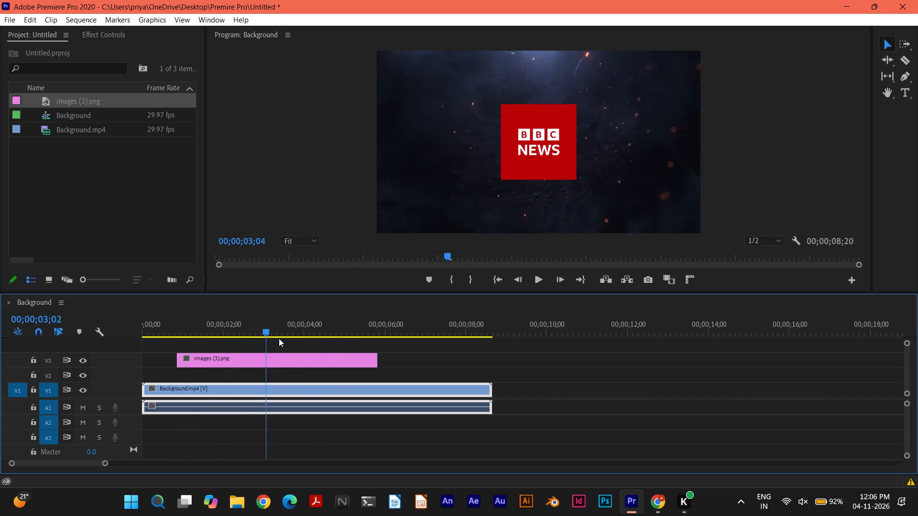
drag(279, 338, 139, 320)
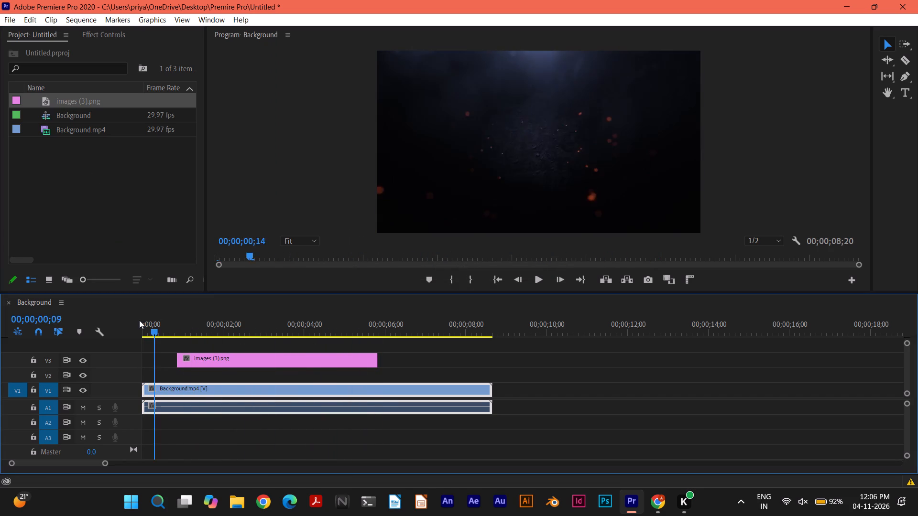
drag(139, 320, 137, 320)
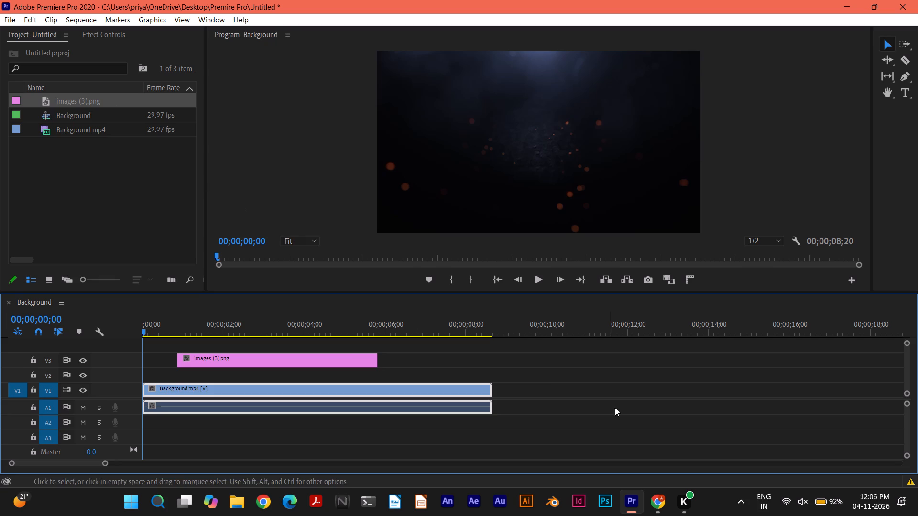
Switch to the Epic Fire Logo Reveal tutorial in Chrome and look through its description.
click(662, 498)
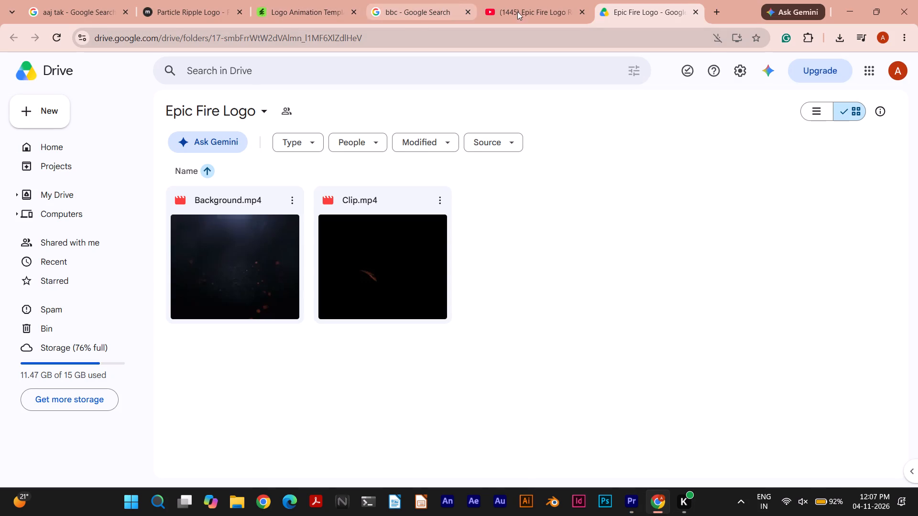
click(523, 12)
scroll(391, 350, down, 1)
scroll(391, 350, up, 1)
scroll(391, 350, down, 3)
scroll(391, 350, up, 1)
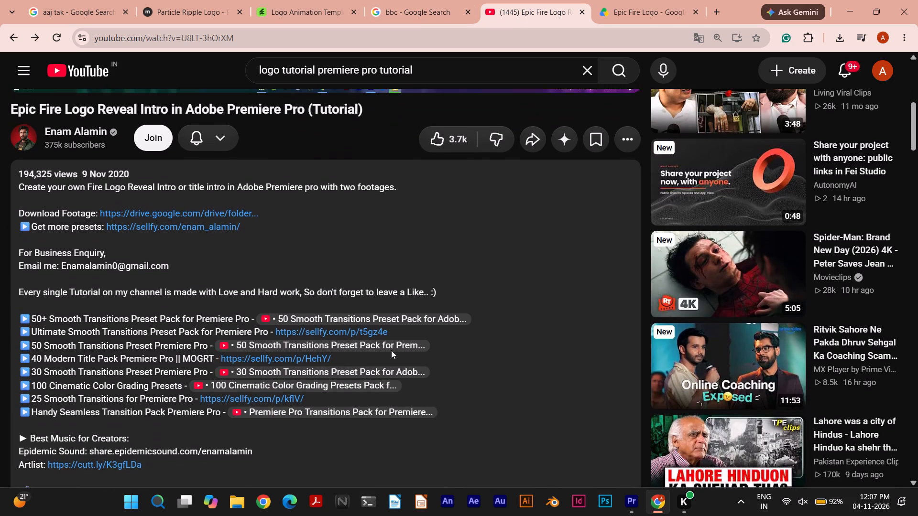
scroll(508, 329, down, 1)
scroll(508, 329, up, 1)
scroll(508, 329, down, 2)
scroll(508, 329, up, 4)
scroll(508, 329, down, 1)
scroll(508, 329, up, 2)
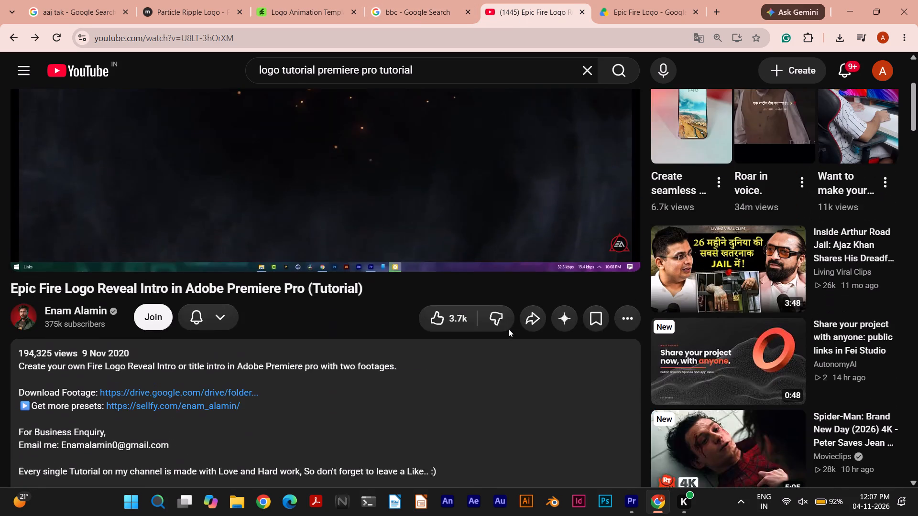
scroll(508, 328, up, 2)
scroll(508, 328, down, 1)
scroll(508, 328, up, 1)
Play the fire logo tutorial, skipping through the timeline setup, and watch up to the part on adding and scaling the logo.
click(375, 210)
key(Right)
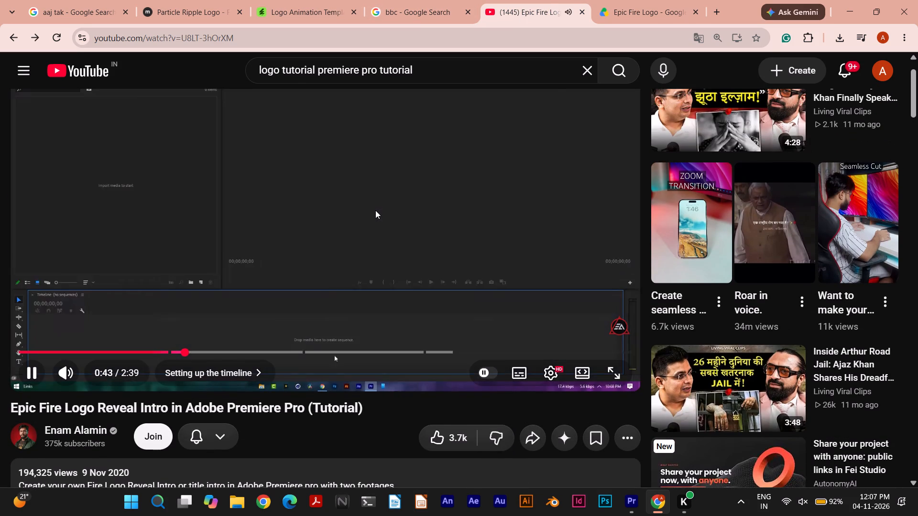
key(Right)
key(Right)
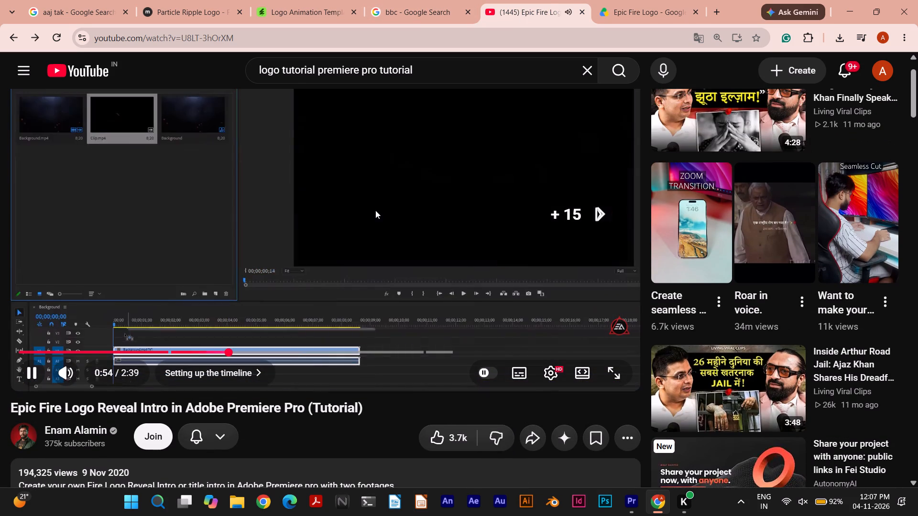
key(Right)
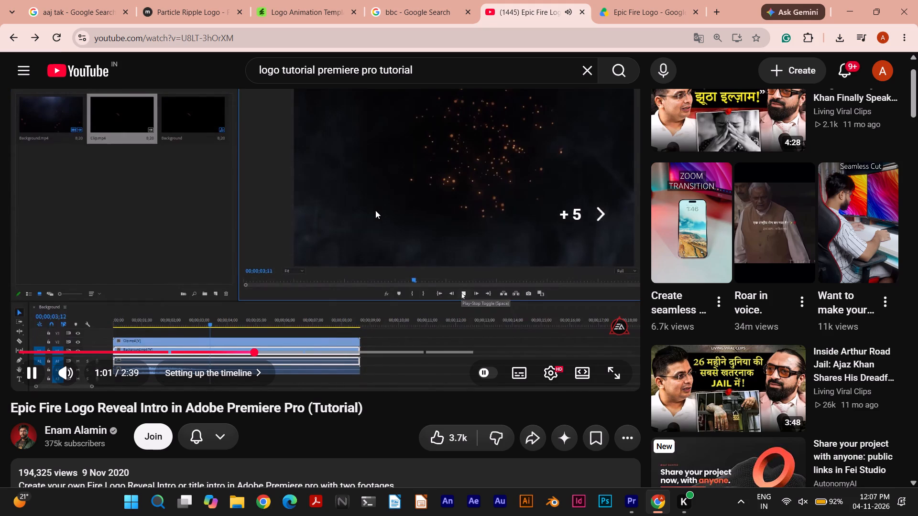
key(Left)
key(Left)
key(Left)
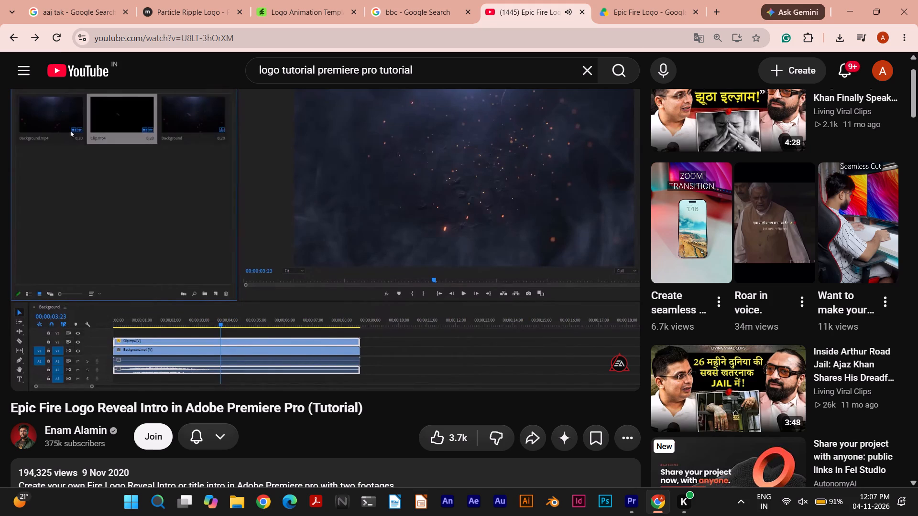
key(Left)
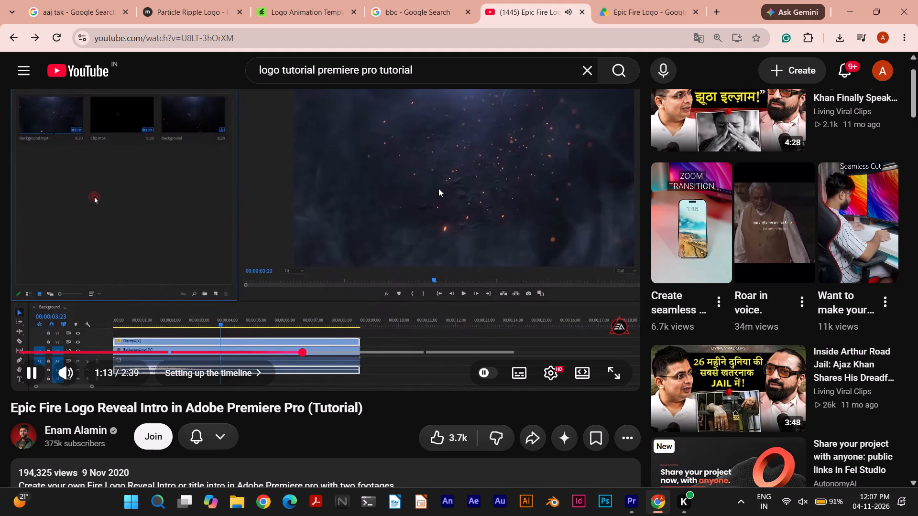
click(438, 188)
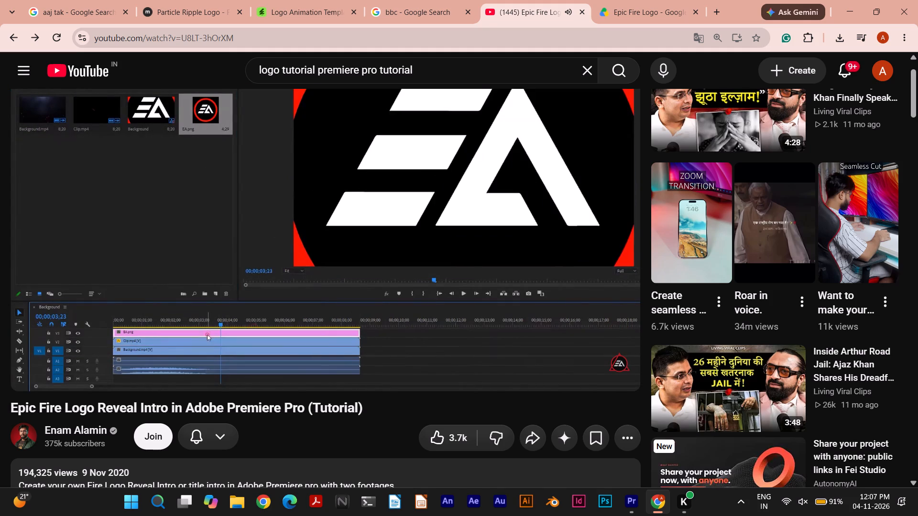
click(438, 188)
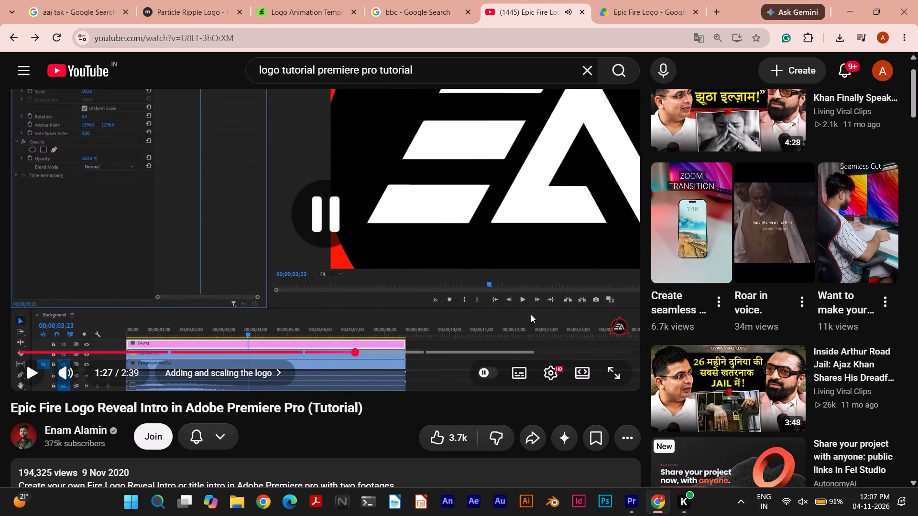
Switch to Premiere Pro and extend both ends of images (3).png on V3 to span the full length of Background.mp4.
click(638, 511)
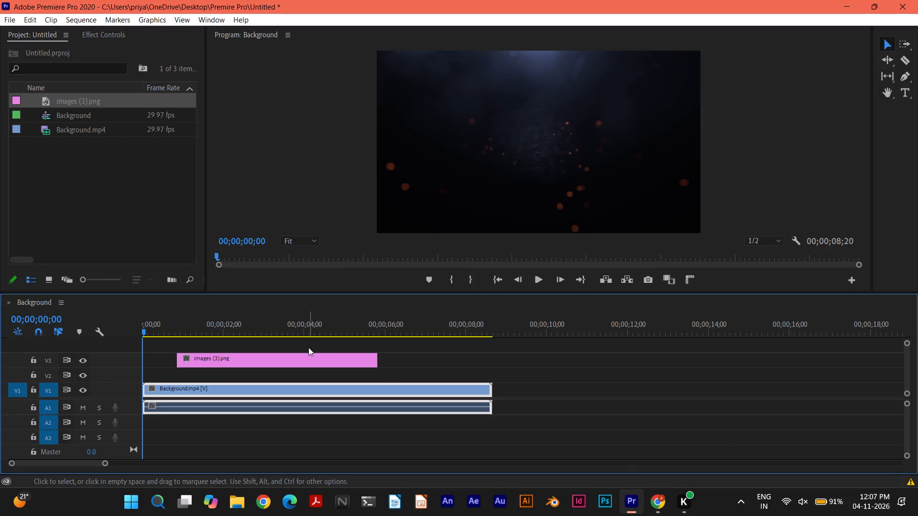
click(313, 357)
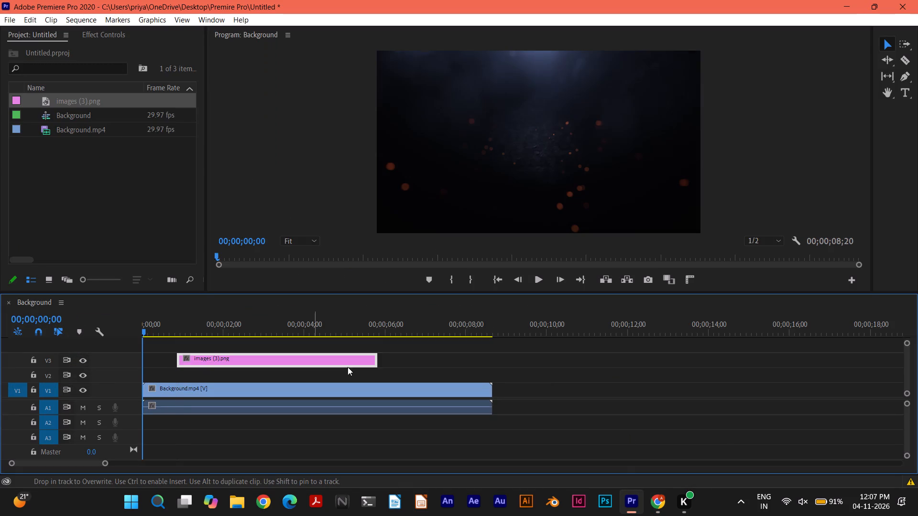
drag(377, 362, 492, 368)
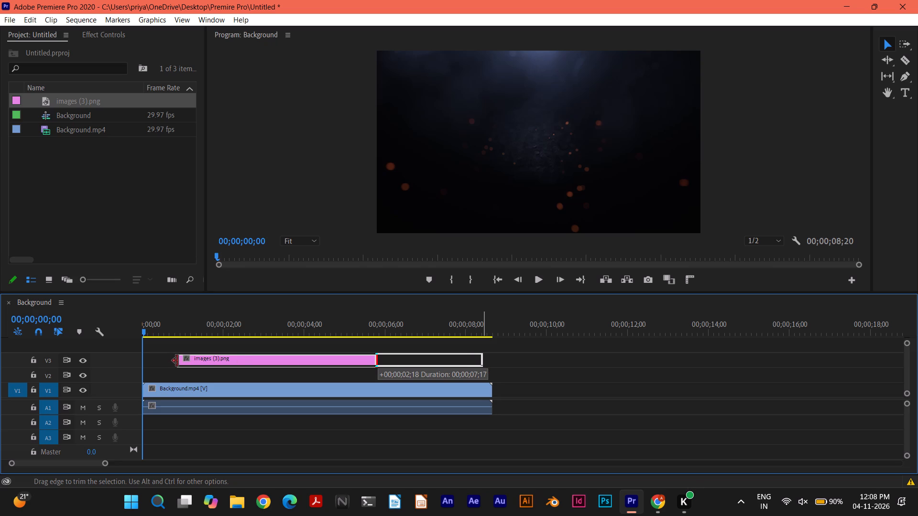
click(186, 360)
drag(177, 359, 144, 356)
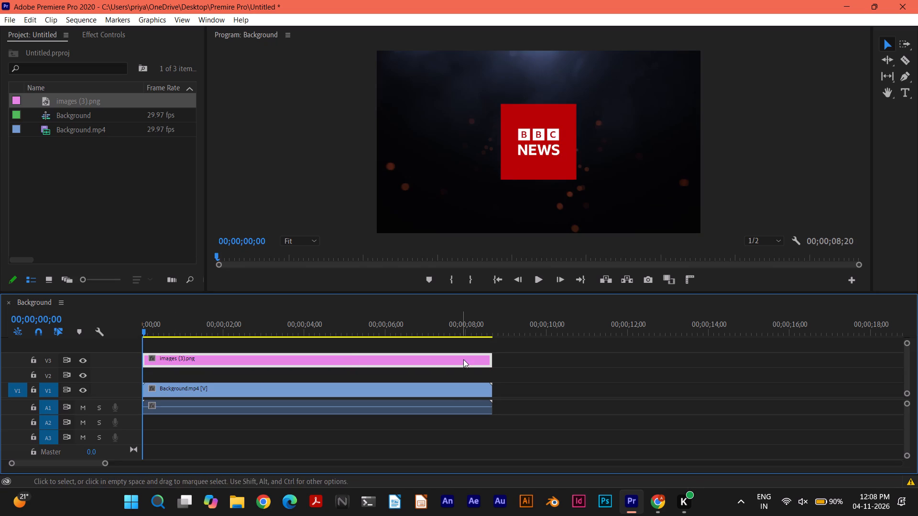
click(118, 214)
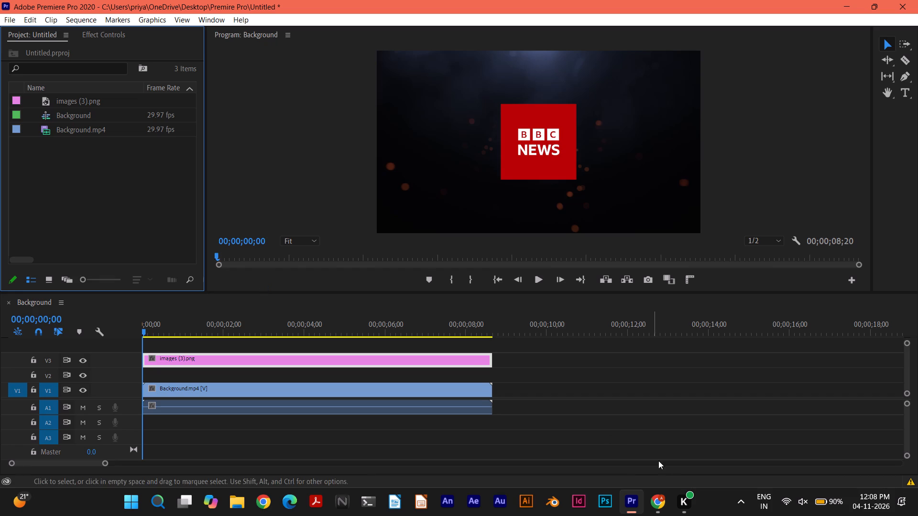
Switch to the Epic Fire Logo folder in Google Drive in Chrome and download Clip.mp4.
click(658, 502)
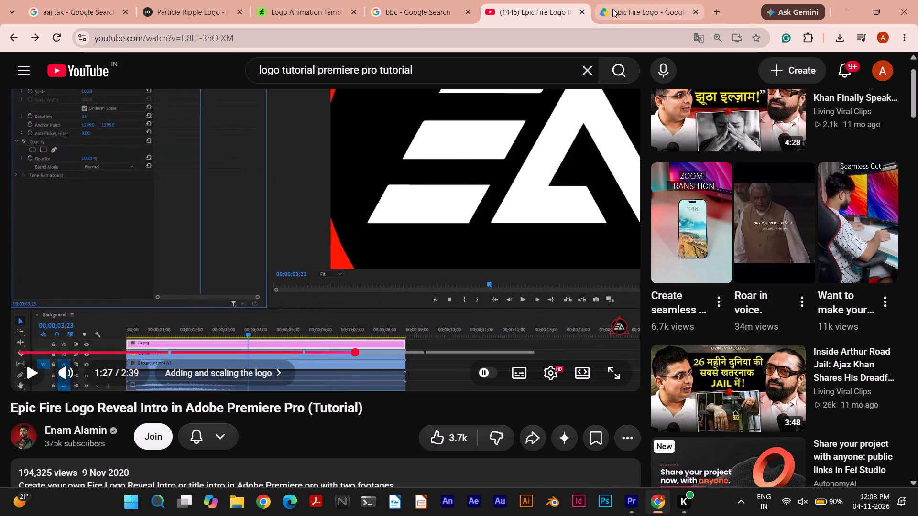
click(612, 9)
right_click(440, 197)
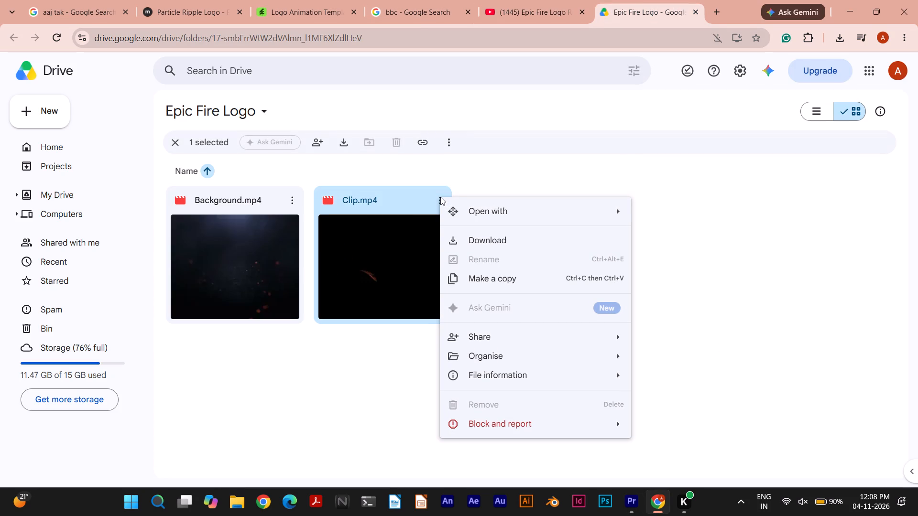
click(466, 239)
click(127, 458)
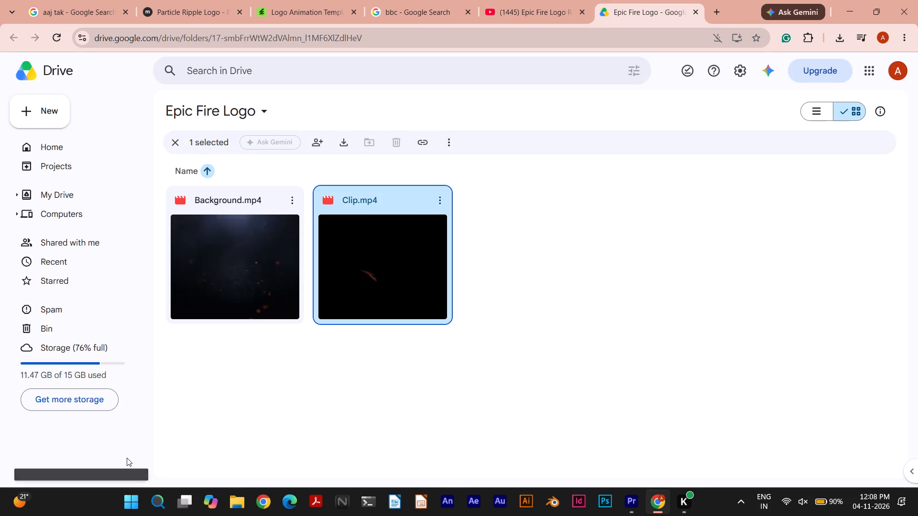
click(438, 202)
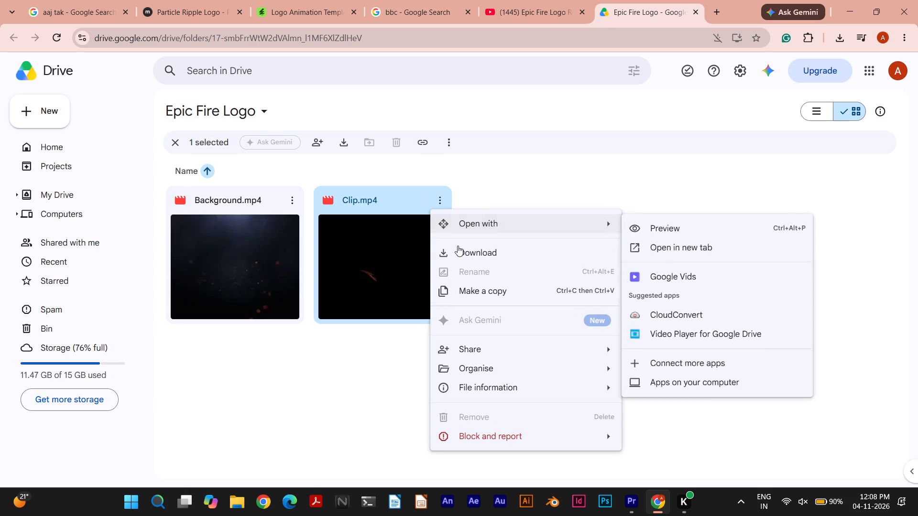
click(458, 251)
click(438, 196)
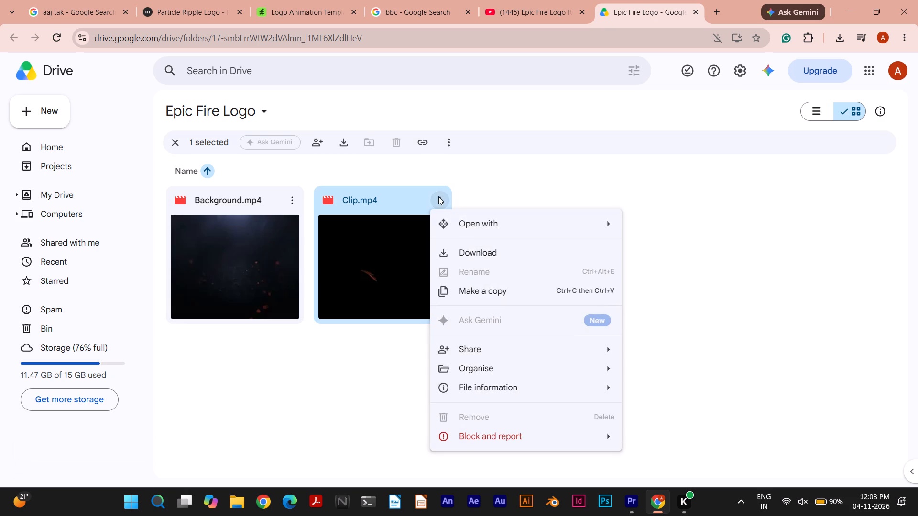
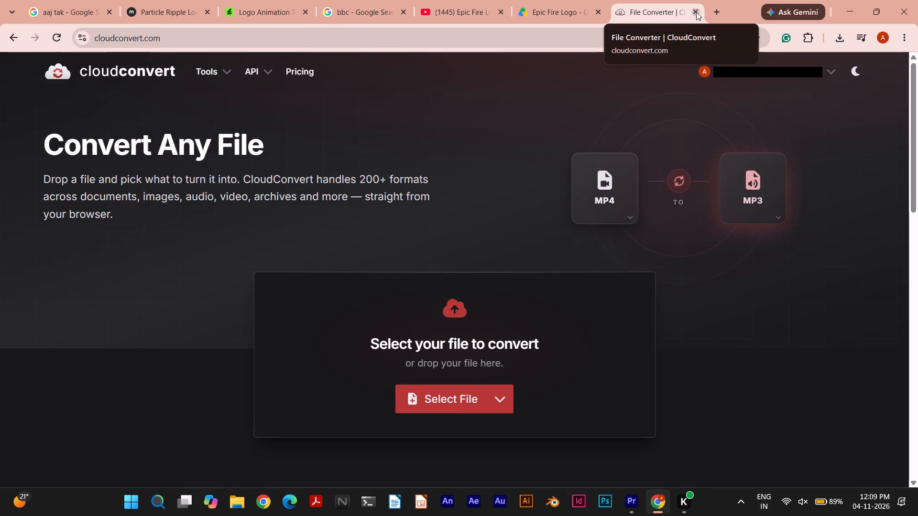
Close the CloudConvert tab and return to the Epic Fire Logo folder in Google Drive.
click(679, 179)
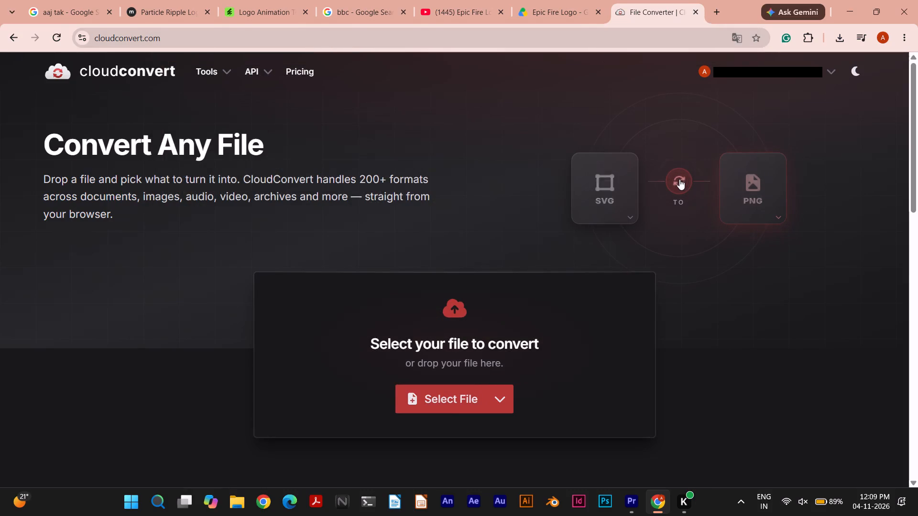
click(699, 13)
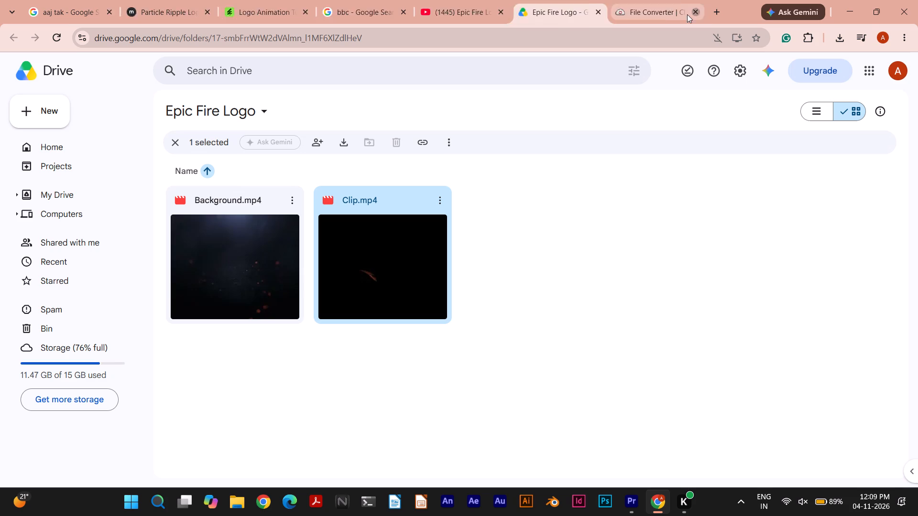
Retry downloading the selected Clip.mp4 from the Epic Fire Logo folder, and clear the selection.
click(340, 143)
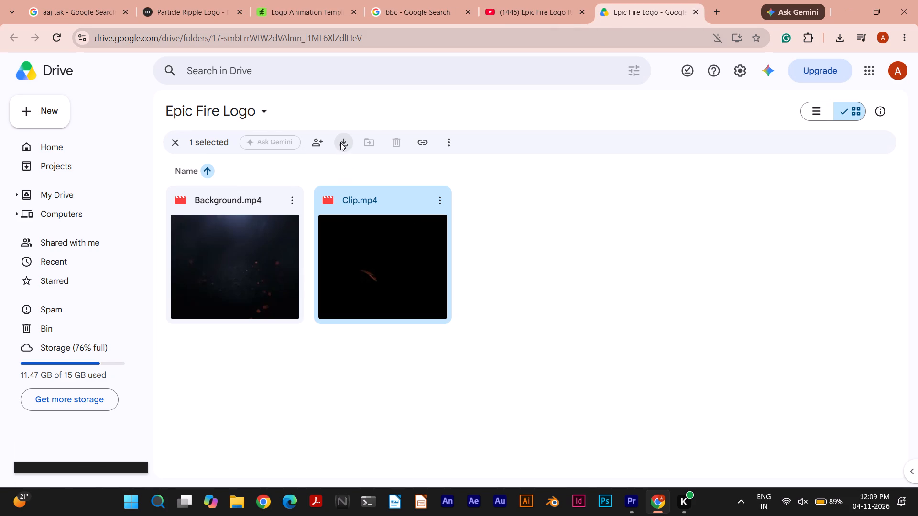
click(354, 167)
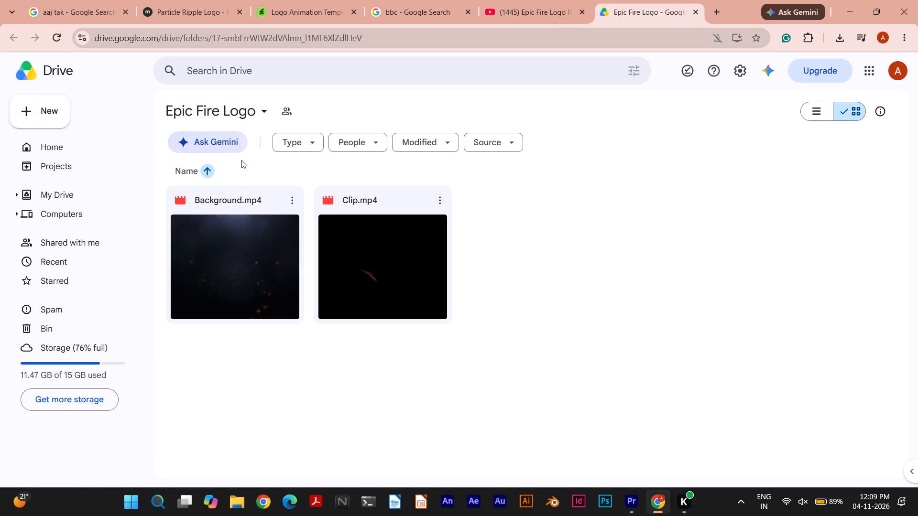
Download Background.mp4 and Clip.mp4 together from the Epic Fire Logo folder and check the download's progress.
drag(540, 196, 224, 316)
click(343, 140)
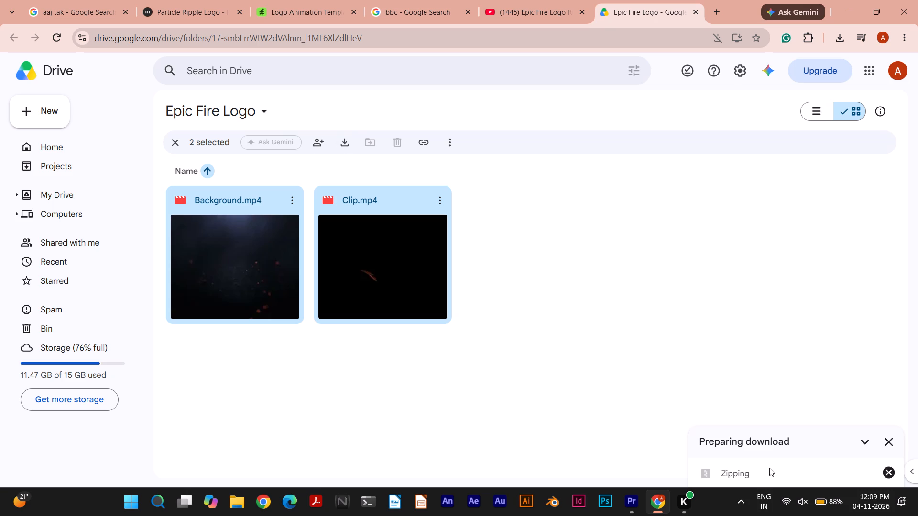
click(859, 442)
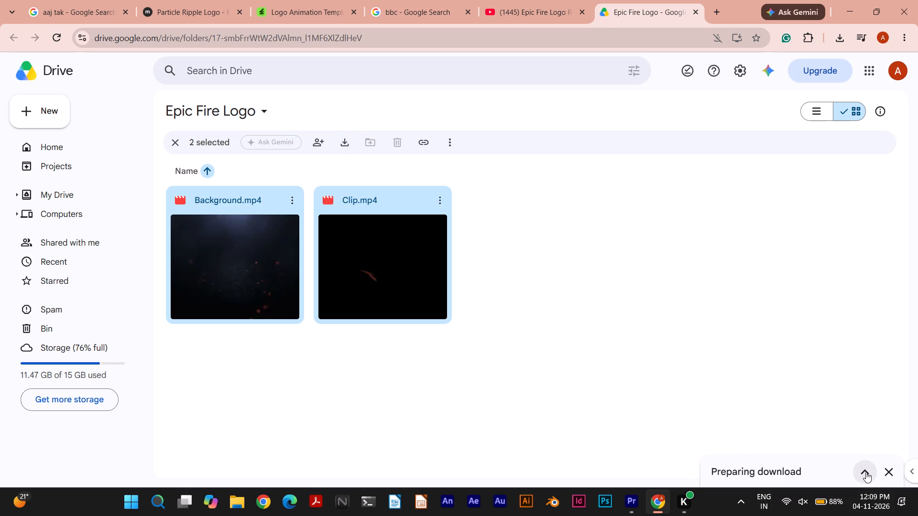
click(866, 472)
click(843, 39)
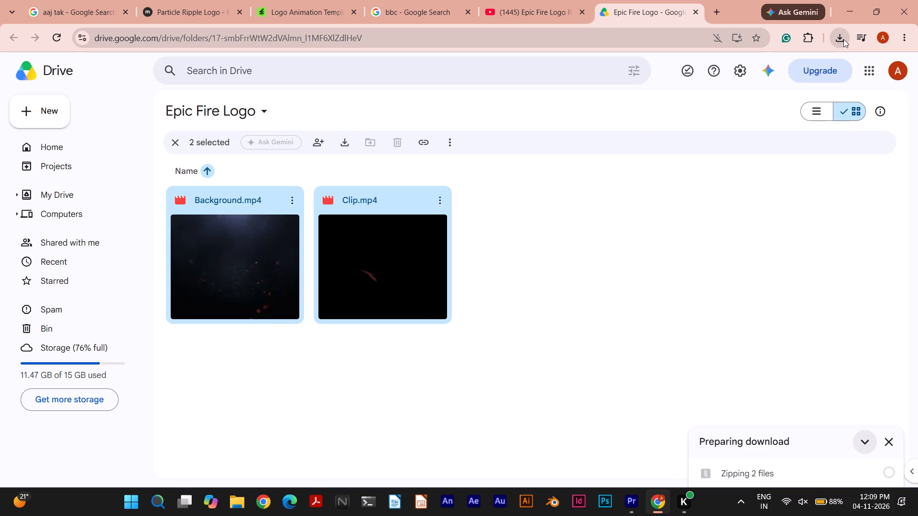
click(495, 290)
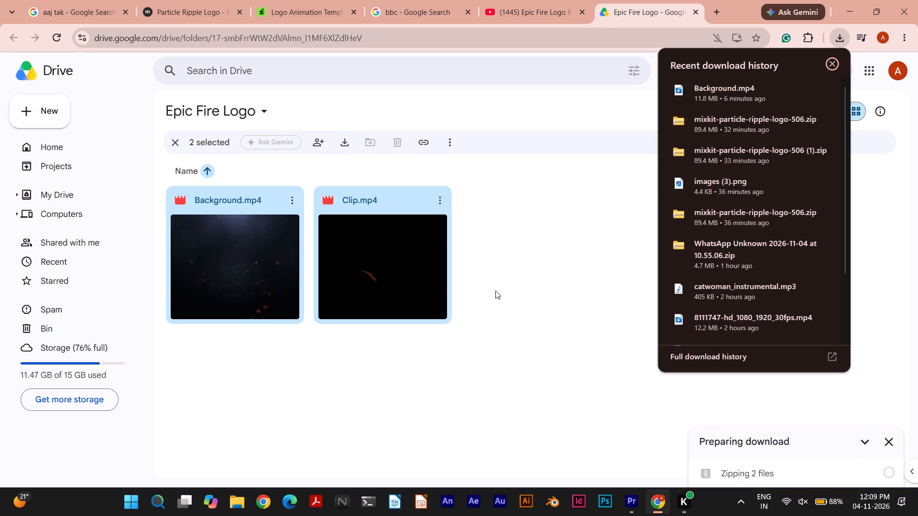
double_click(752, 472)
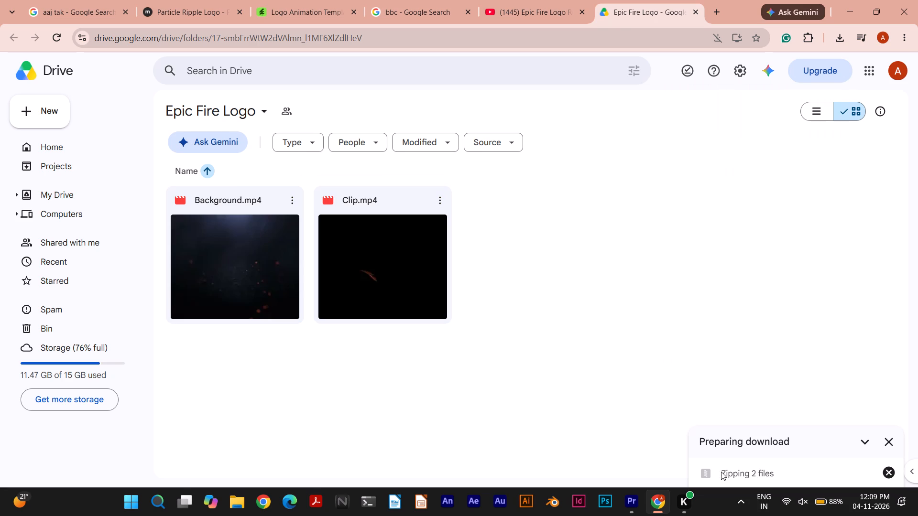
Minimise Chrome to return to the fire logo project in Premiere Pro.
click(847, 1)
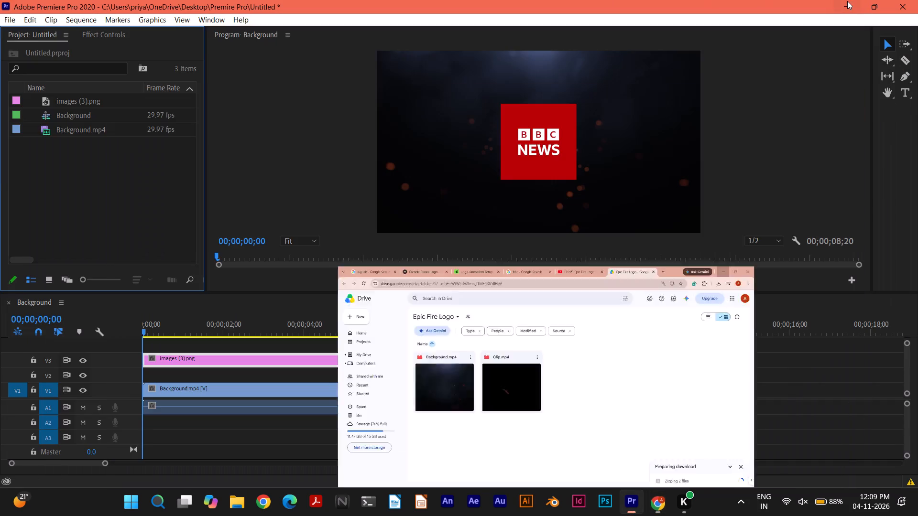
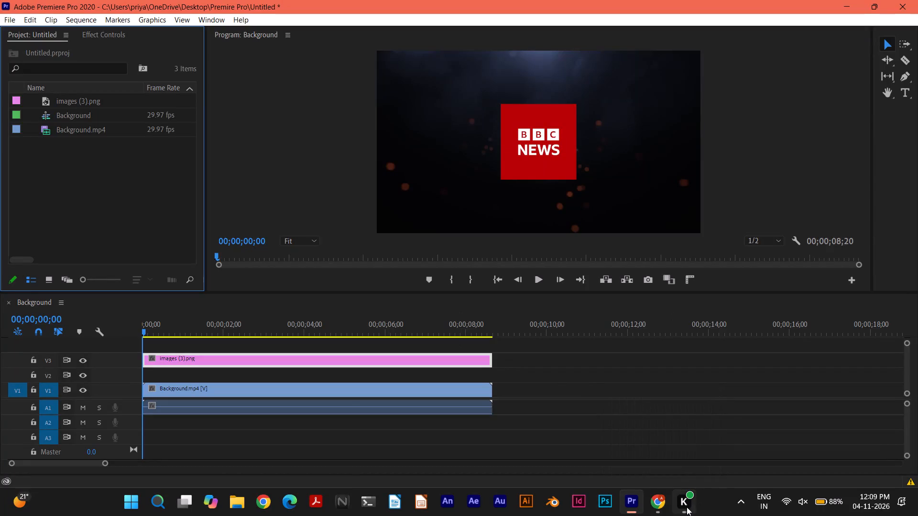
Switch back to Chrome, to the Epic Fire Logo folder in Google Drive.
click(662, 500)
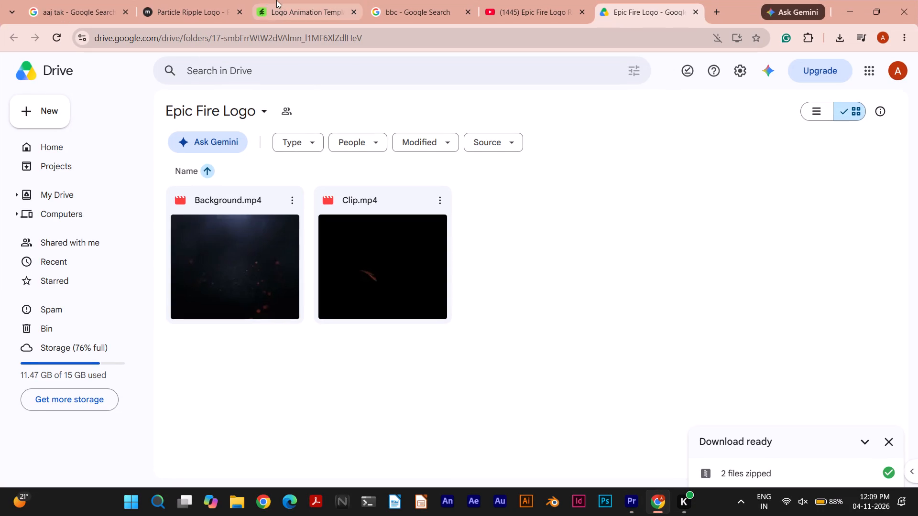
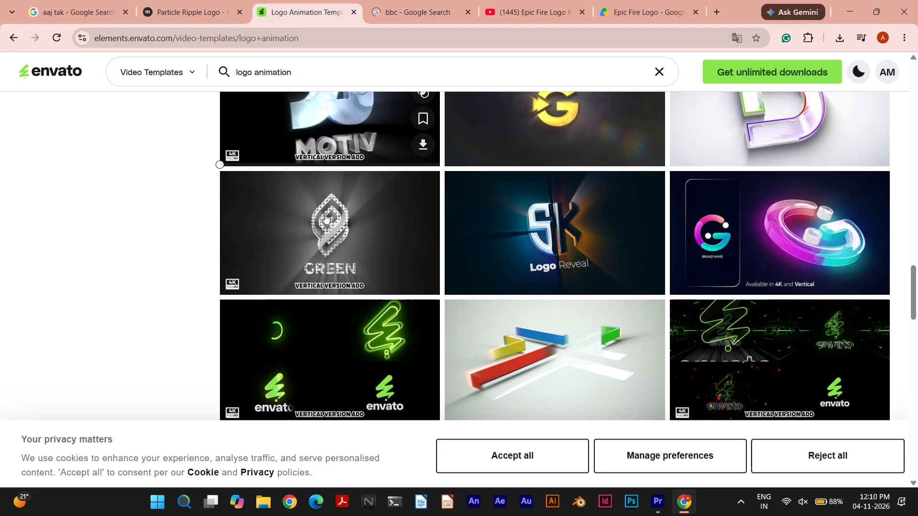
Close the Envato logo animation page and return to Mixkit's list of free logo video templates.
click(170, 10)
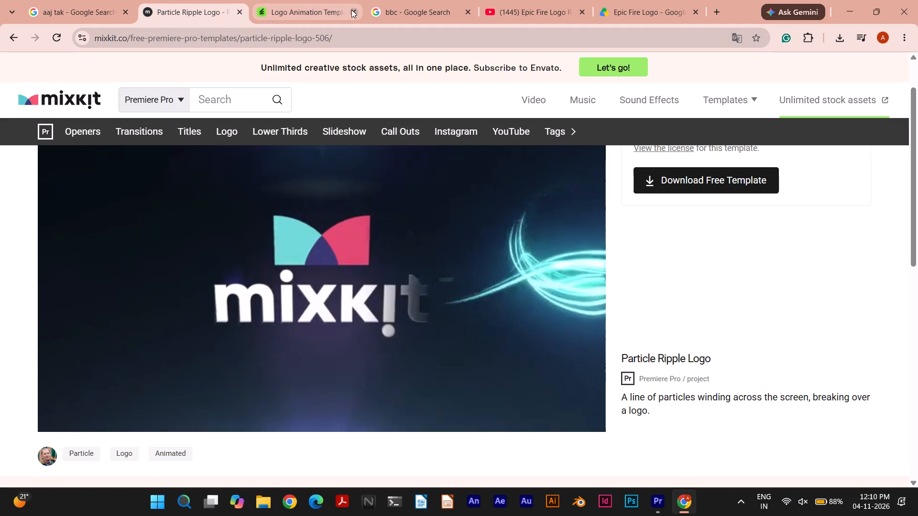
click(351, 10)
click(12, 46)
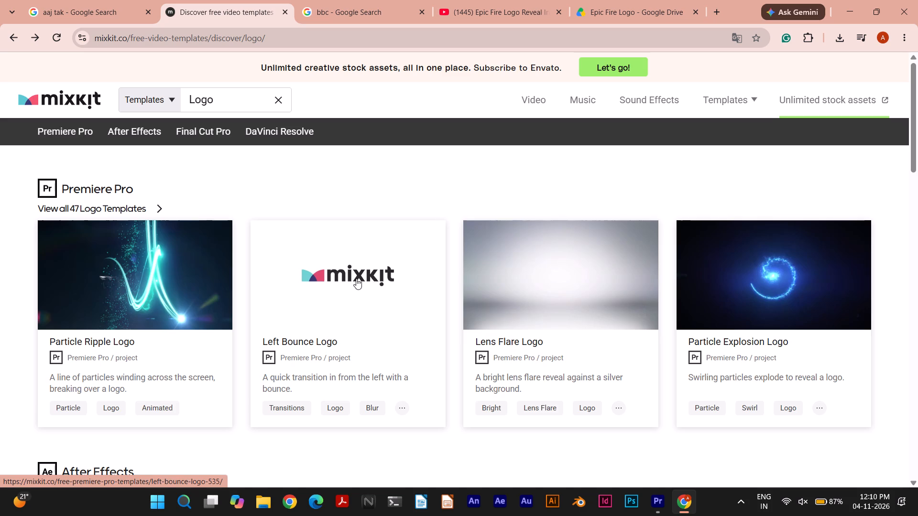
Download the free Particle Fire Logo After Effects template from Mixkit's logo templates and dismiss the subscription offer.
scroll(356, 279, down, 6)
scroll(356, 279, up, 1)
scroll(356, 279, down, 3)
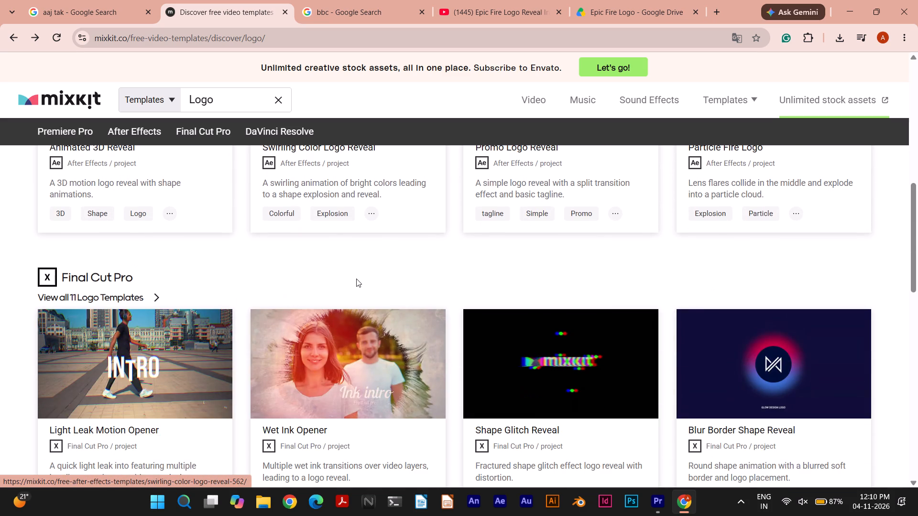
scroll(356, 279, up, 5)
scroll(754, 359, down, 1)
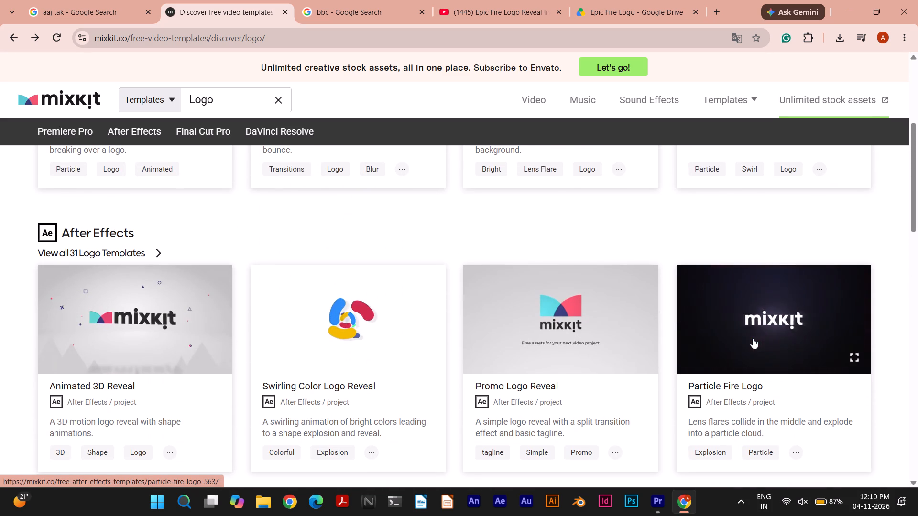
click(753, 338)
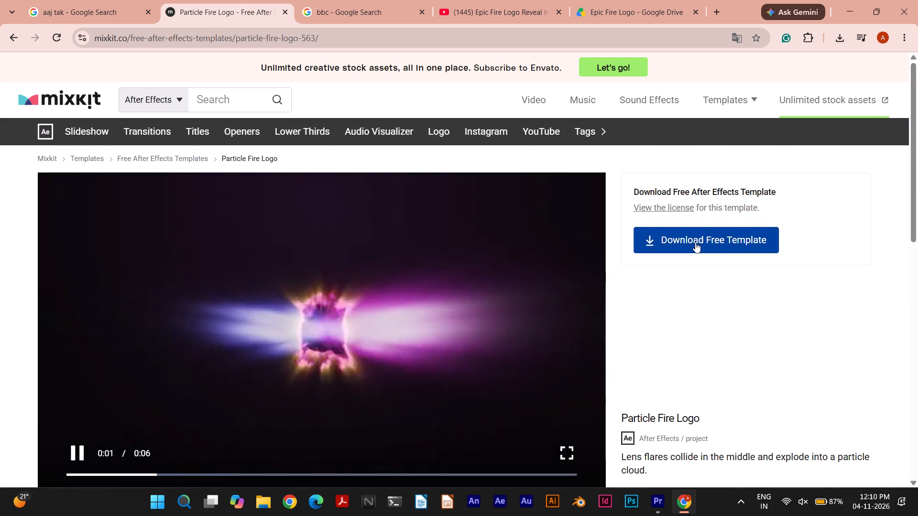
click(695, 242)
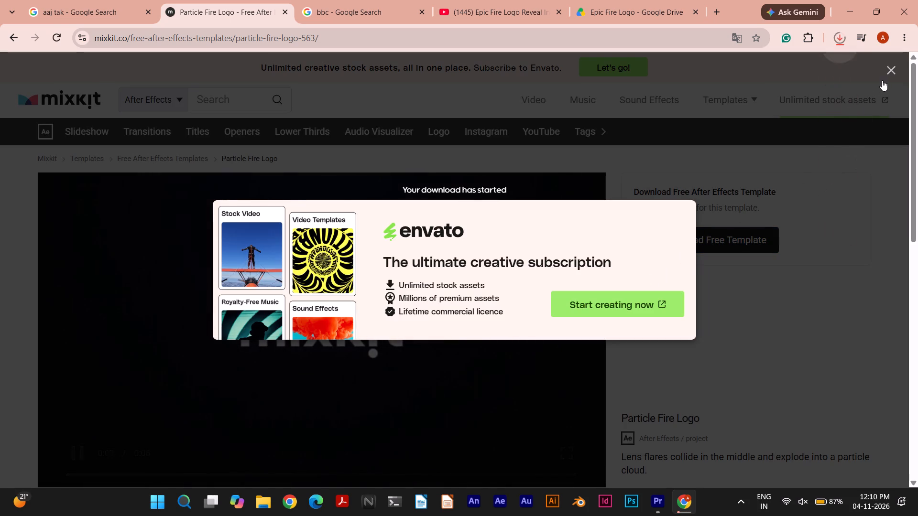
click(889, 73)
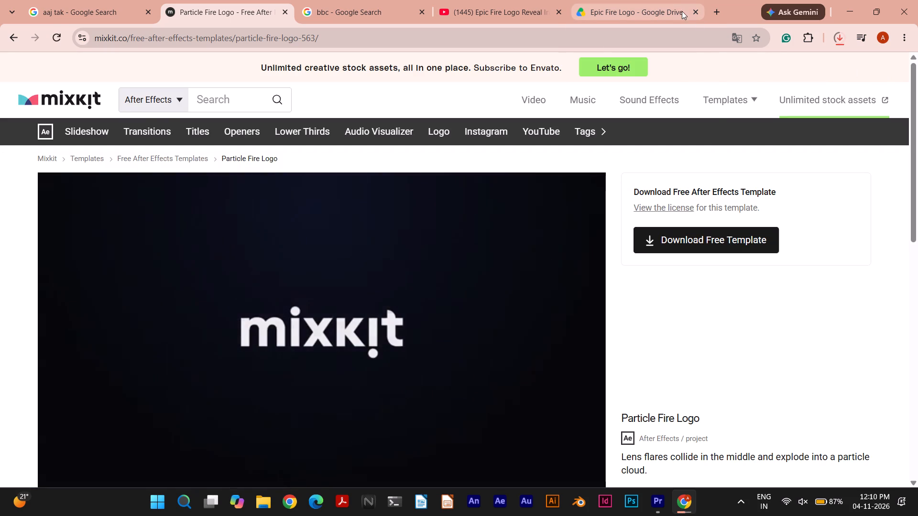
Close the Epic Fire Logo Google Drive page and go back to the YouTube tutorial.
click(693, 11)
click(548, 14)
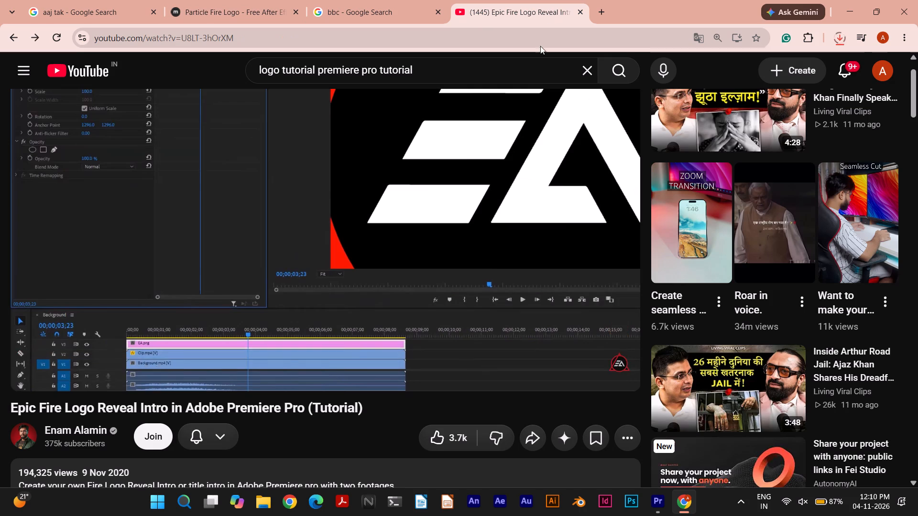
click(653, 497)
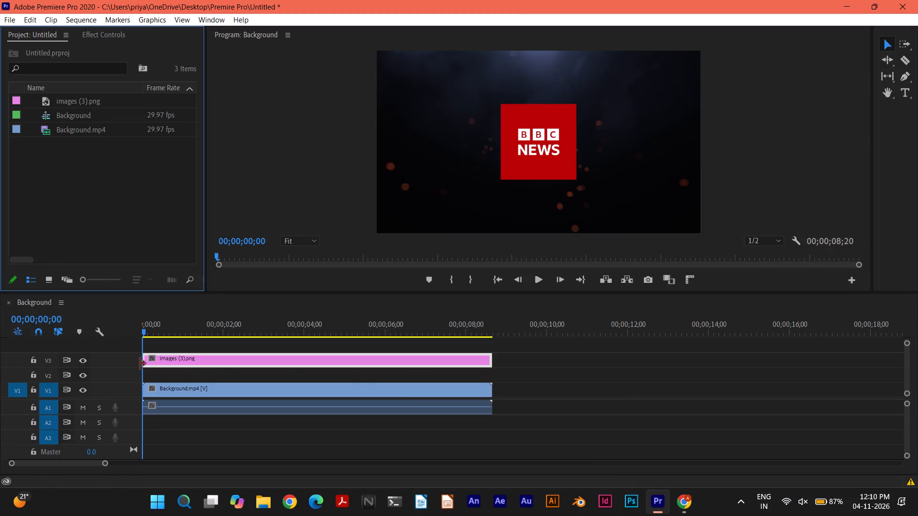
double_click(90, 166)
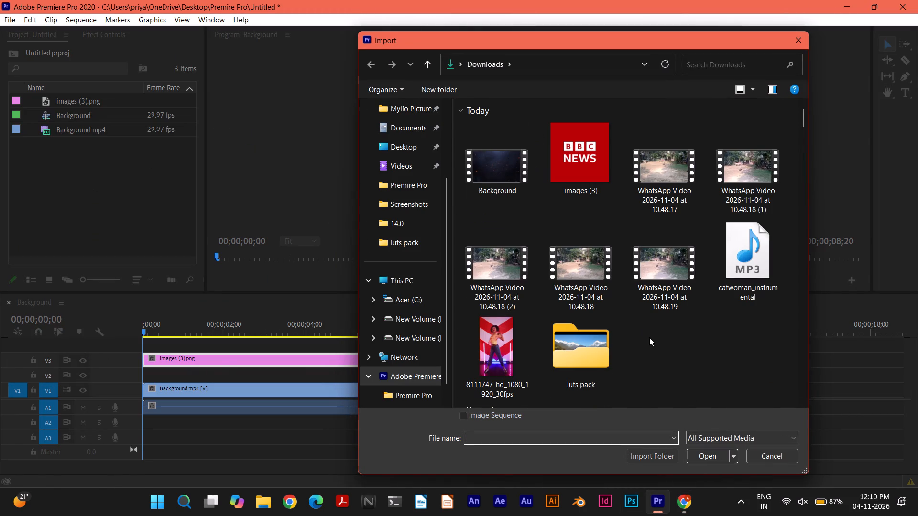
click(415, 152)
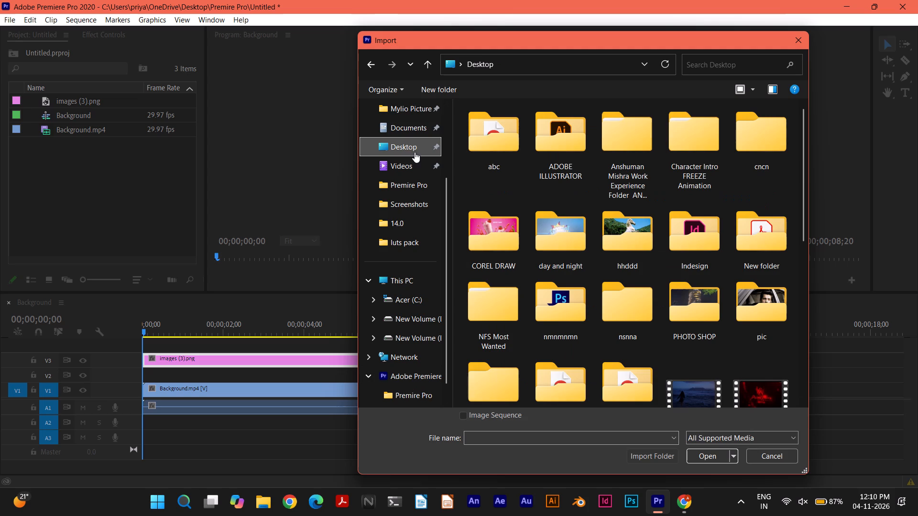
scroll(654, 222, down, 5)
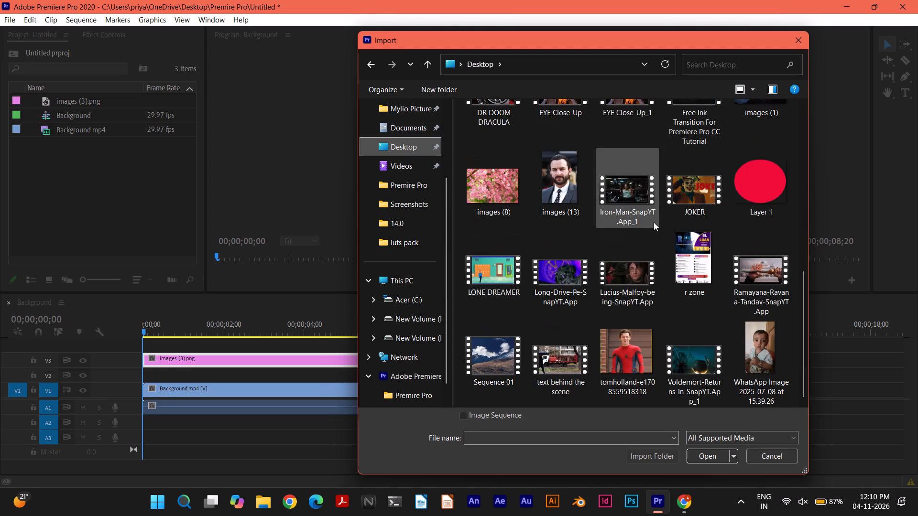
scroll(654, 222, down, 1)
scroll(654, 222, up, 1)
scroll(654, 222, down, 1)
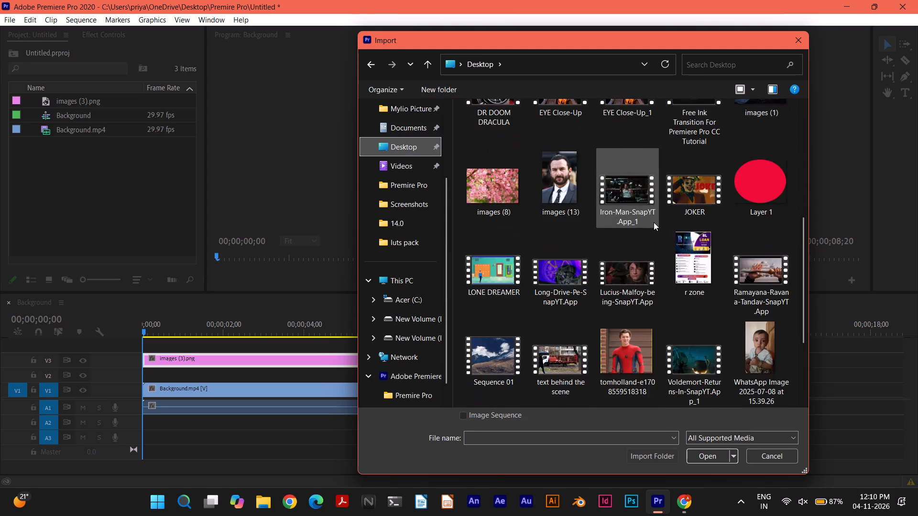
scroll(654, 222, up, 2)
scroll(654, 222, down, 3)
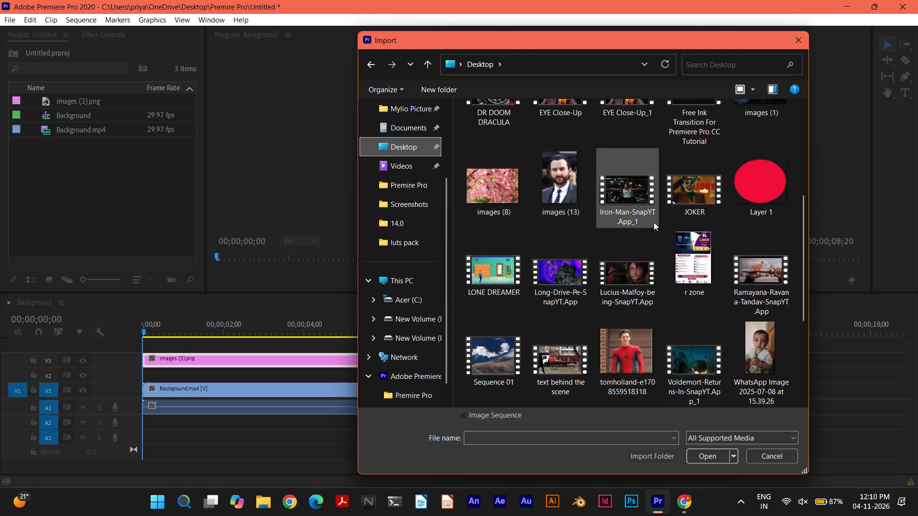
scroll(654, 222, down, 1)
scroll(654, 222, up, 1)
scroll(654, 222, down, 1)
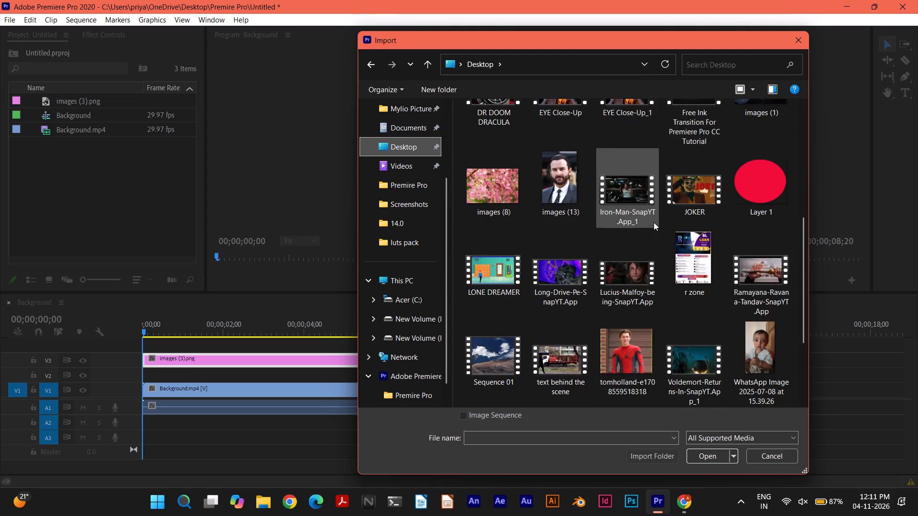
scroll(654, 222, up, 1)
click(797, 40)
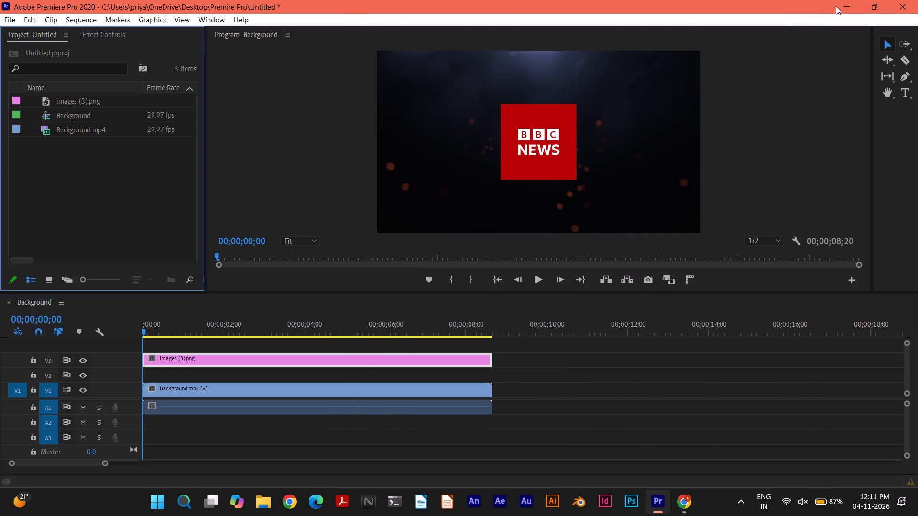
Open the Downloads folder in File Explorer and delete the two mixkit-particle-ripple-logo-506 archives.
click(842, 4)
click(856, 5)
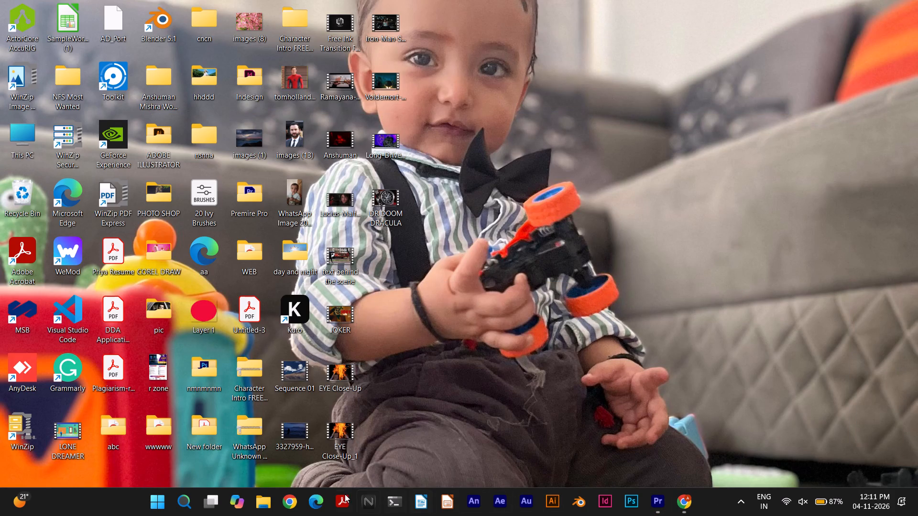
click(261, 501)
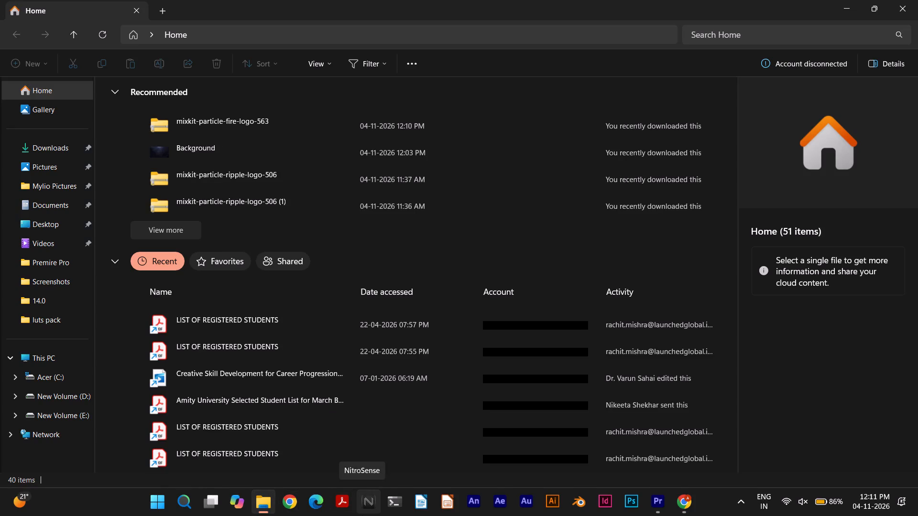
click(52, 154)
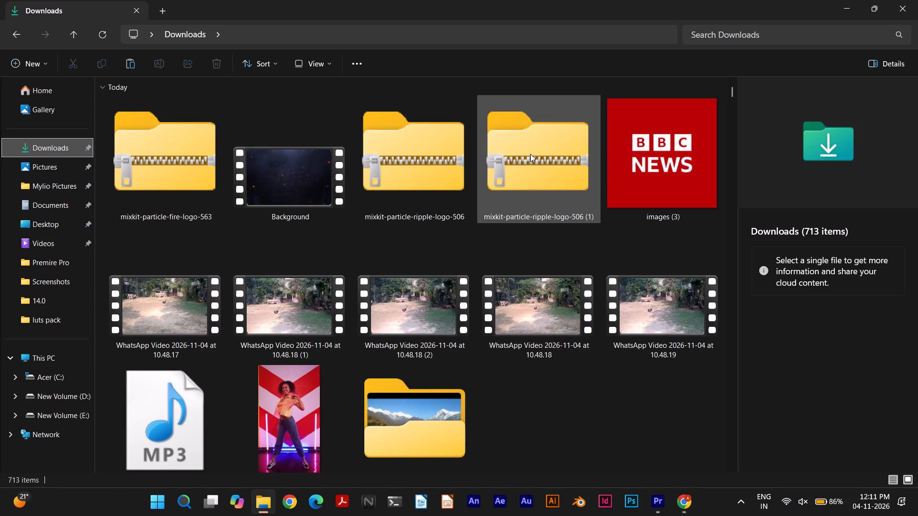
click(530, 153)
key(Delete)
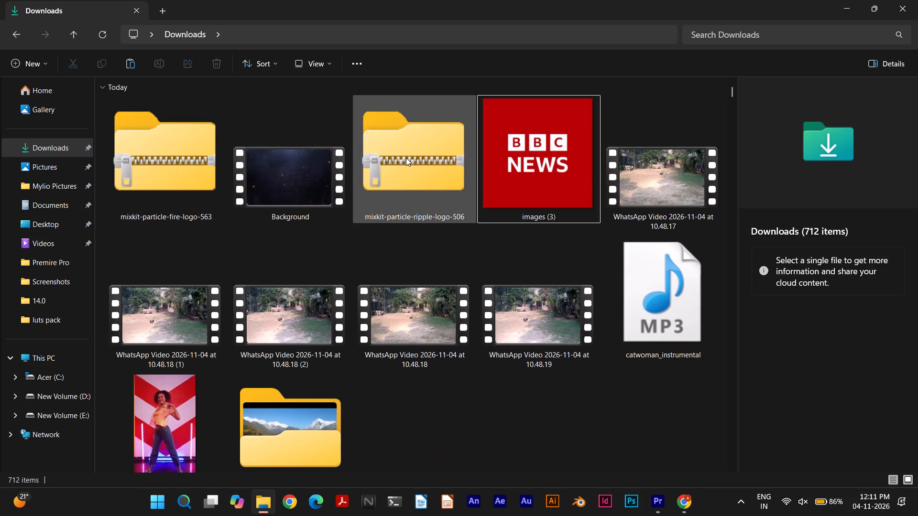
click(406, 158)
key(Delete)
Open the Glow Logo Reveal After Effects project from folder 563 inside the mixkit-particle-fire-logo-563 archive.
double_click(199, 157)
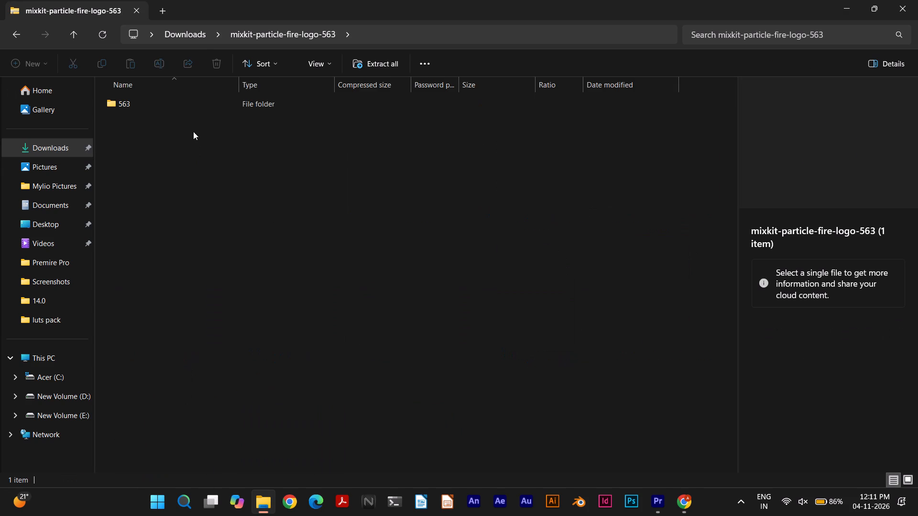
double_click(196, 103)
double_click(197, 119)
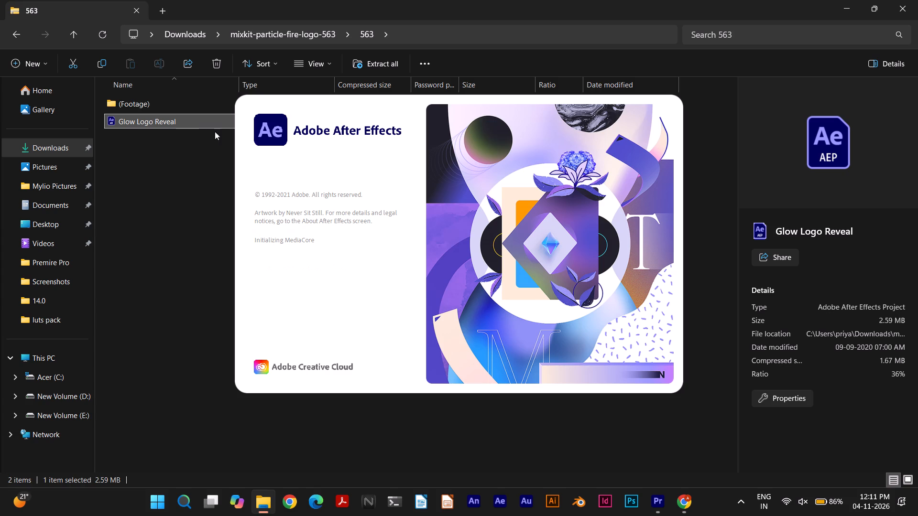
double_click(202, 143)
double_click(201, 155)
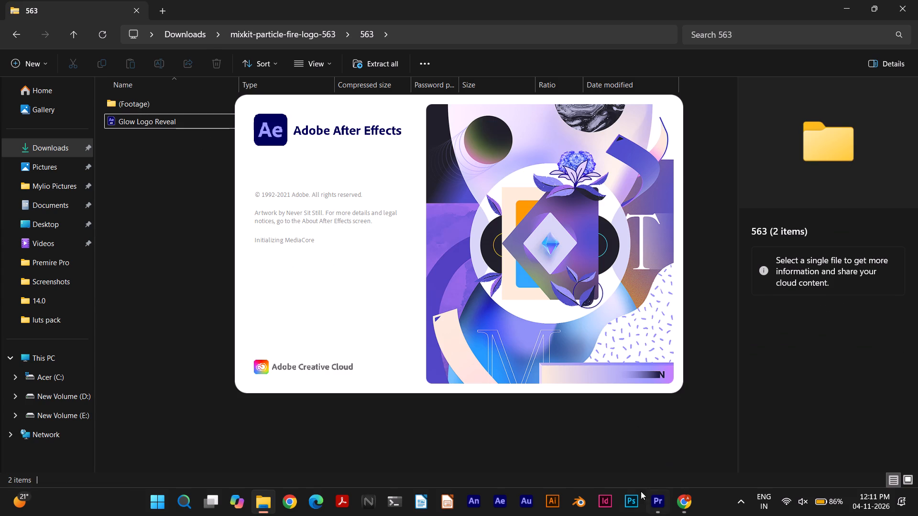
Switch to Premiere Pro and delete the BBC News logo images (3).png from the project together with its timeline clip.
click(663, 499)
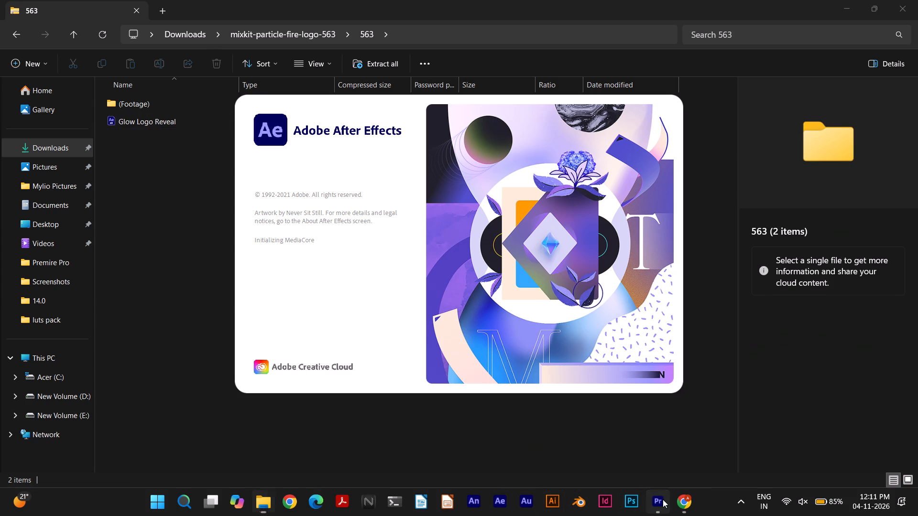
click(682, 496)
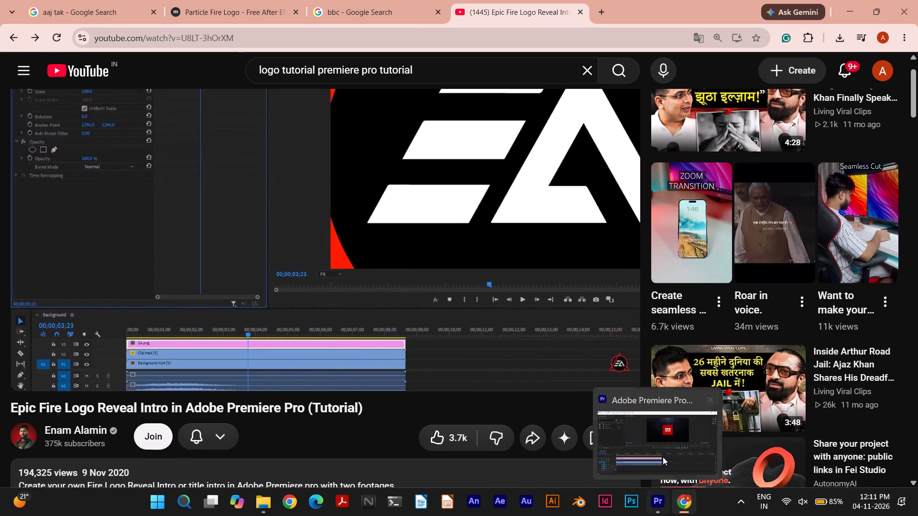
click(663, 449)
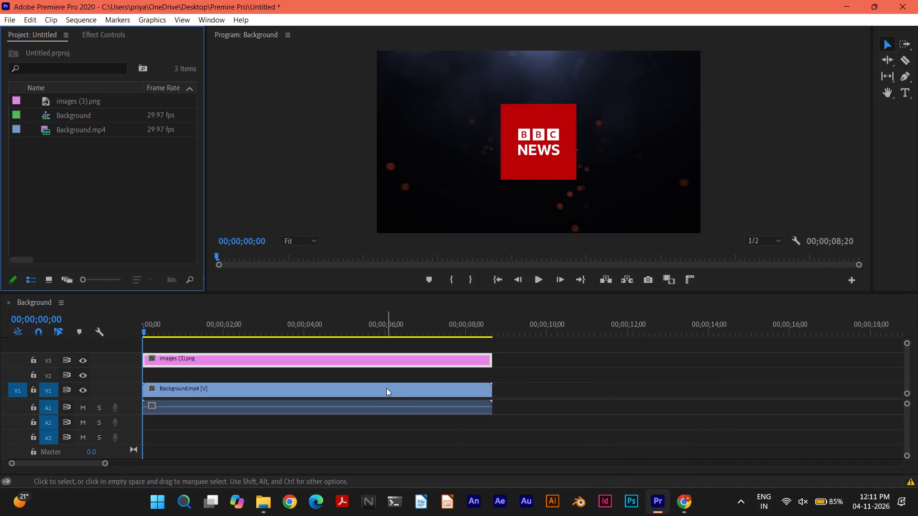
click(386, 388)
drag(142, 329, 203, 329)
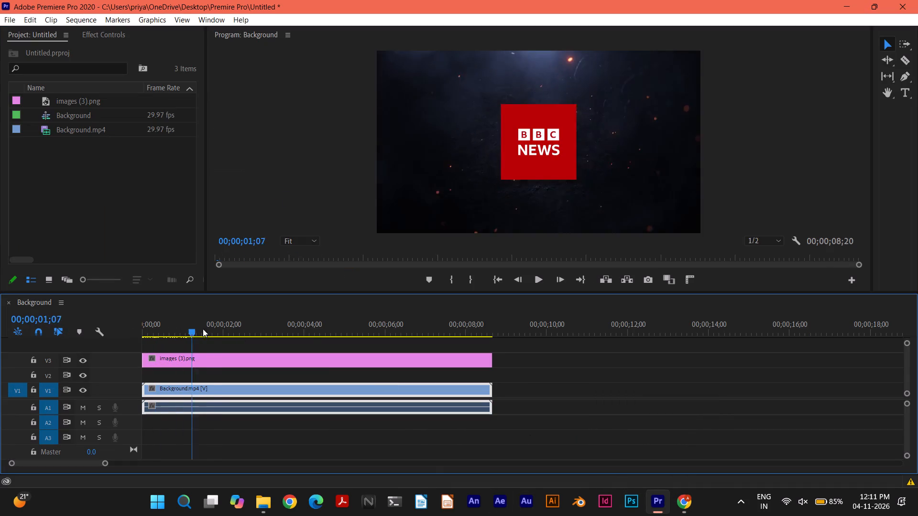
drag(203, 329, 115, 322)
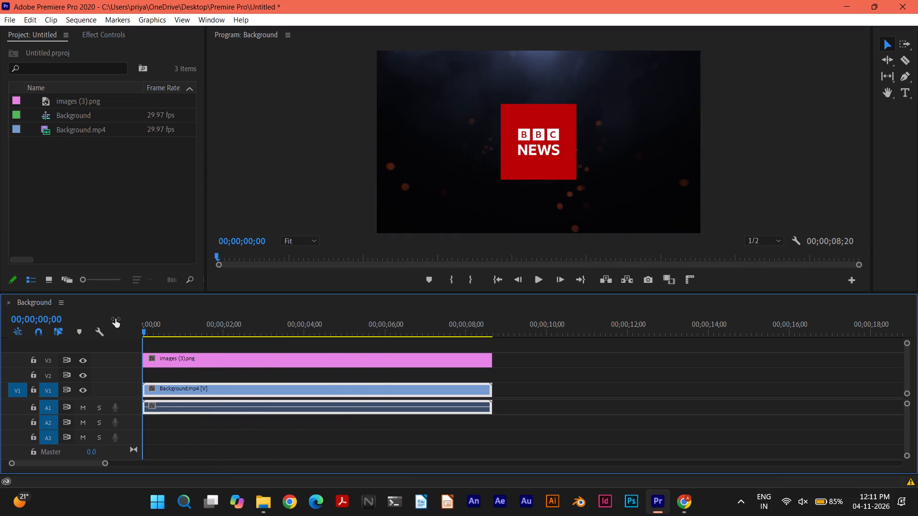
click(120, 100)
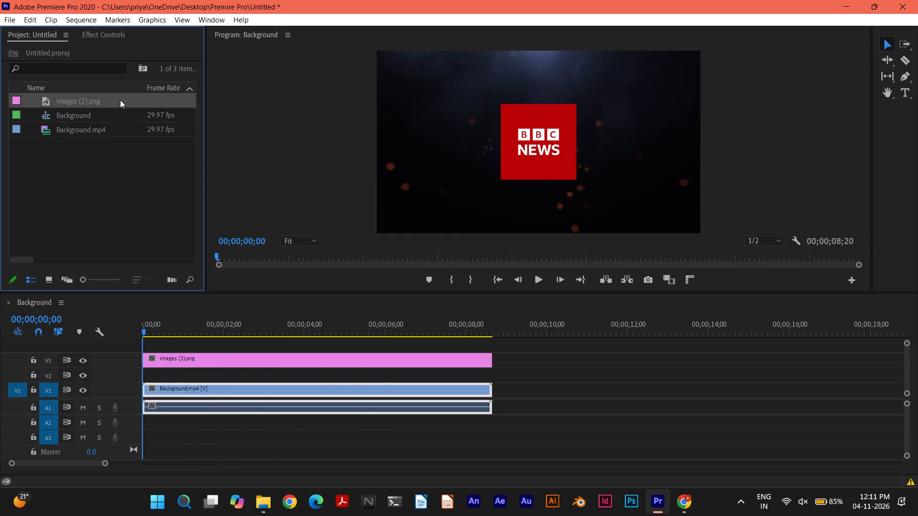
key(Delete)
click(514, 262)
click(518, 266)
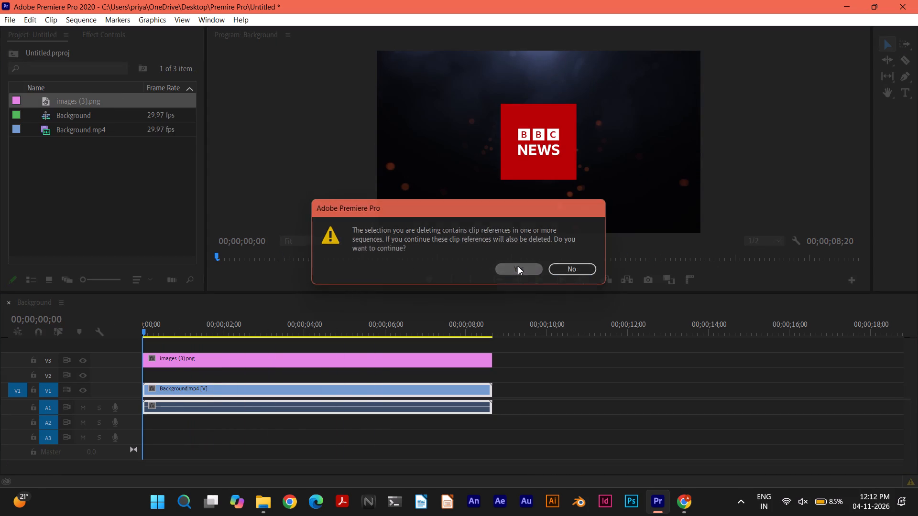
Switch to After Effects, dismiss the locked-file notice and close the Glow Logo Reveal project without saving changes.
click(688, 502)
click(262, 507)
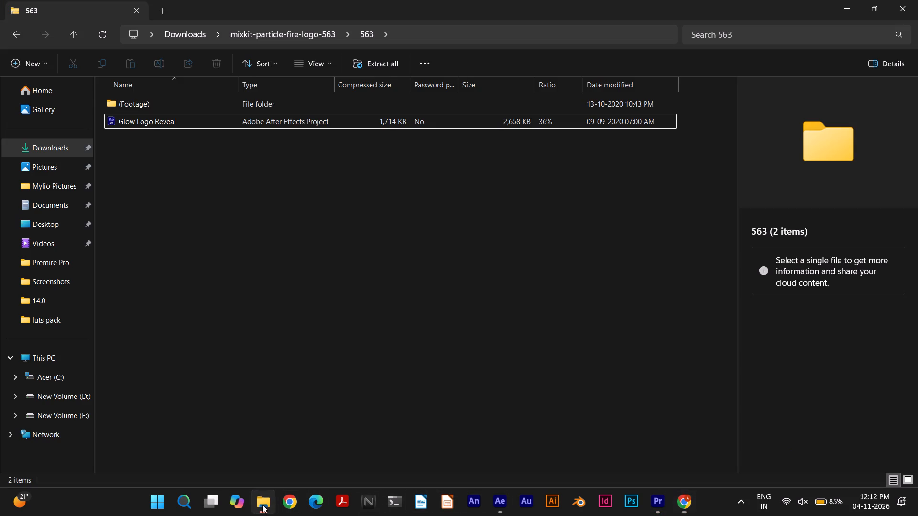
double_click(461, 350)
click(845, 9)
click(845, 8)
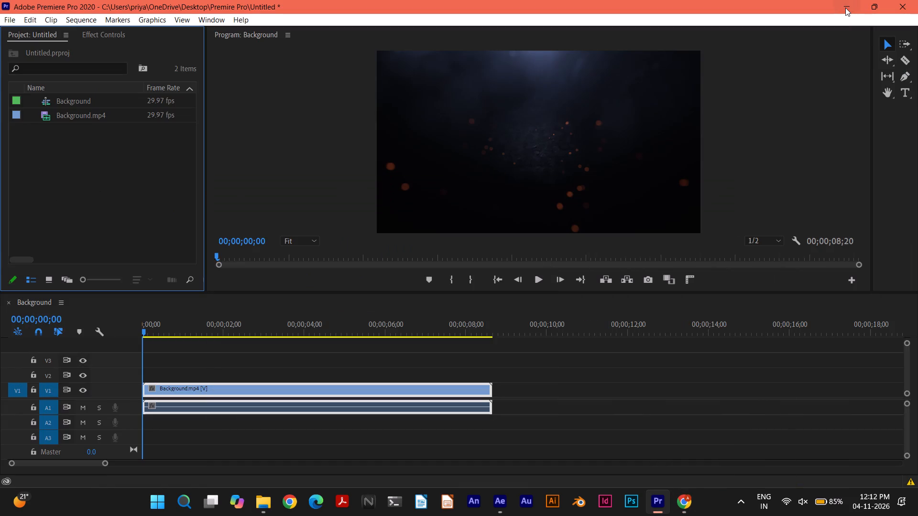
click(845, 8)
click(570, 270)
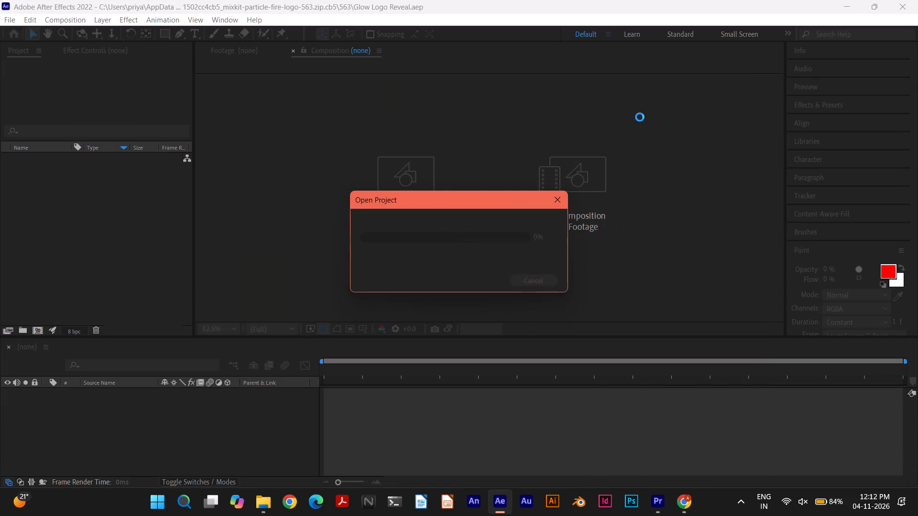
click(561, 262)
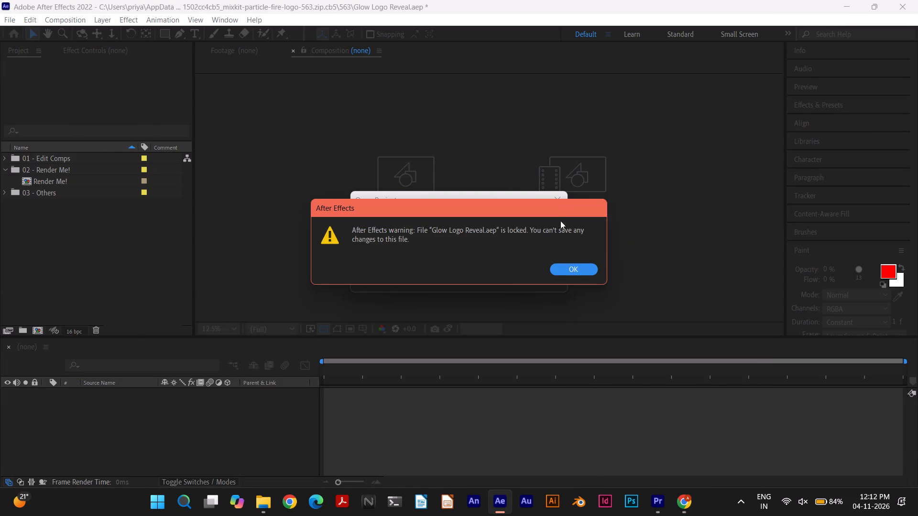
click(573, 271)
click(910, 4)
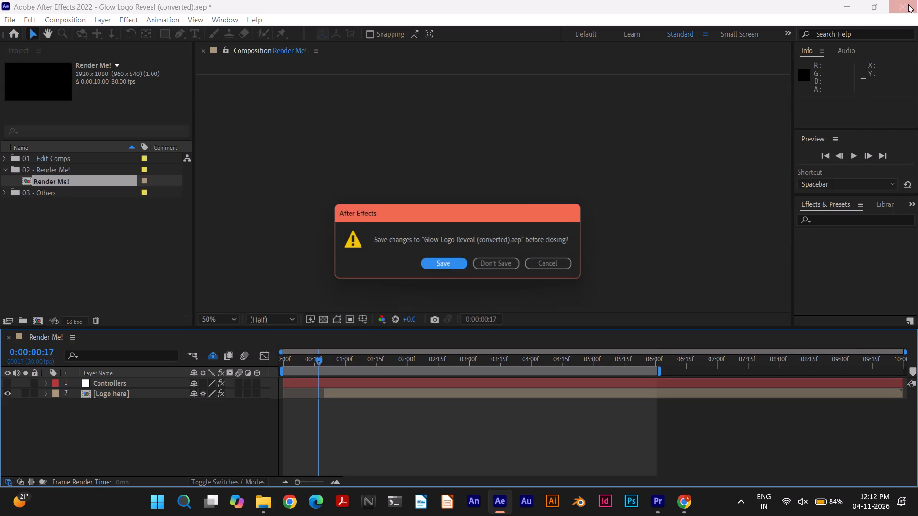
click(485, 261)
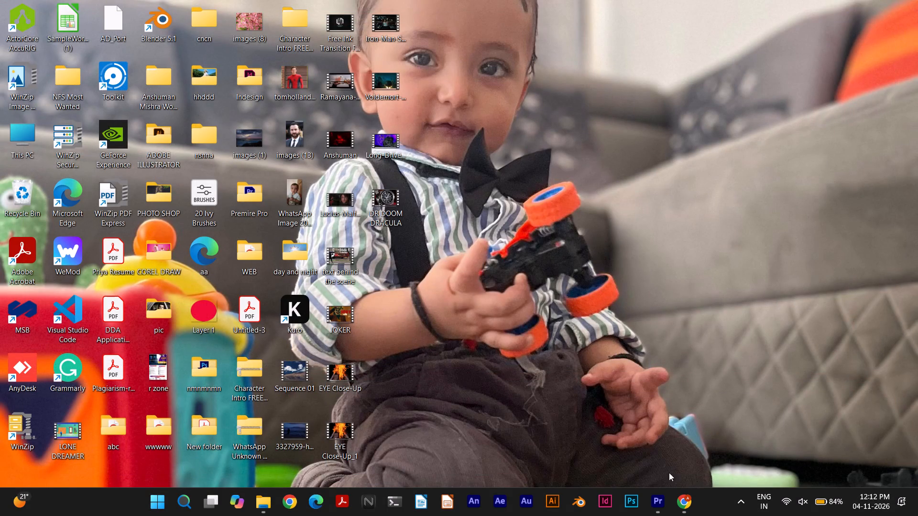
Return to the Mixkit page in Chrome, go back to the logo template results and search for "Logo premire pro".
click(665, 497)
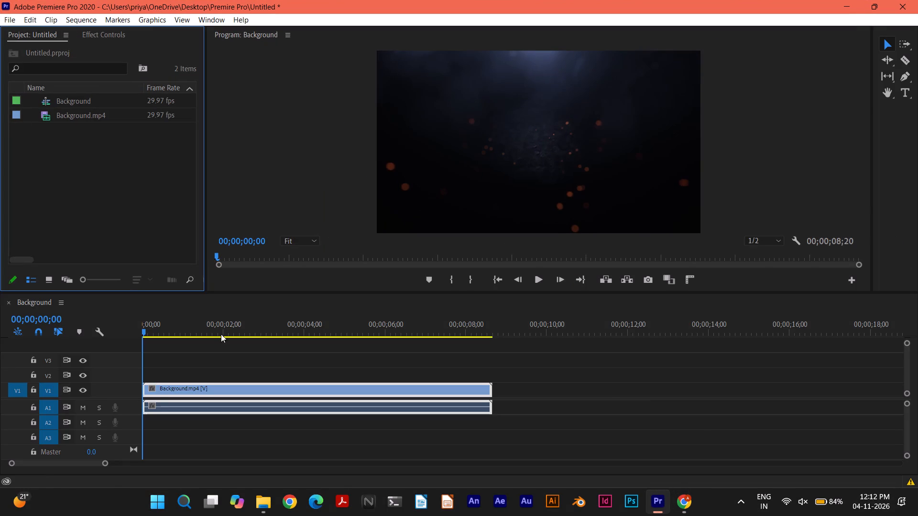
click(686, 499)
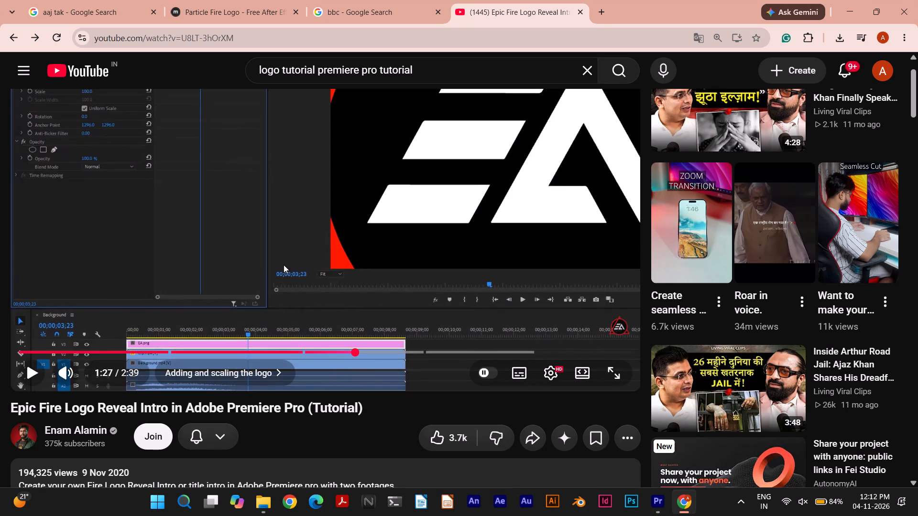
click(380, 6)
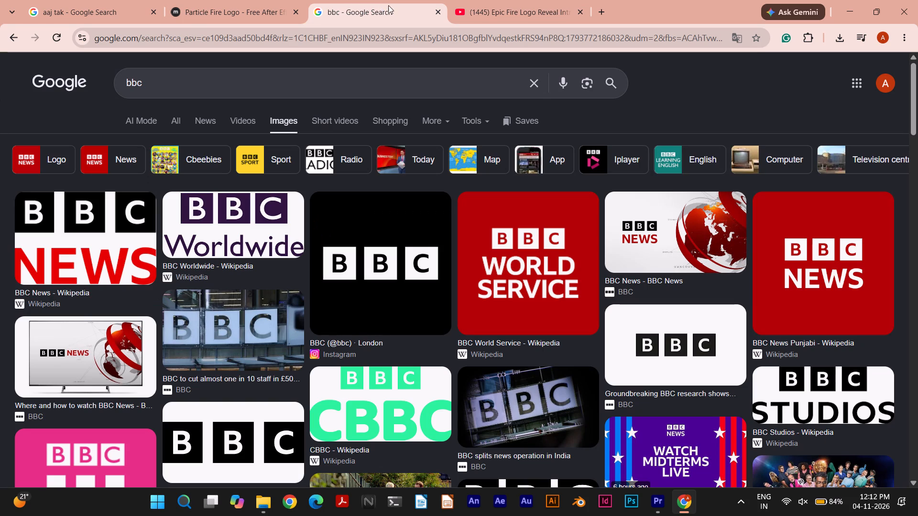
click(252, 1)
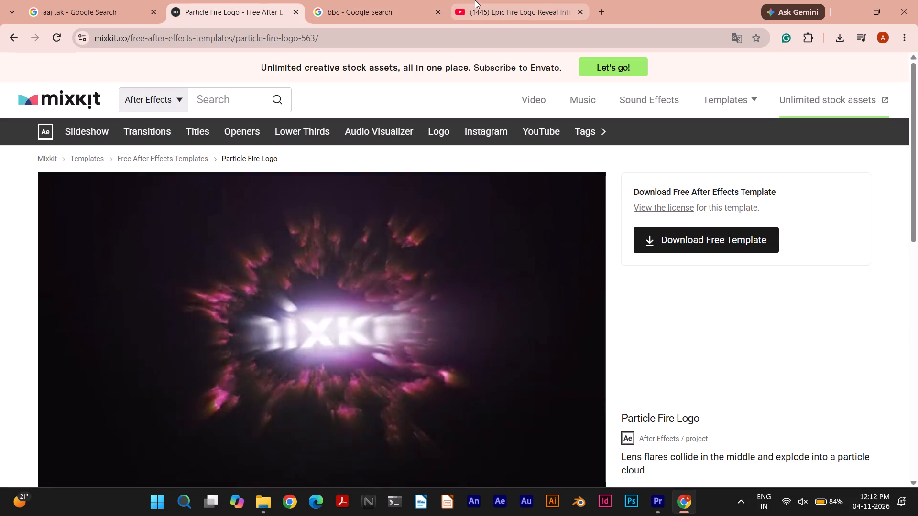
scroll(625, 276, down, 1)
scroll(625, 276, up, 1)
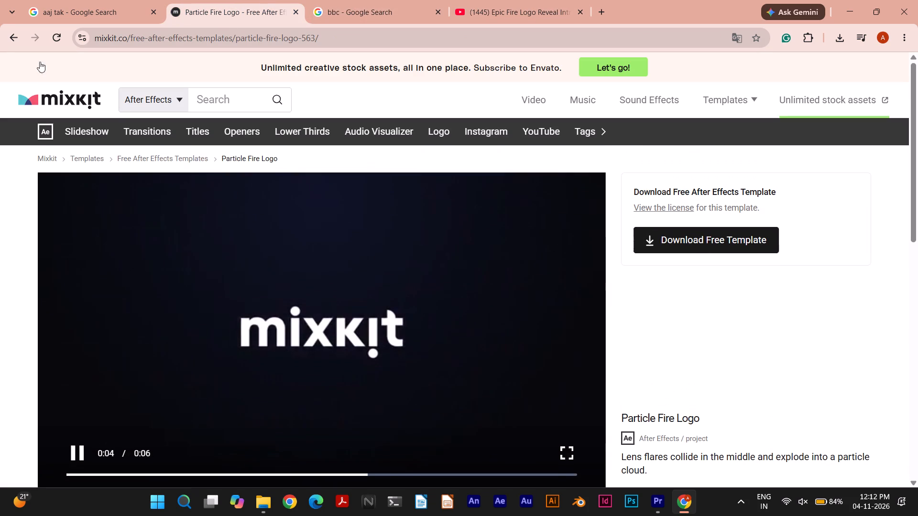
click(8, 41)
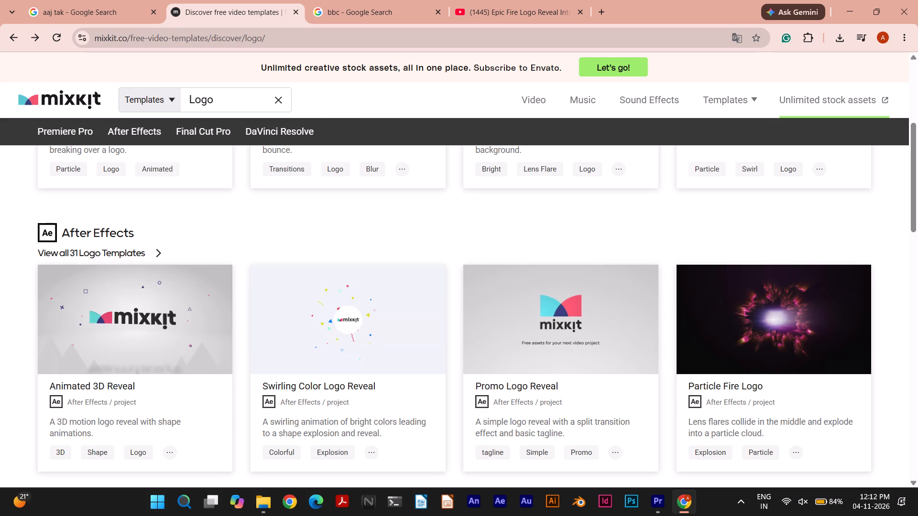
click(219, 96)
key(space)
text(pr)
key(space)
key(BackSpace)
key(e)
text(mire pro)
key(space)
key(Return)
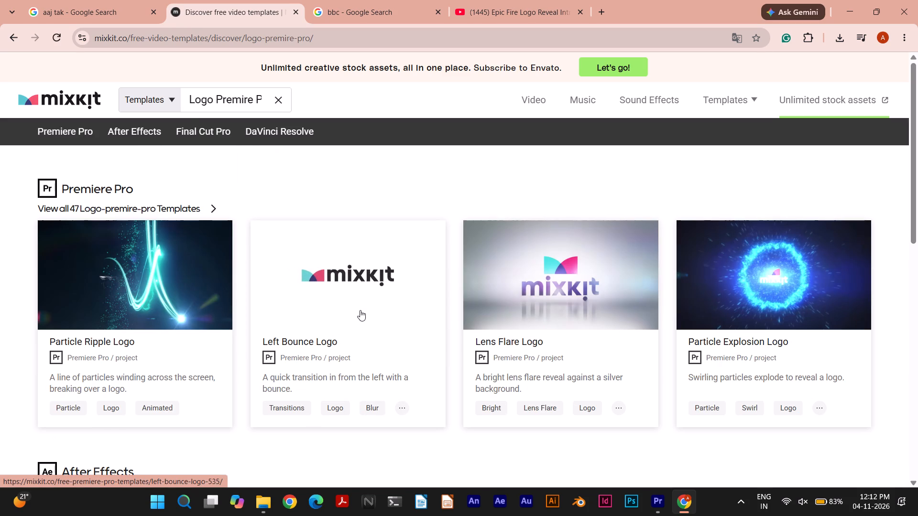
Download the free Particle Explosion Logo template for Premiere Pro from Mixkit and go back to Premiere Pro.
click(396, 409)
click(399, 409)
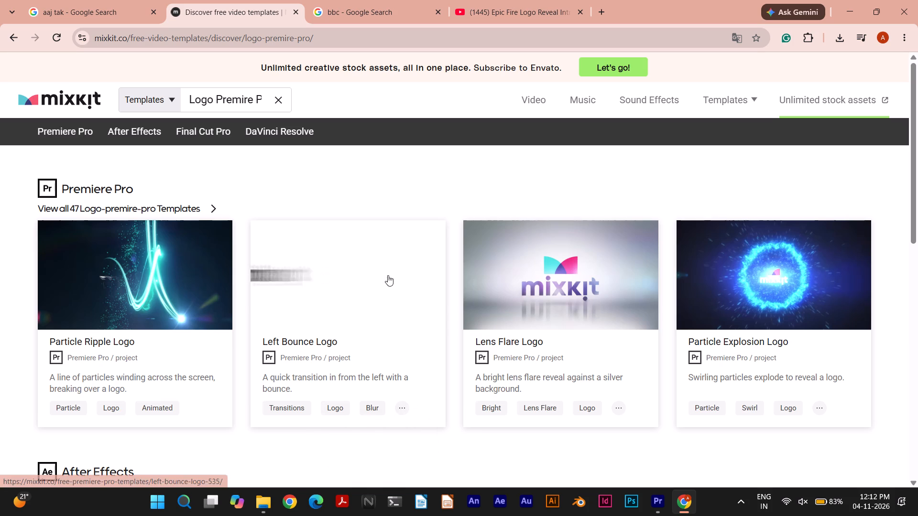
click(725, 297)
click(746, 239)
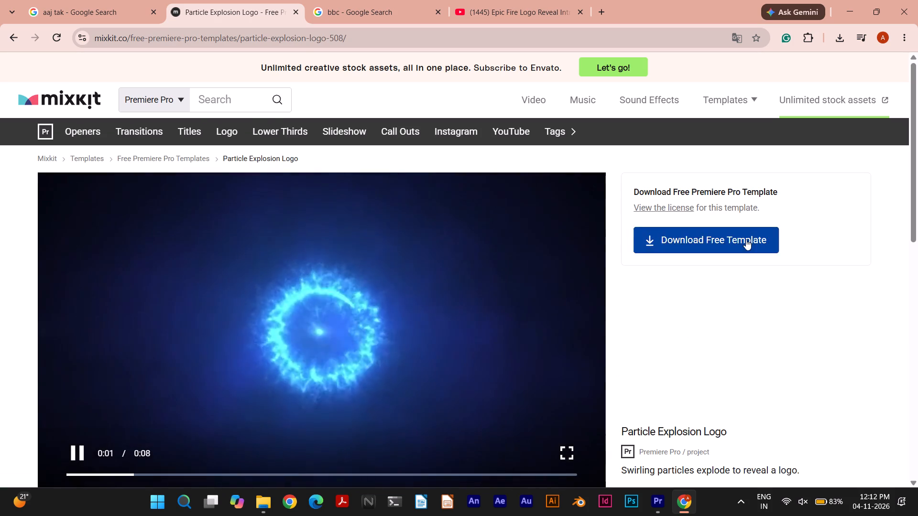
click(816, 331)
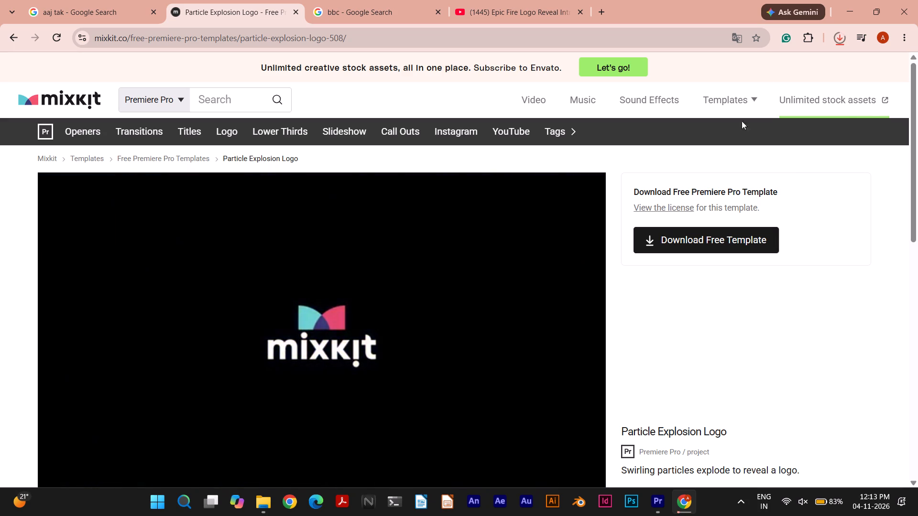
click(847, 6)
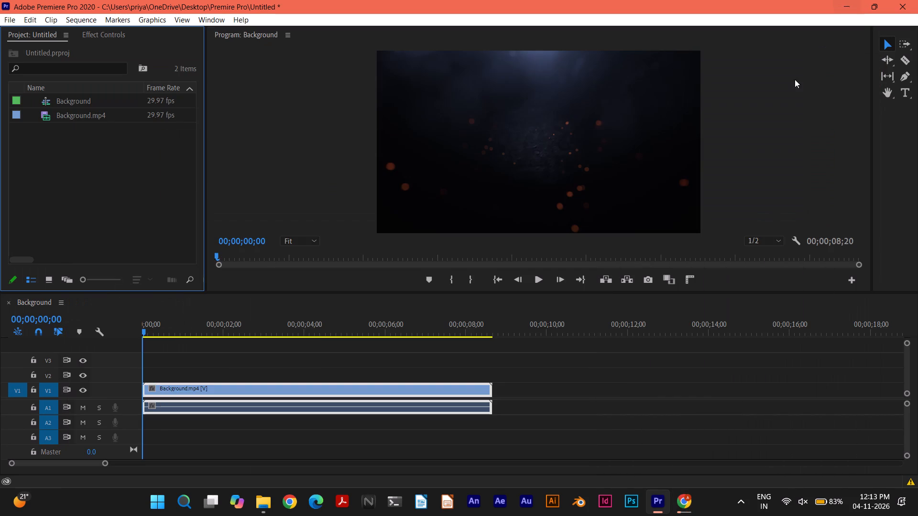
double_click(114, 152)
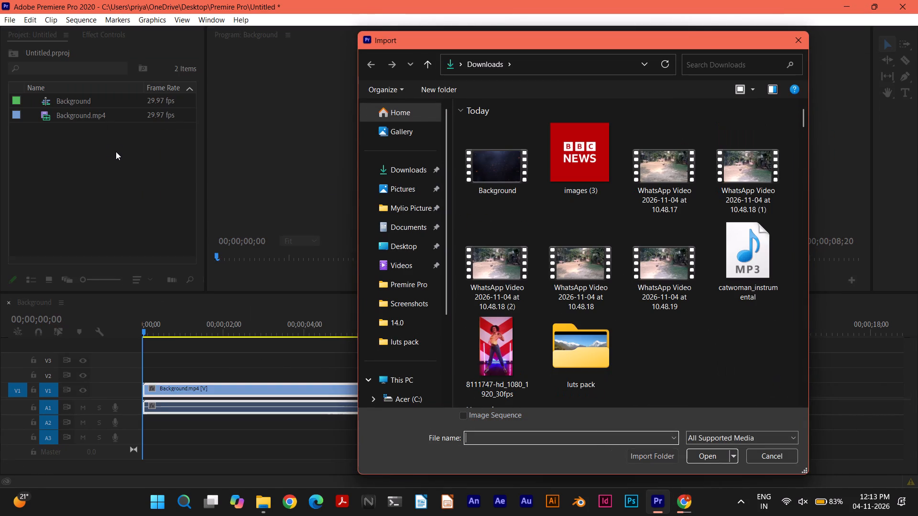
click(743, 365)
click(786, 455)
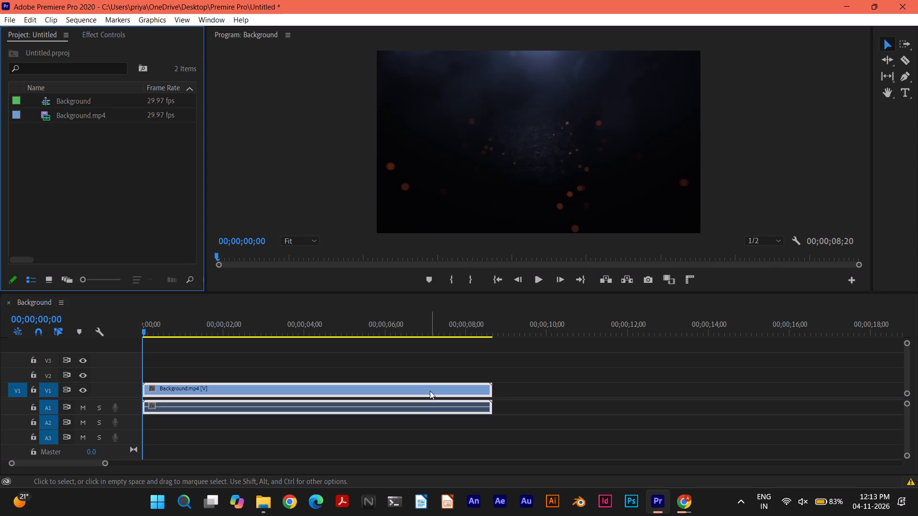
Delete the Background.mp4 clip from the timeline, and remove the Background sequence and Background.mp4 from the project.
click(430, 391)
key(Delete)
click(113, 118)
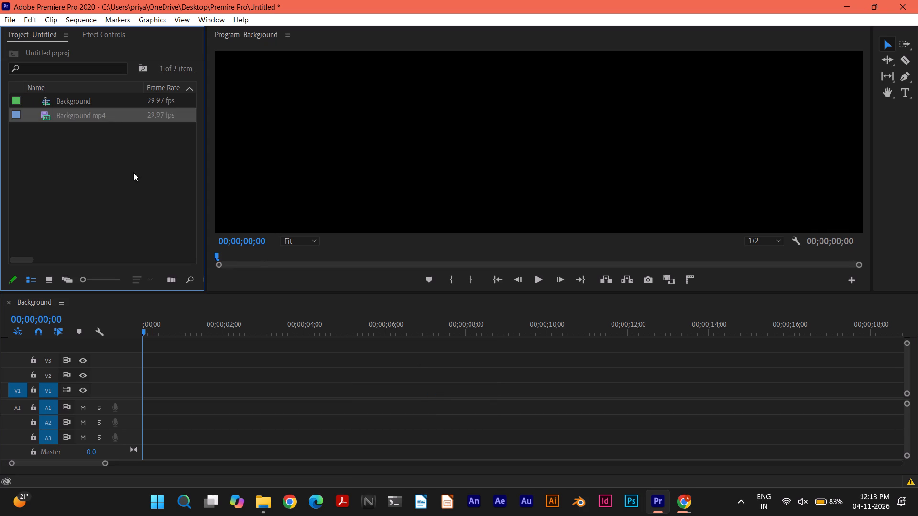
drag(134, 174, 76, 79)
key(BackSpace)
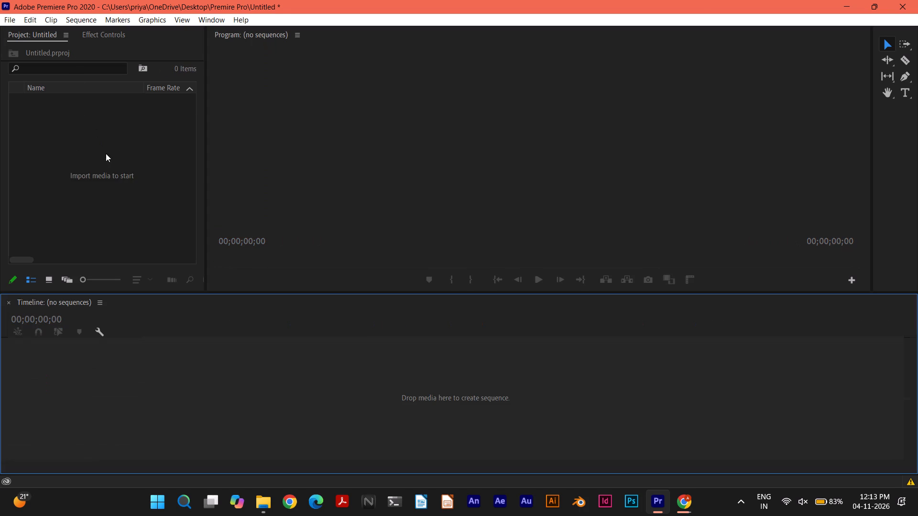
Open the Downloads folder in File Explorer and delete the mixkit-particle-fire-logo-563 archive.
click(843, 2)
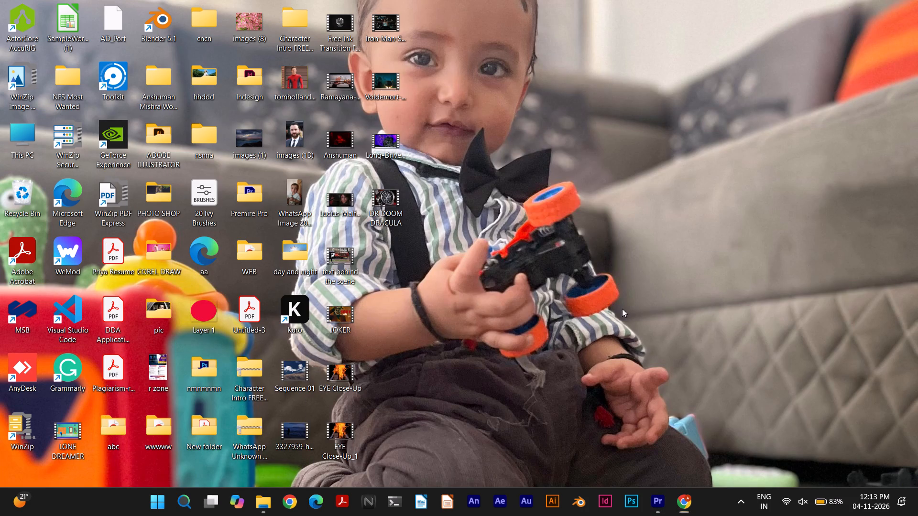
click(269, 499)
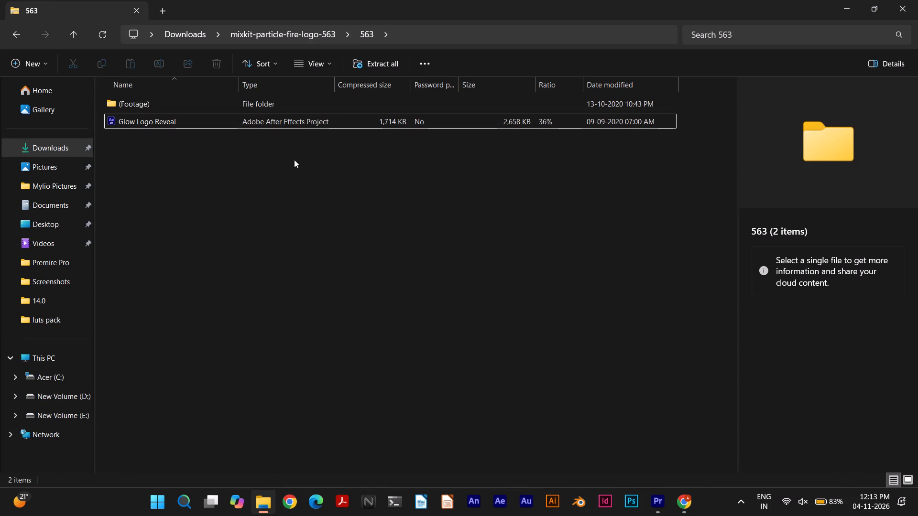
double_click(60, 146)
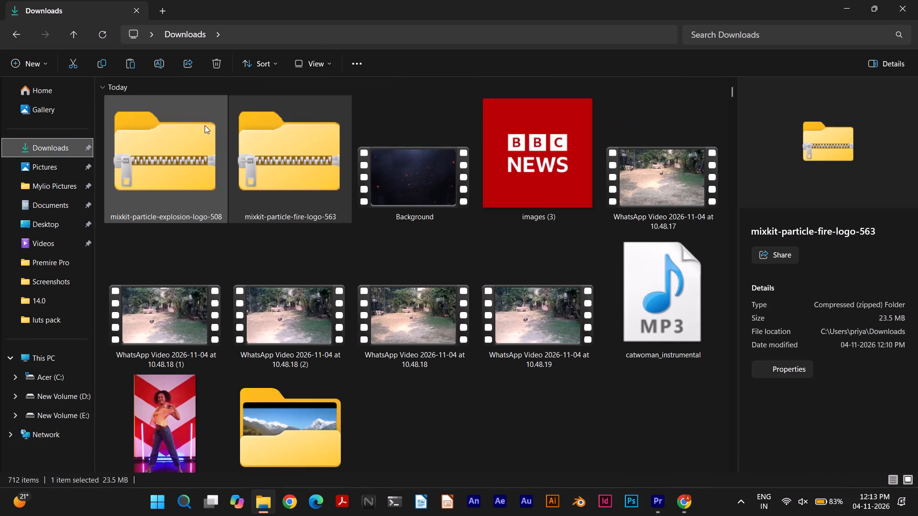
click(282, 140)
key(Delete)
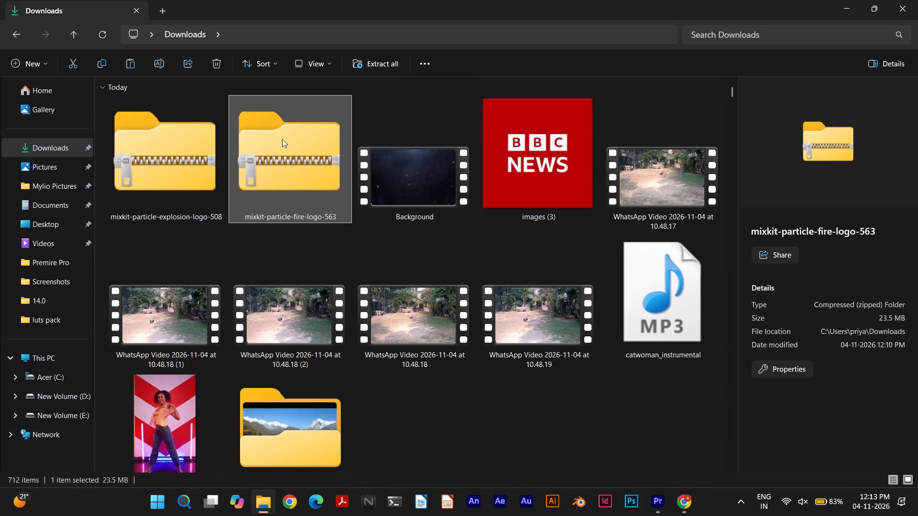
Open the Particle Burst Logo project from folder 508 inside the mixkit-particle-explosion-logo-508 archive, accept its conversion and cancel linking the missing media.
double_click(176, 156)
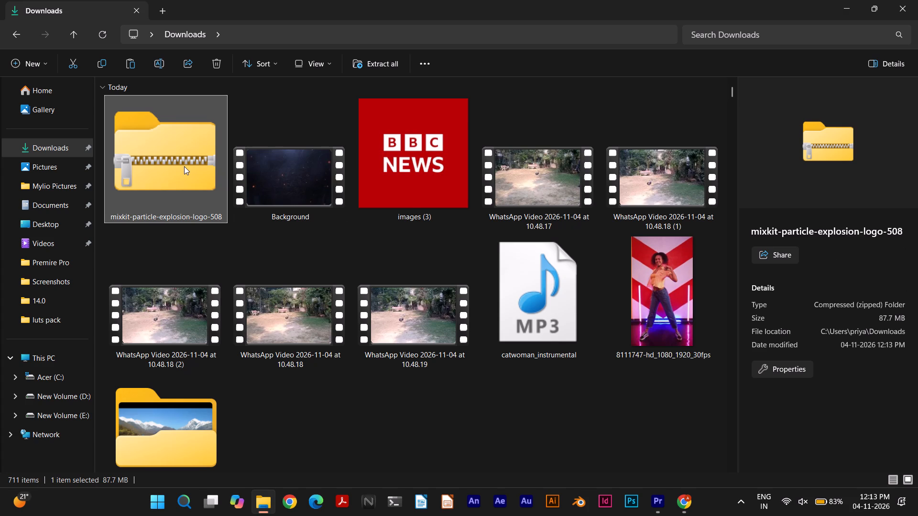
double_click(184, 166)
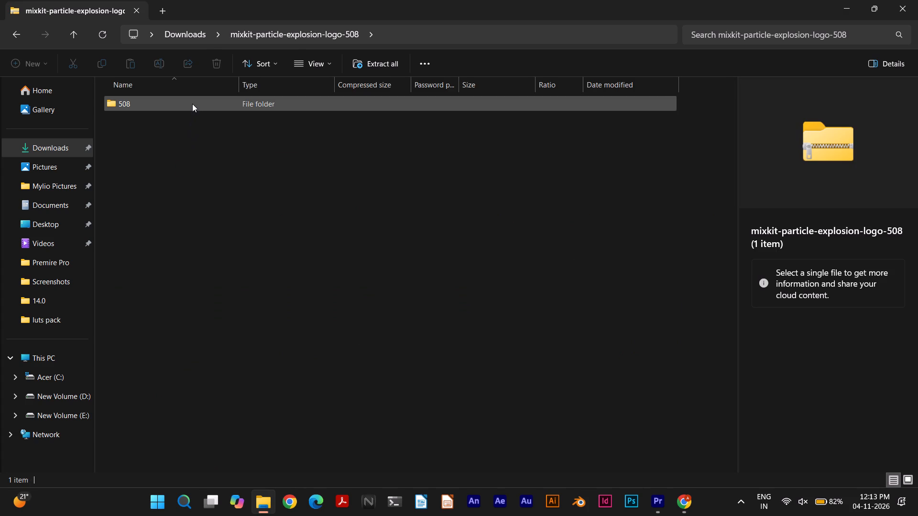
double_click(192, 104)
double_click(203, 122)
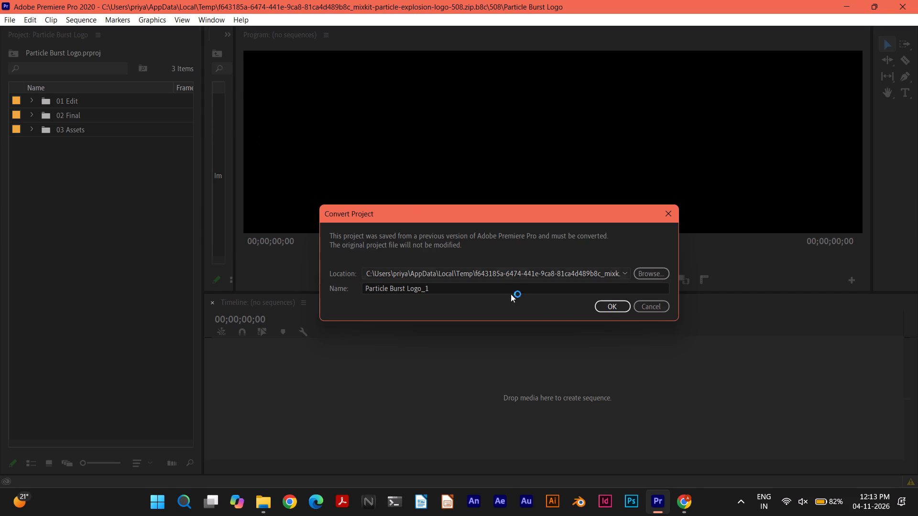
click(607, 306)
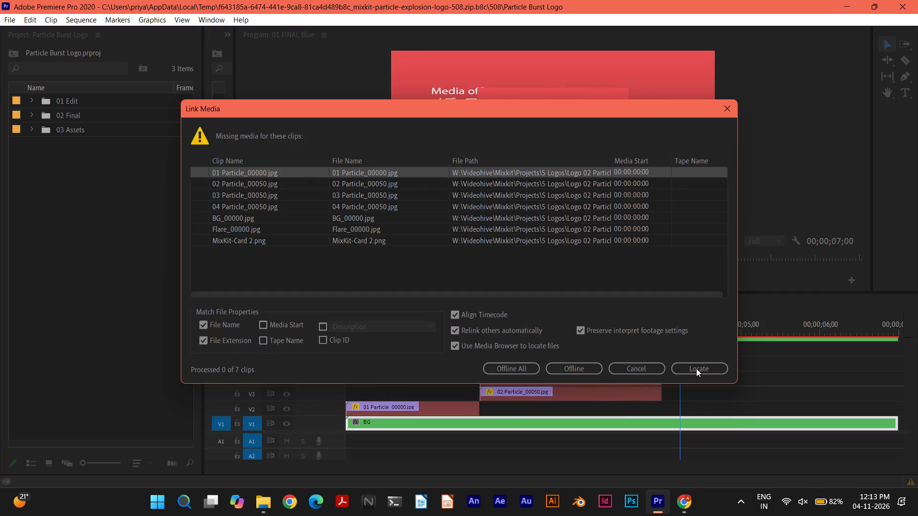
click(630, 367)
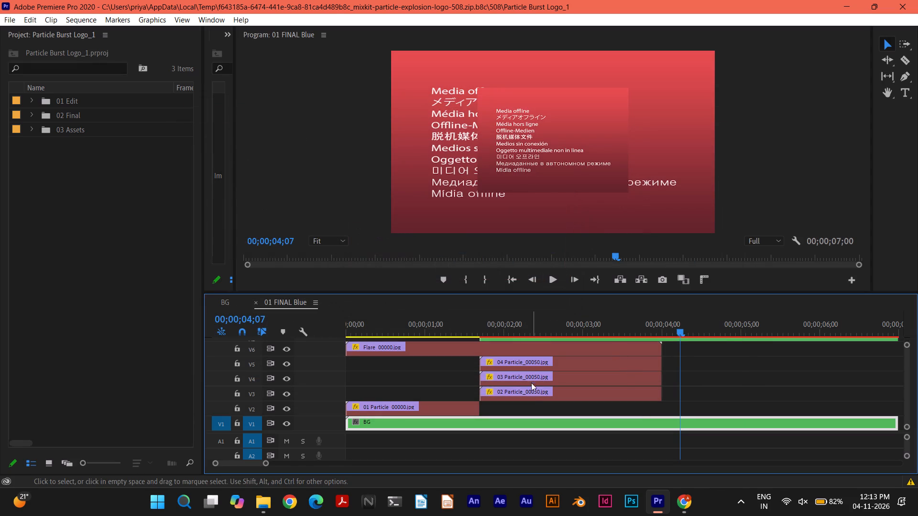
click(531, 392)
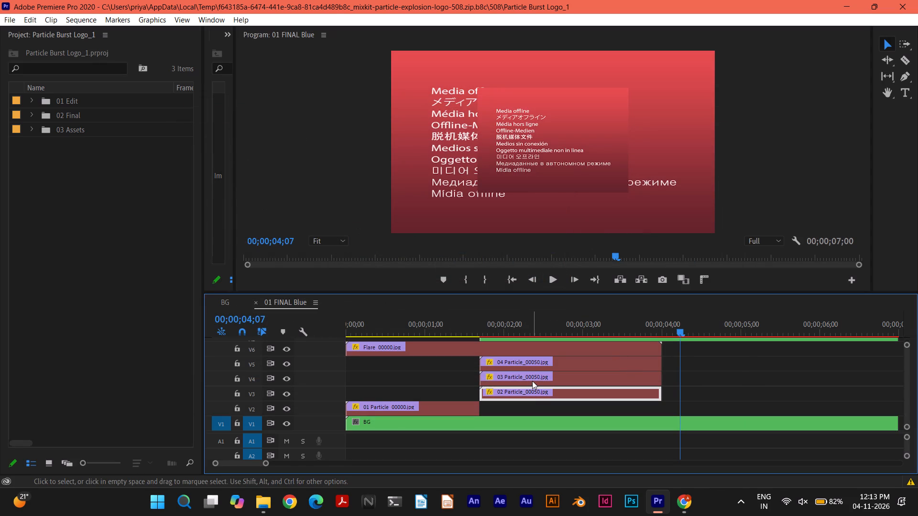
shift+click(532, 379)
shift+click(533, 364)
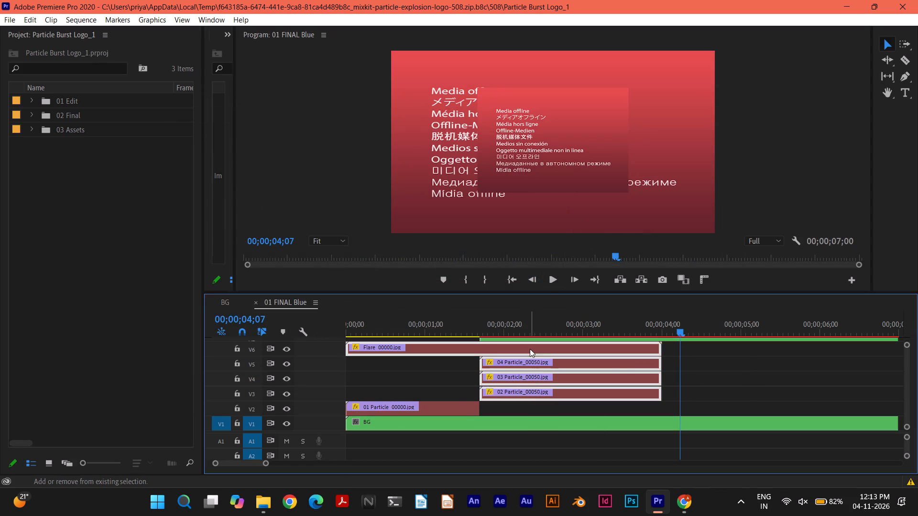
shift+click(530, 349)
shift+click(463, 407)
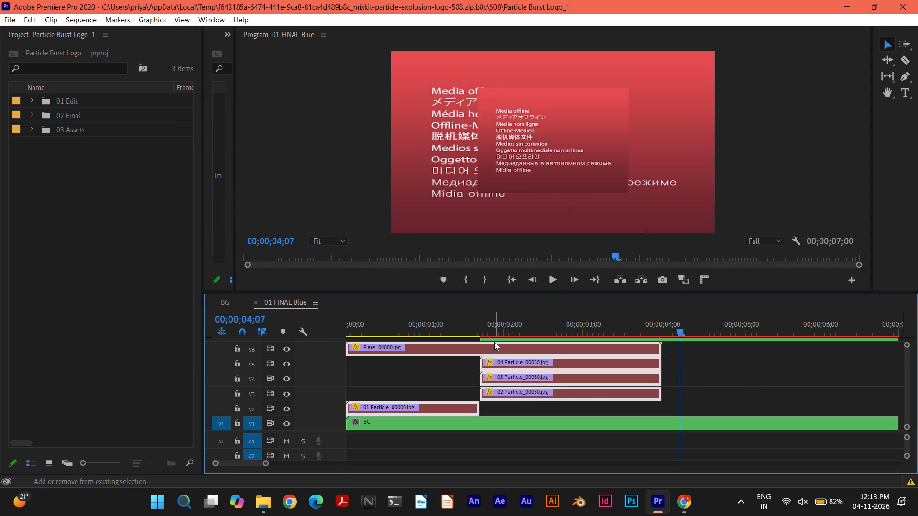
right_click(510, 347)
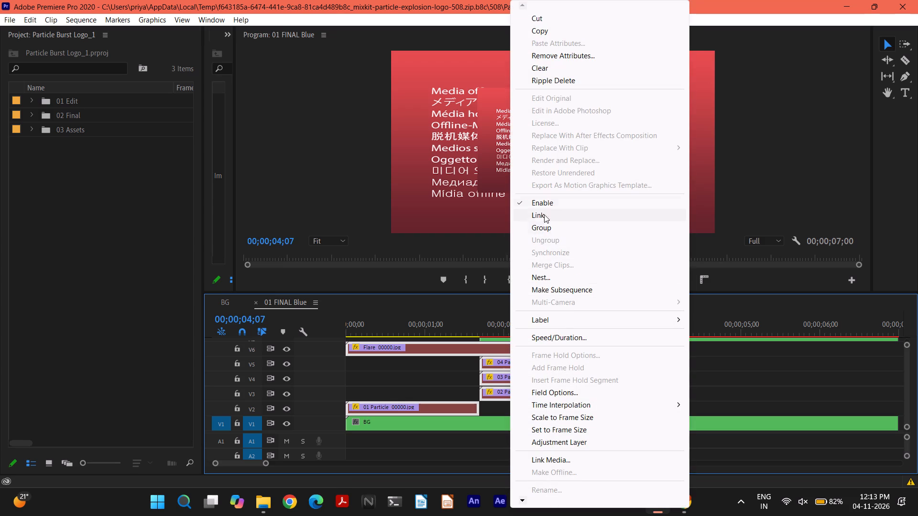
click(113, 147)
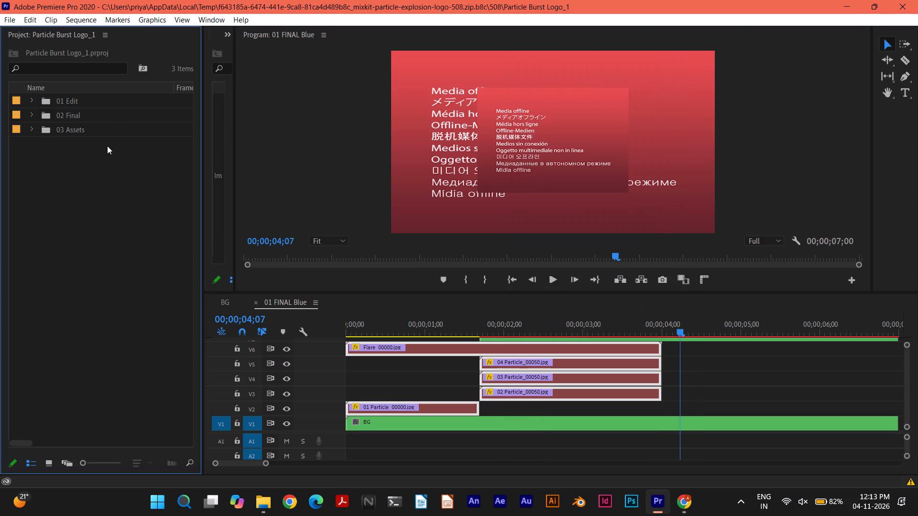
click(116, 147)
Expand the 01 Edit, 02 Final and 03 Assets bins and start locating 01 Particle_00000.jpg to link the 01 FINAL Blue sequence's media.
click(31, 128)
click(30, 115)
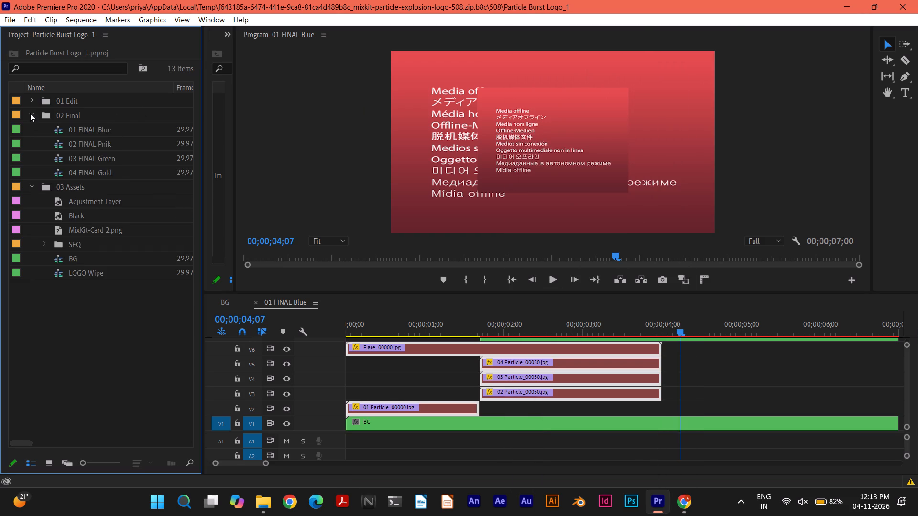
click(31, 98)
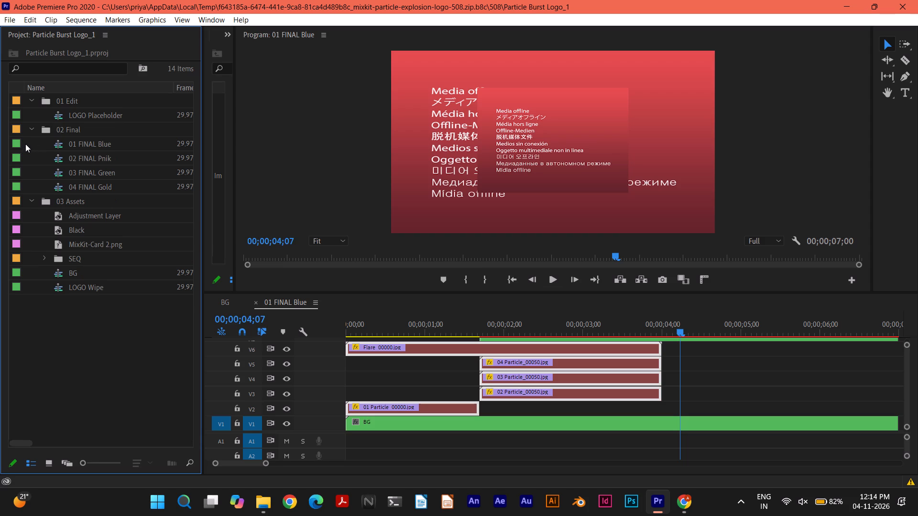
click(25, 144)
right_click(61, 144)
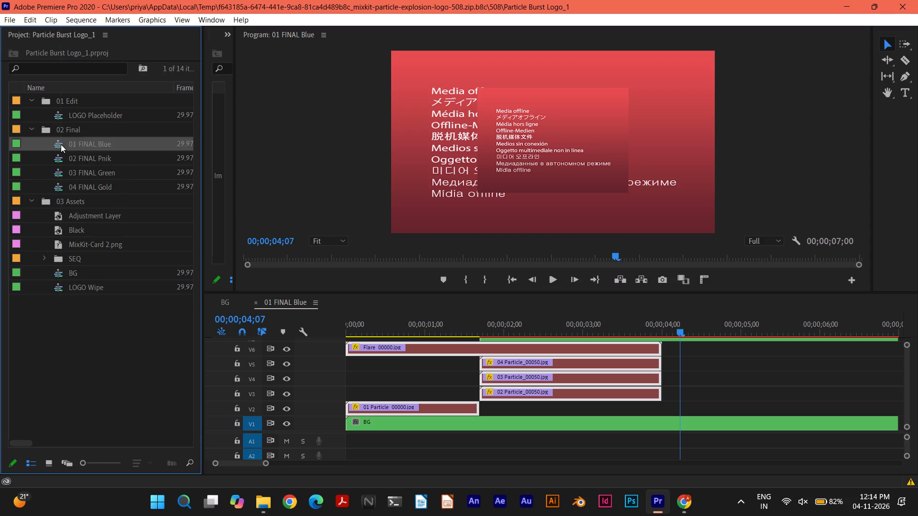
click(116, 319)
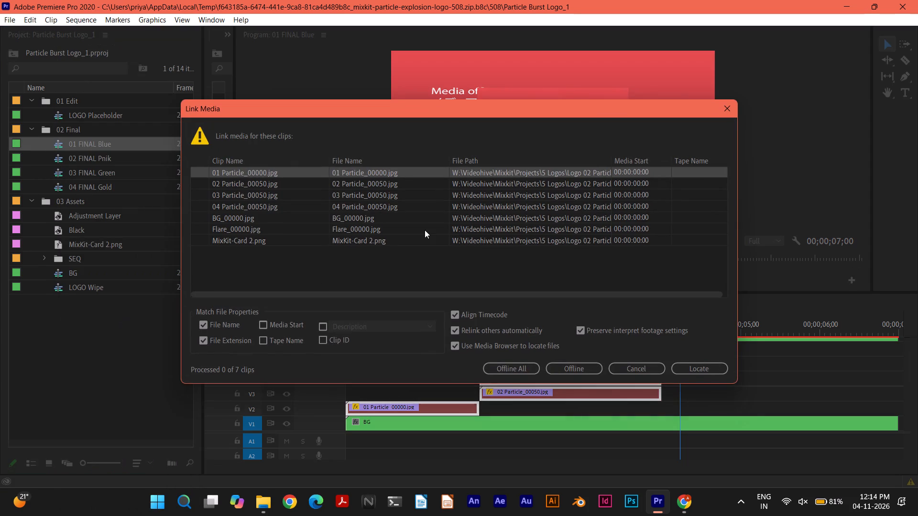
click(686, 369)
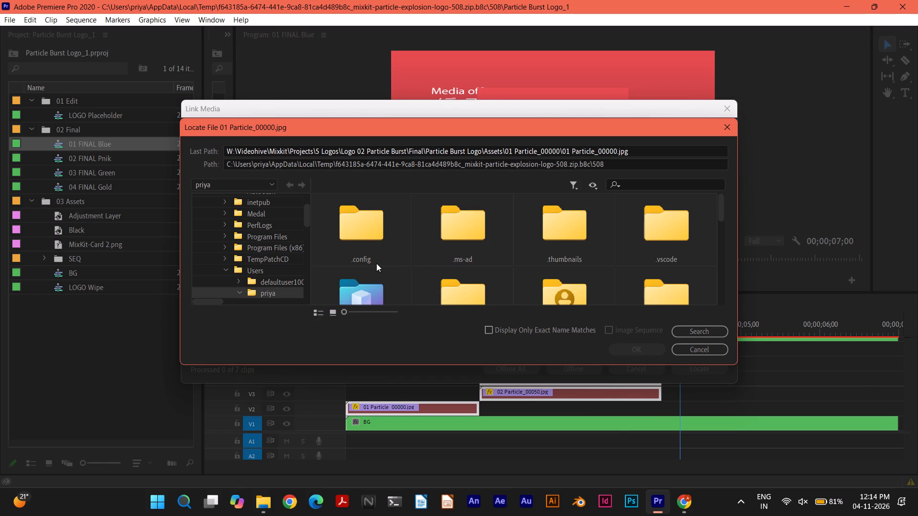
Browse to the user's Downloads folder as the location for finding the missing 01 Particle_00000.jpg.
scroll(385, 244, down, 5)
scroll(524, 218, down, 5)
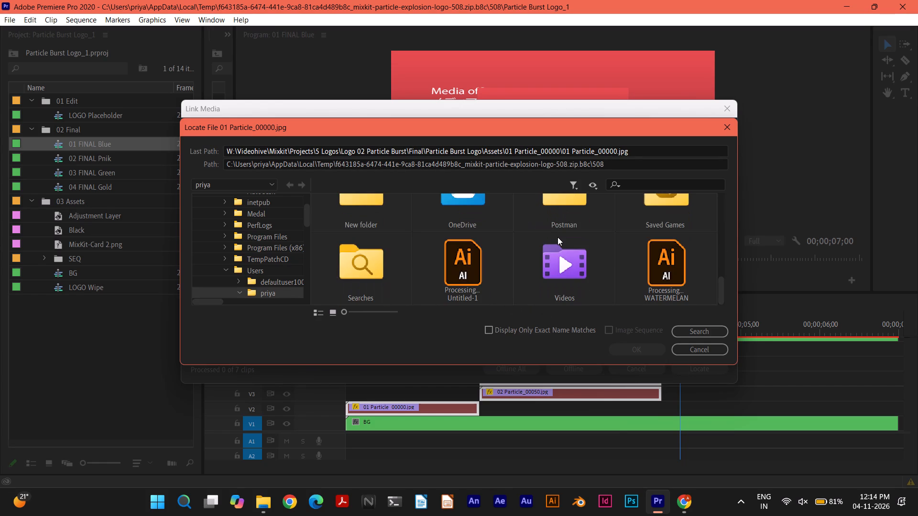
scroll(557, 237, down, 8)
scroll(326, 263, up, 1)
scroll(326, 263, down, 4)
scroll(297, 262, up, 3)
scroll(277, 258, down, 2)
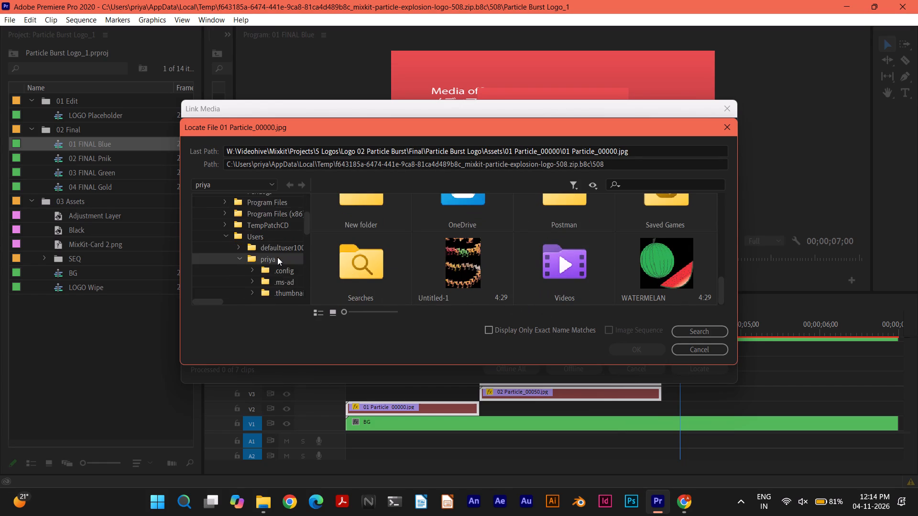
scroll(277, 257, down, 1)
scroll(512, 250, down, 3)
scroll(285, 260, down, 1)
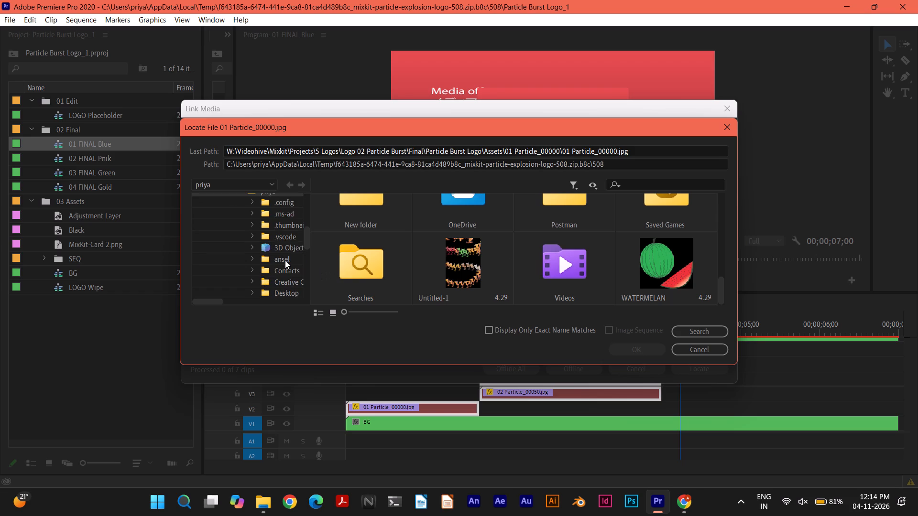
scroll(285, 259, down, 1)
click(290, 281)
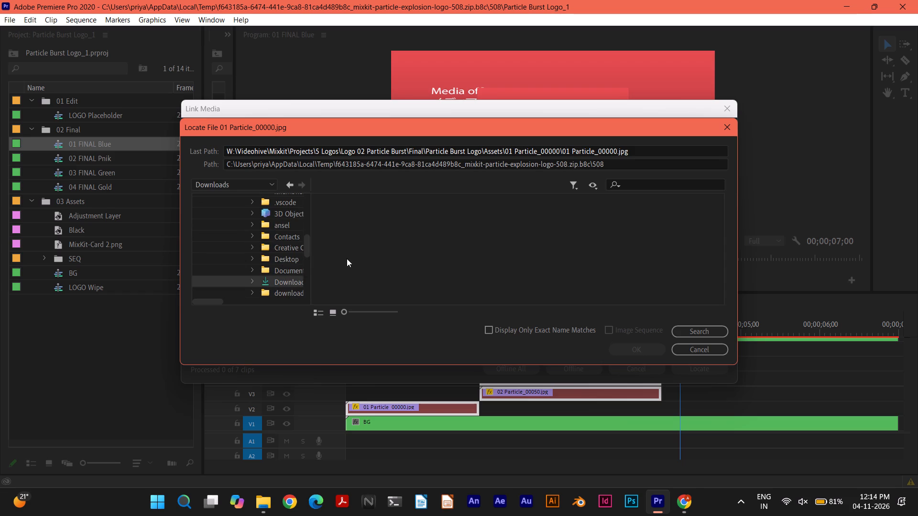
scroll(590, 218, up, 1)
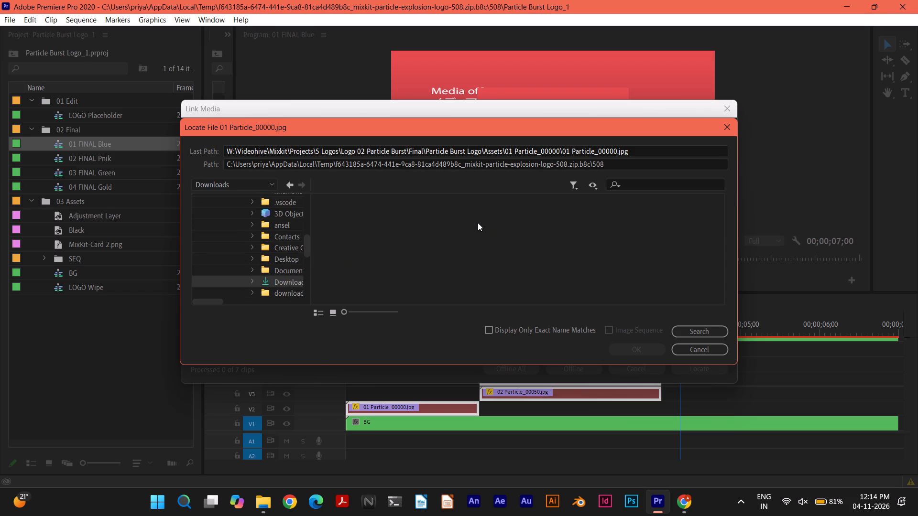
scroll(478, 223, down, 1)
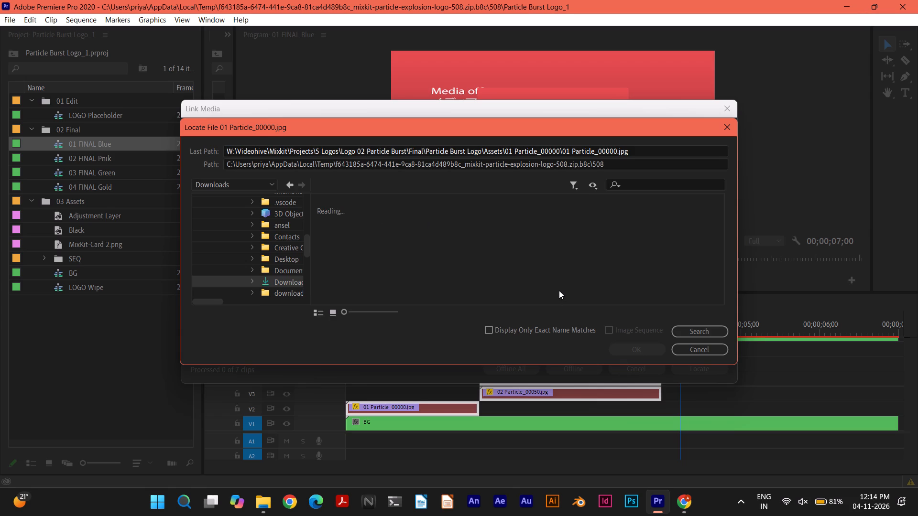
Search the Downloads folder for "bbc" and clear the search.
click(632, 187)
key(b)
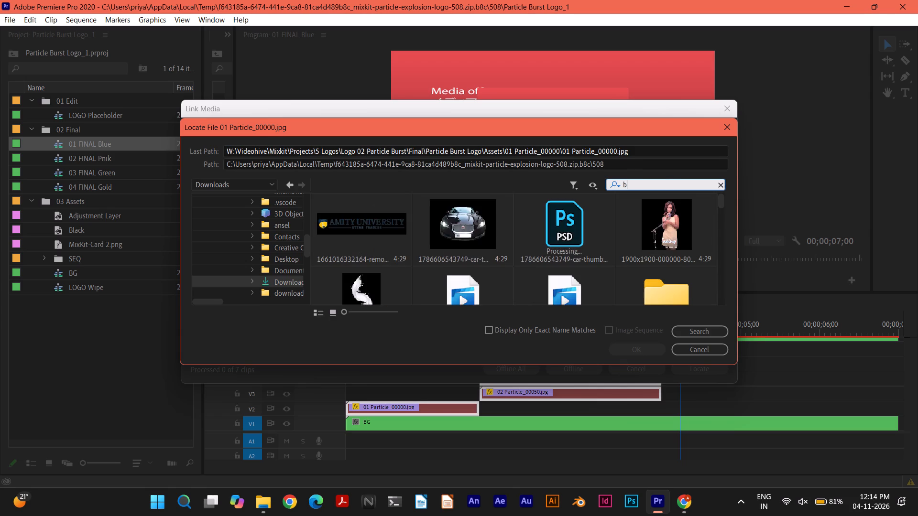
text(bv)
key(BackSpace)
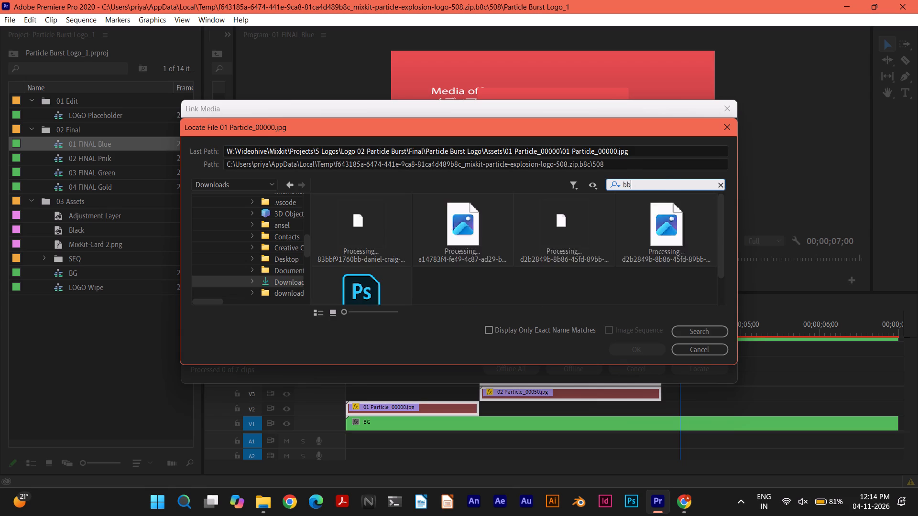
key(c)
key(BackSpace)
key(BackSpace)
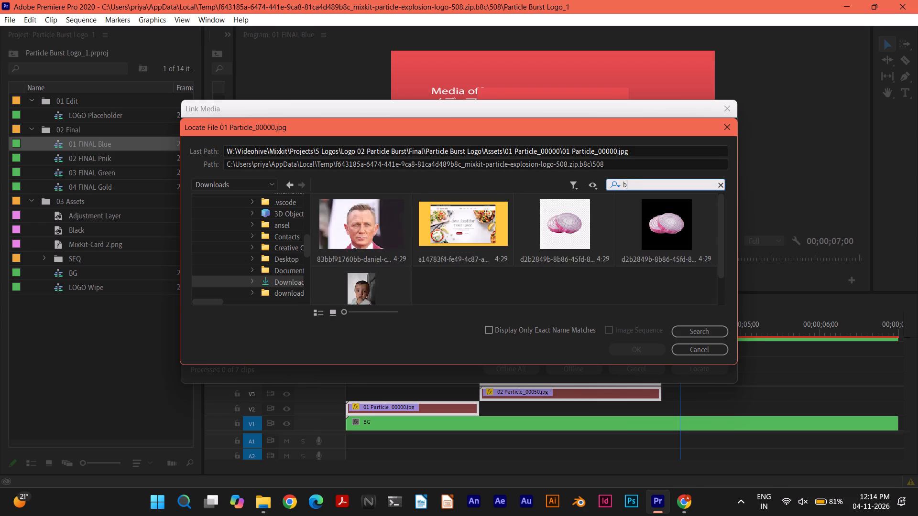
key(BackSpace)
Look through the files in the Downloads folder for an image to stand in for the missing 01 Particle_00000.jpg.
scroll(667, 237, down, 3)
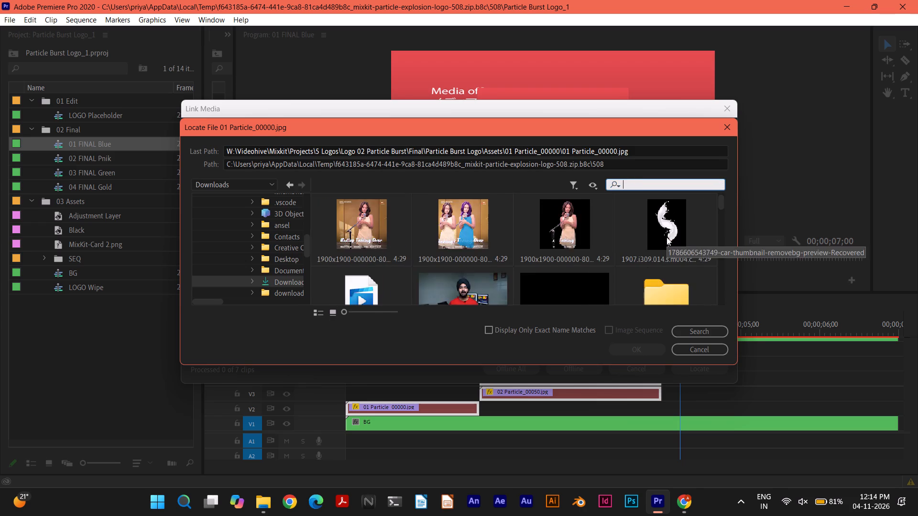
scroll(667, 237, down, 8)
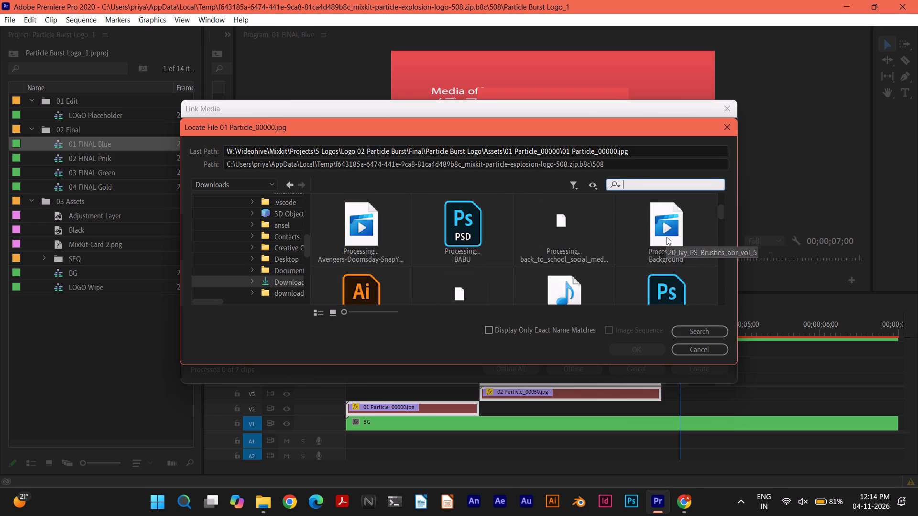
scroll(667, 237, down, 4)
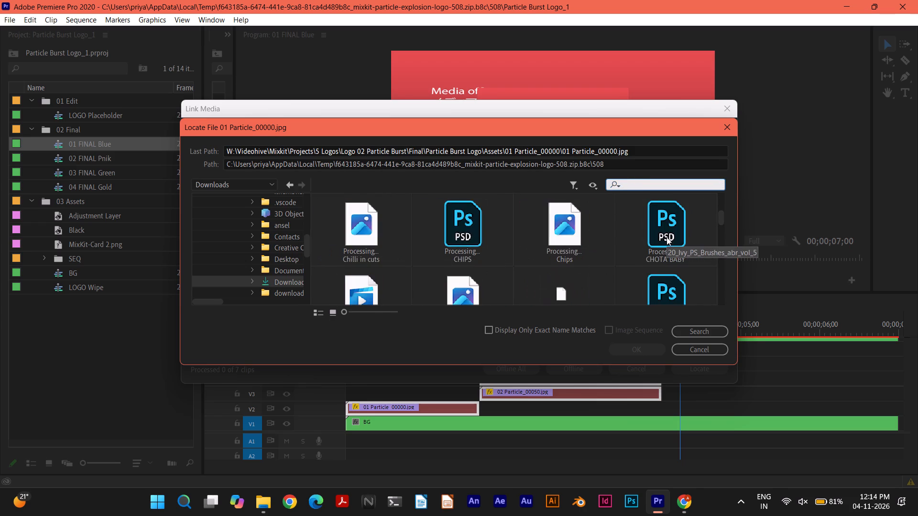
scroll(667, 237, down, 8)
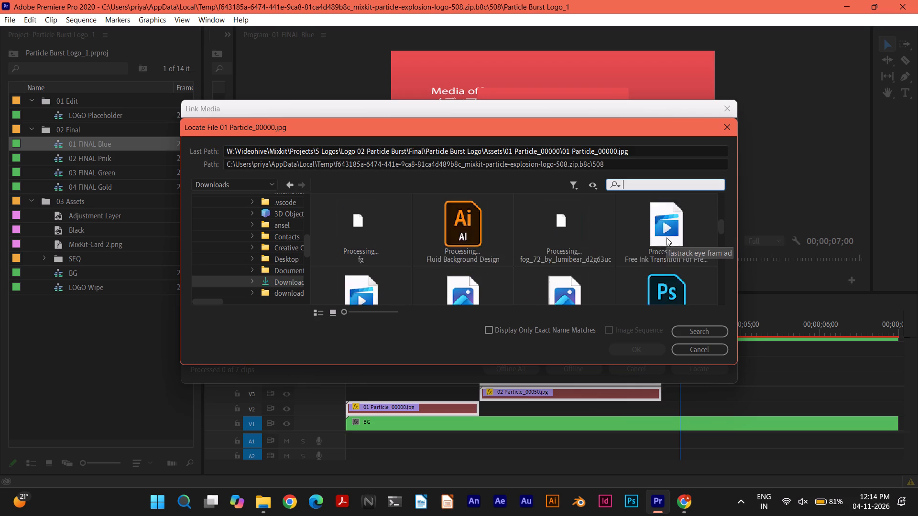
scroll(667, 237, down, 8)
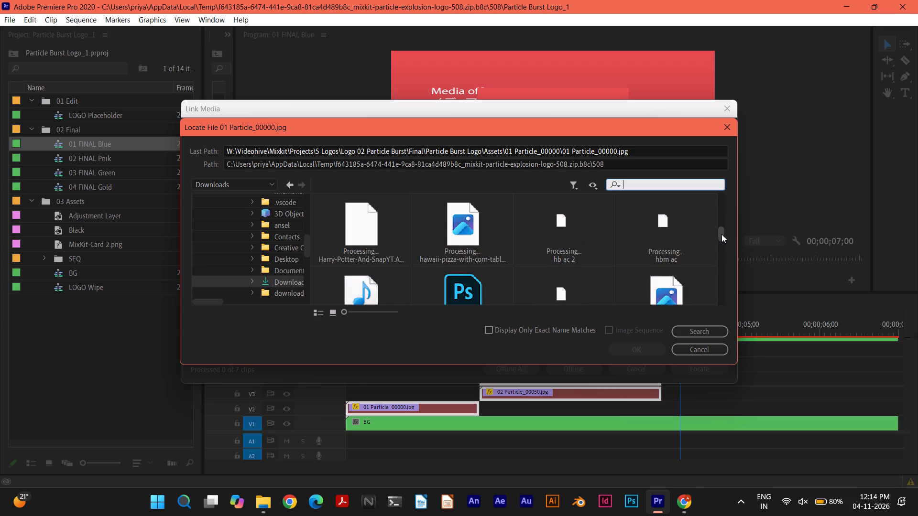
drag(721, 234, 726, 259)
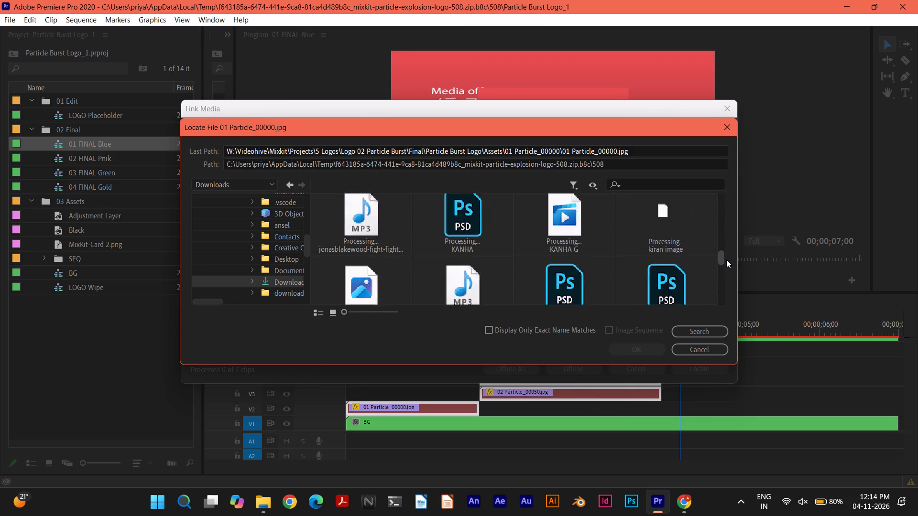
drag(726, 259, 728, 270)
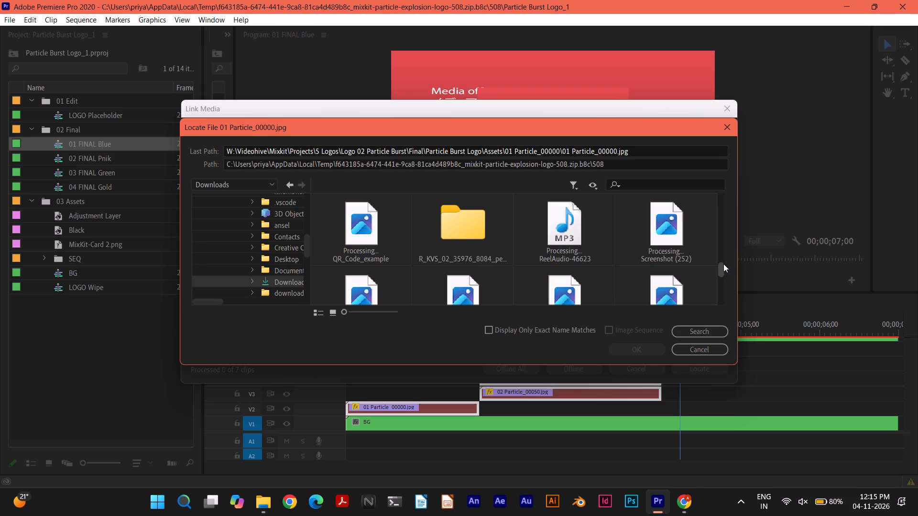
drag(722, 265, 722, 269)
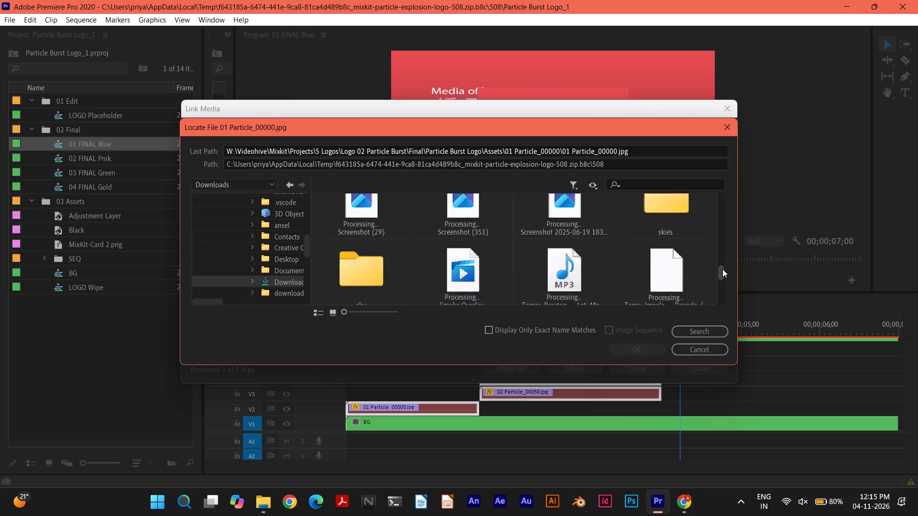
drag(722, 269, 721, 280)
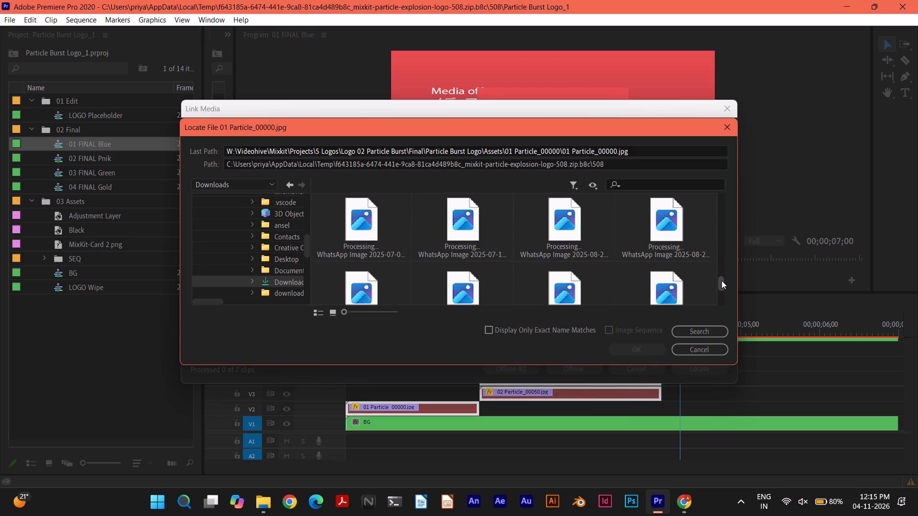
drag(721, 280, 721, 293)
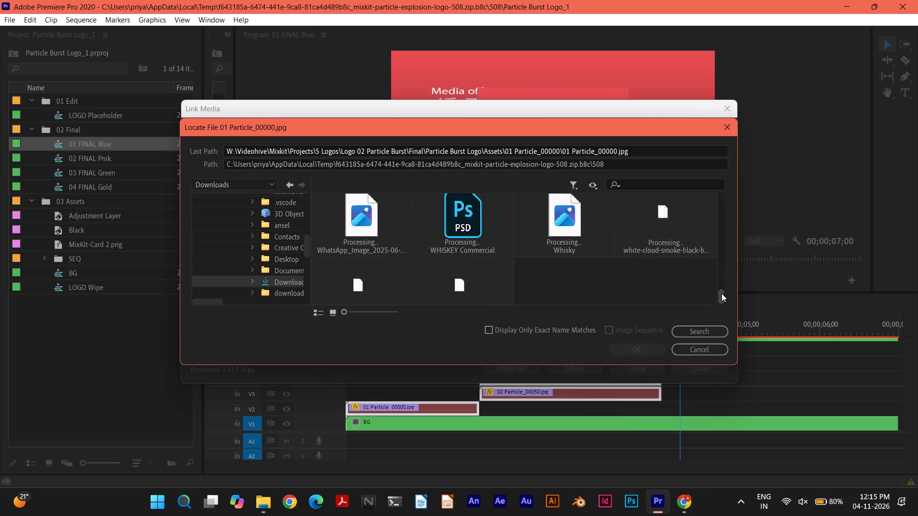
drag(721, 293, 721, 271)
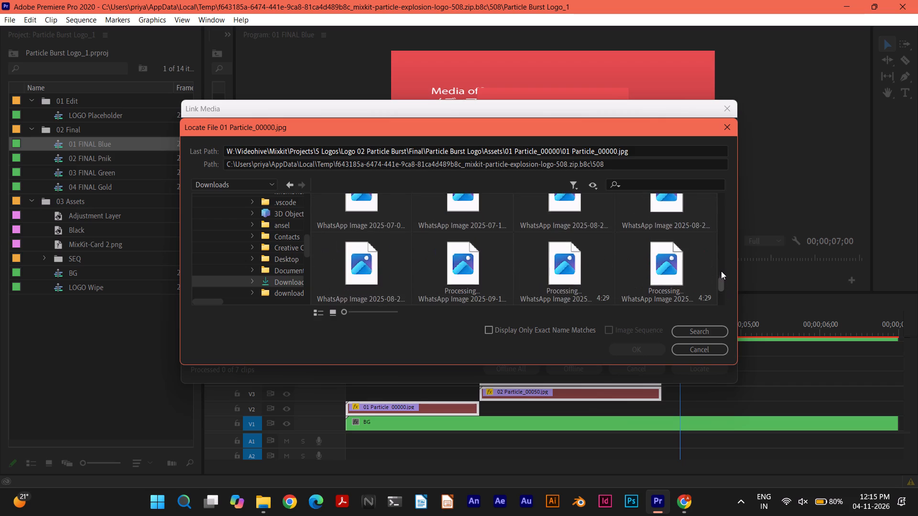
drag(721, 271, 719, 240)
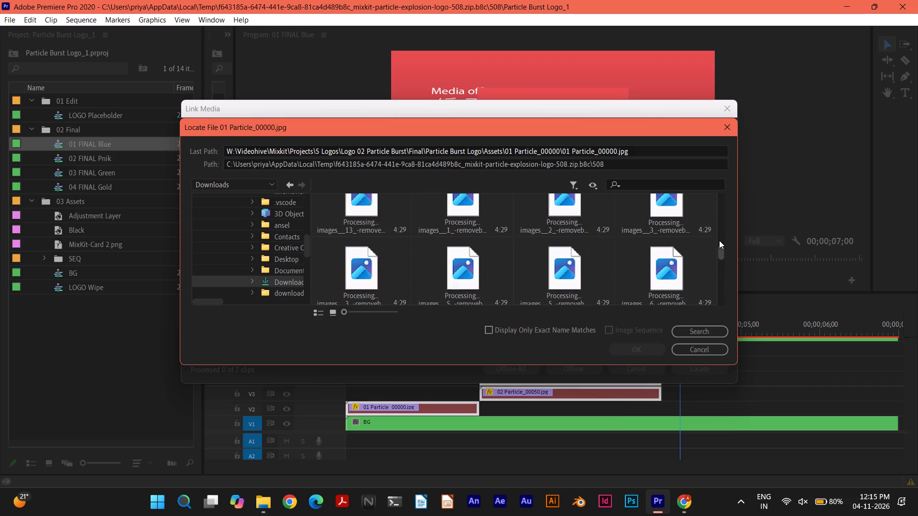
drag(719, 240, 720, 227)
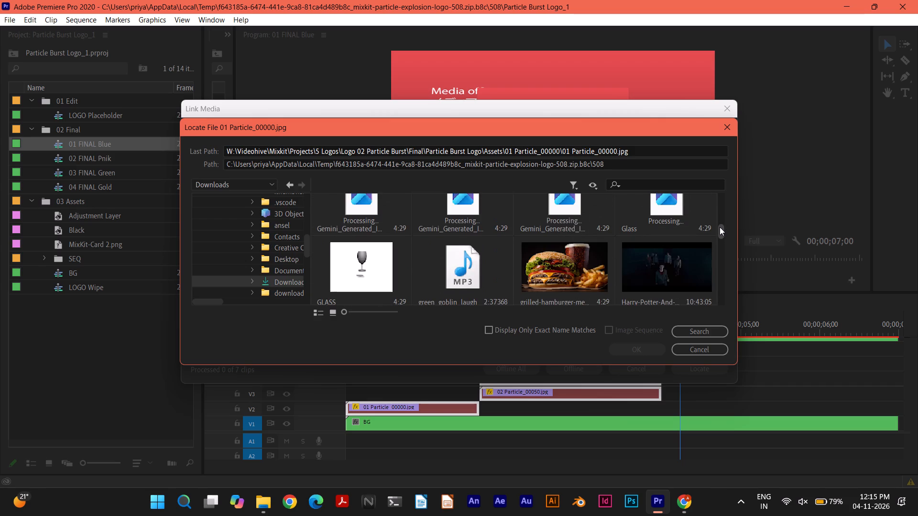
drag(720, 227, 720, 226)
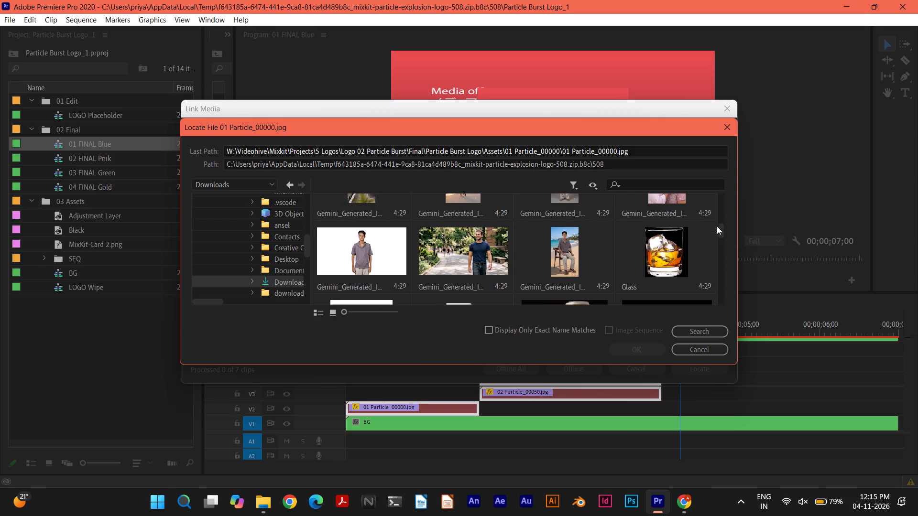
drag(719, 226, 719, 219)
scroll(720, 218, up, 2)
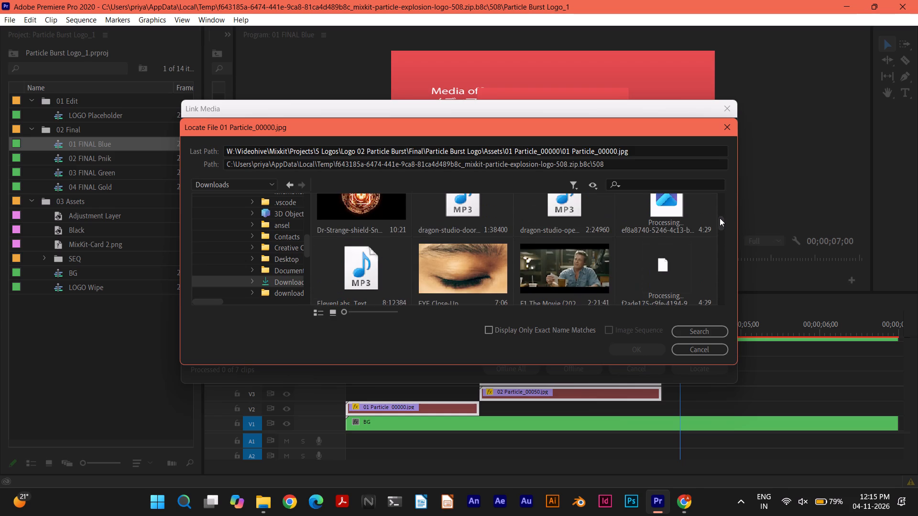
scroll(720, 218, up, 8)
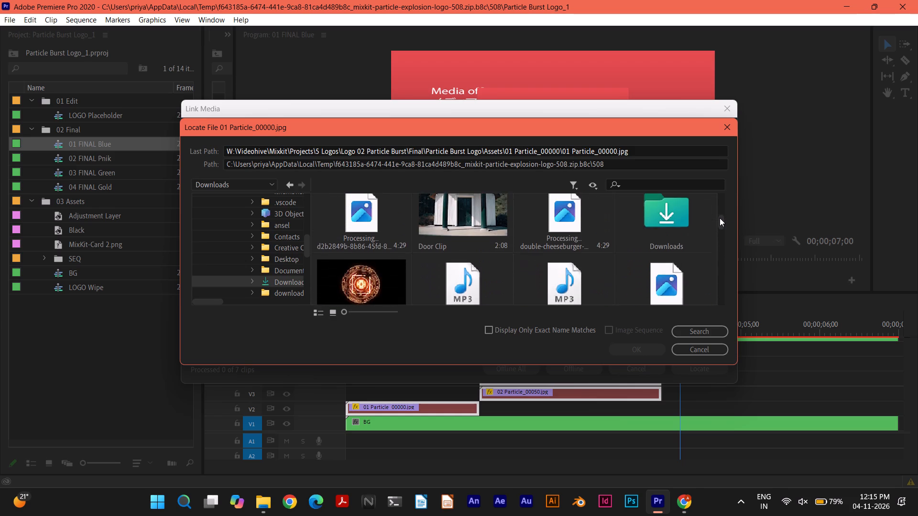
scroll(720, 218, up, 3)
scroll(720, 218, down, 1)
scroll(720, 218, up, 2)
scroll(720, 218, down, 1)
scroll(720, 218, up, 5)
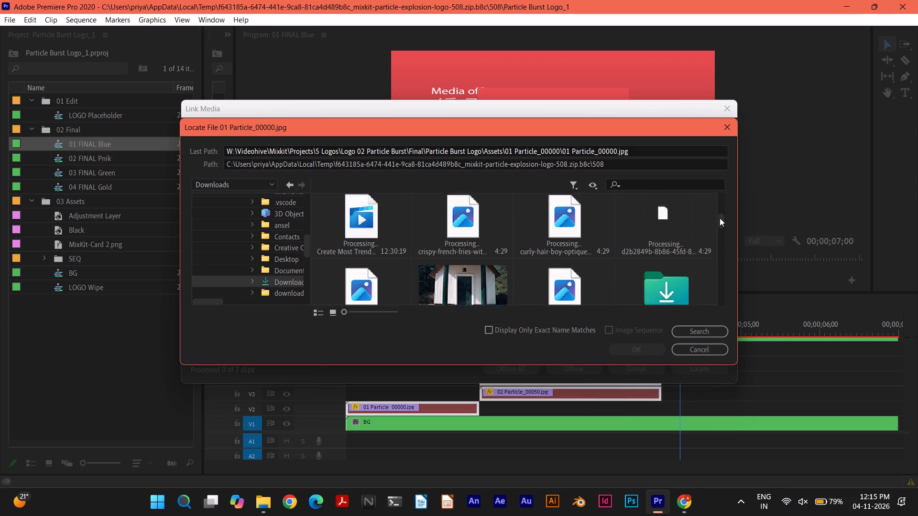
scroll(720, 218, up, 11)
scroll(720, 218, down, 1)
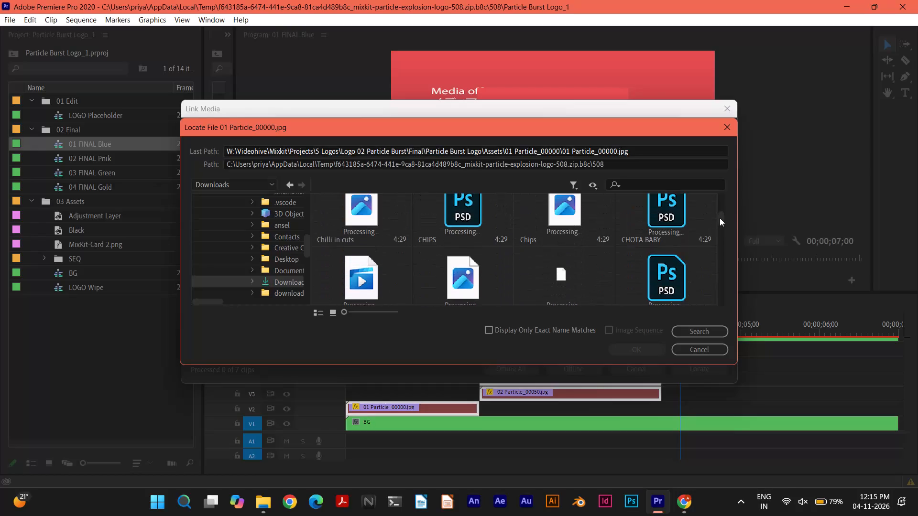
scroll(720, 218, up, 18)
scroll(720, 218, down, 1)
scroll(720, 218, up, 1)
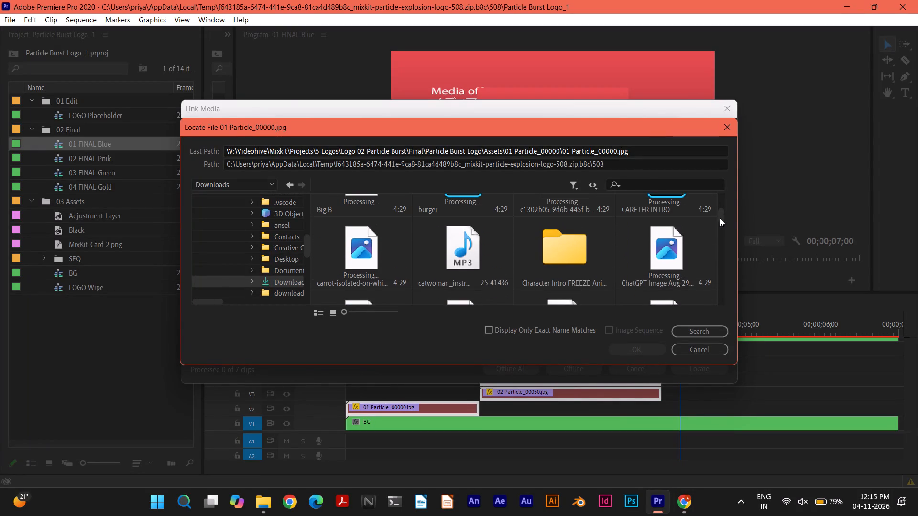
scroll(720, 218, up, 1)
scroll(720, 218, down, 1)
scroll(720, 218, up, 4)
scroll(720, 218, down, 1)
scroll(720, 218, up, 1)
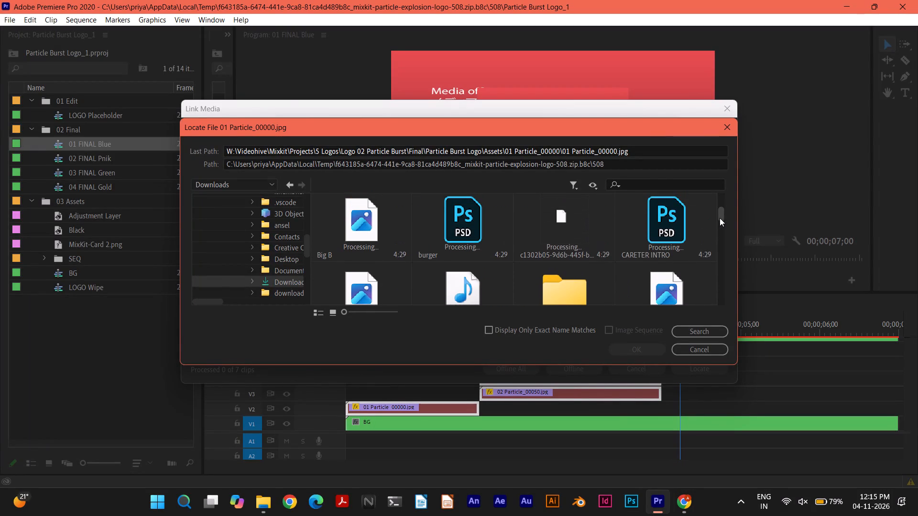
scroll(720, 218, up, 9)
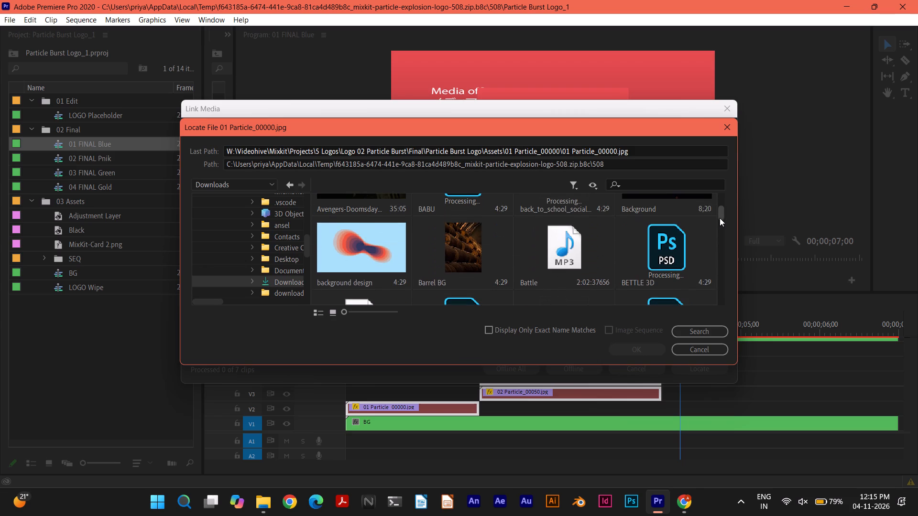
scroll(720, 218, up, 3)
scroll(720, 218, down, 1)
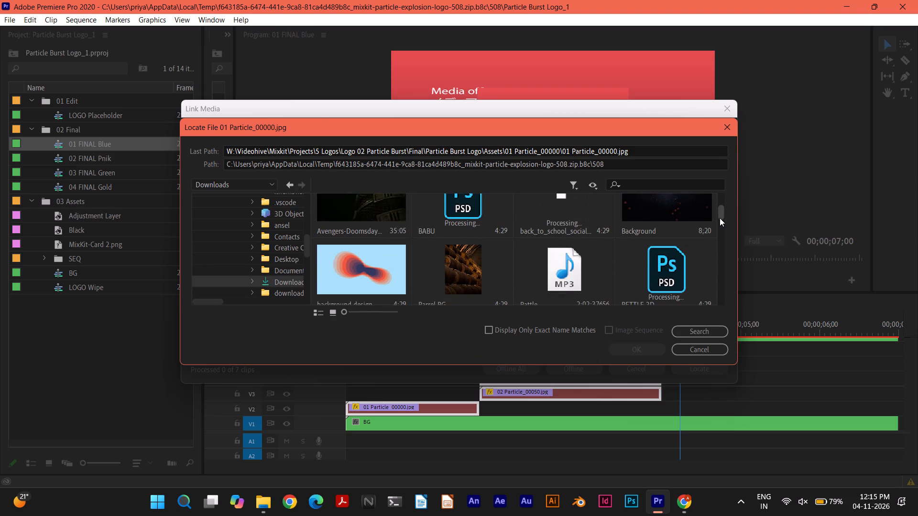
scroll(720, 218, up, 3)
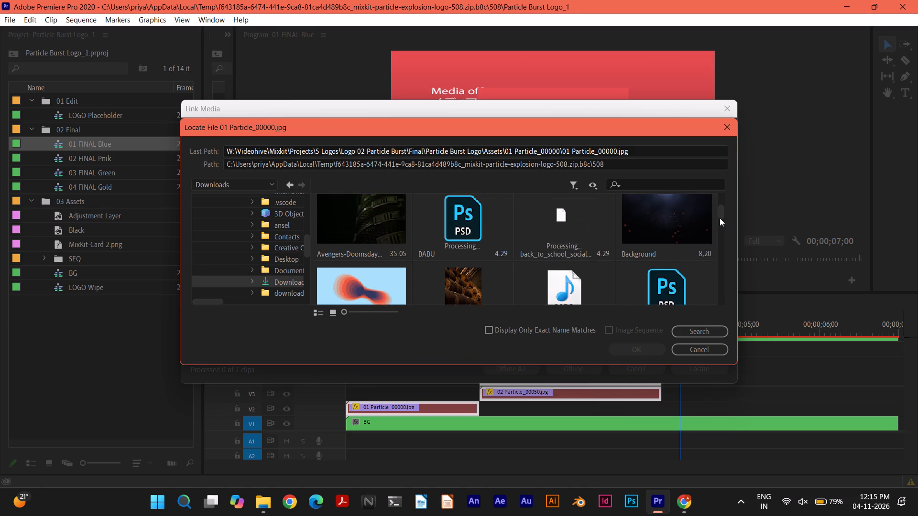
scroll(720, 218, down, 1)
scroll(720, 218, up, 8)
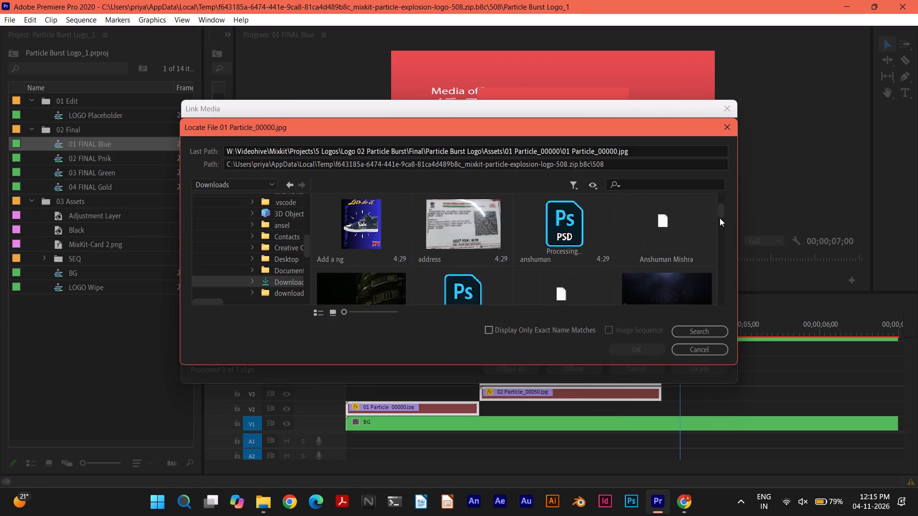
scroll(720, 218, up, 13)
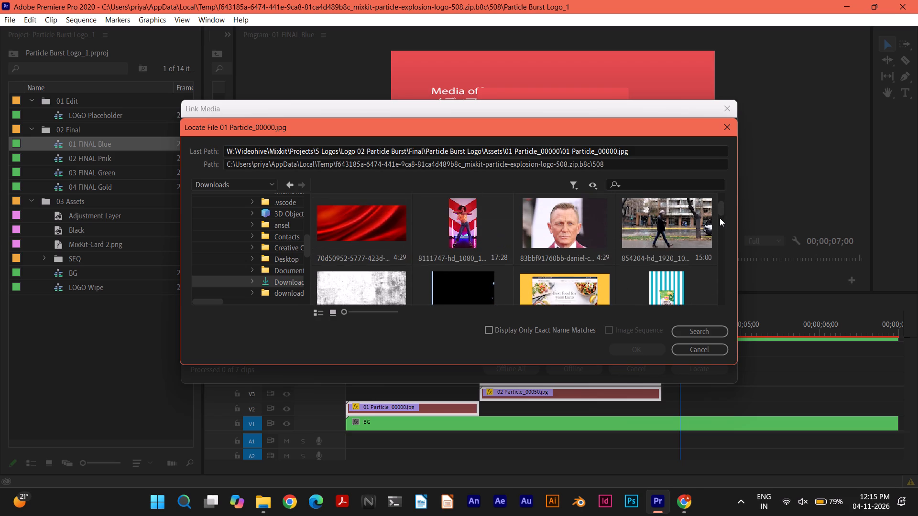
scroll(720, 218, up, 1)
scroll(720, 218, down, 1)
scroll(720, 218, up, 2)
scroll(720, 218, down, 1)
scroll(720, 218, up, 4)
scroll(720, 218, down, 1)
scroll(720, 218, up, 1)
scroll(586, 255, up, 2)
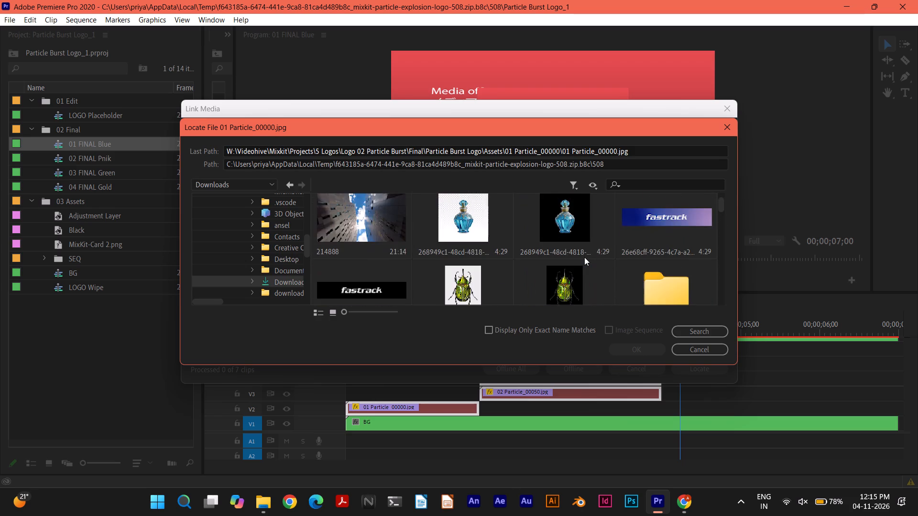
scroll(584, 257, up, 6)
scroll(584, 257, down, 3)
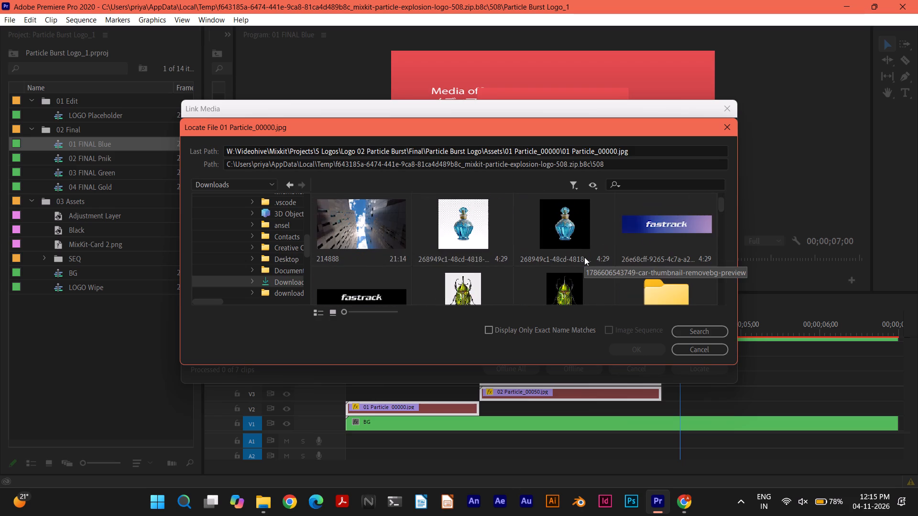
scroll(584, 257, up, 3)
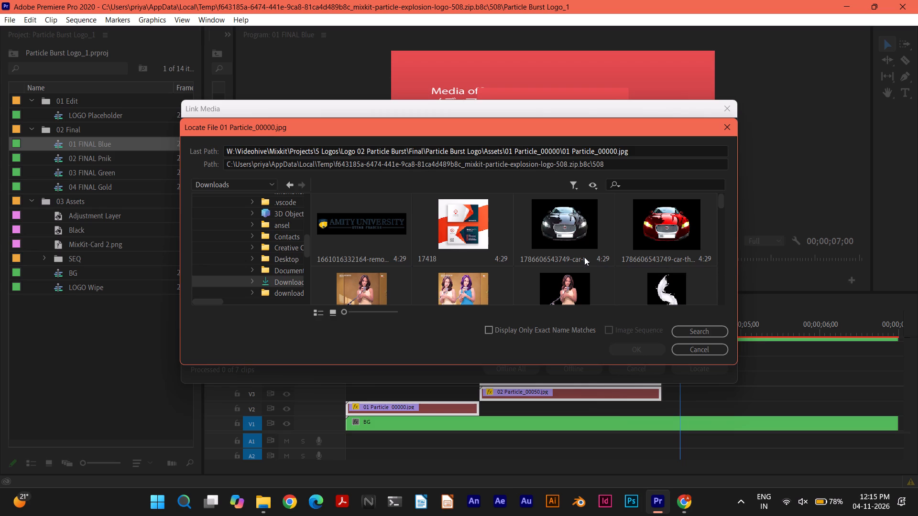
Link the missing 01 Particle_00000.jpg to the white-on-black fastrack logo image in the Downloads folder.
scroll(584, 257, down, 4)
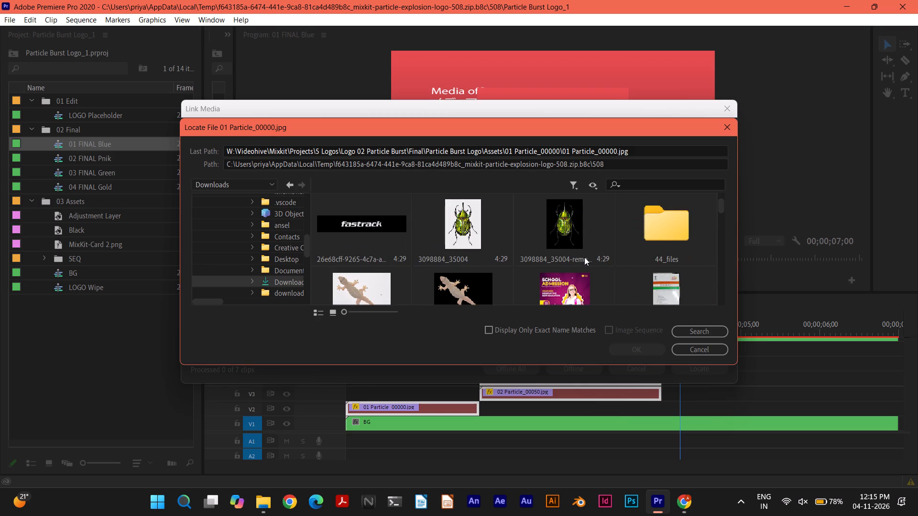
scroll(584, 257, down, 1)
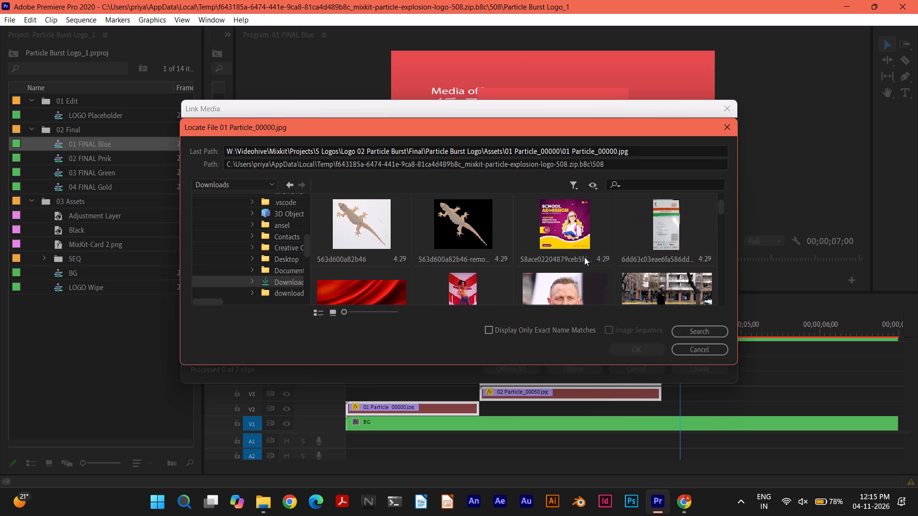
scroll(584, 257, up, 1)
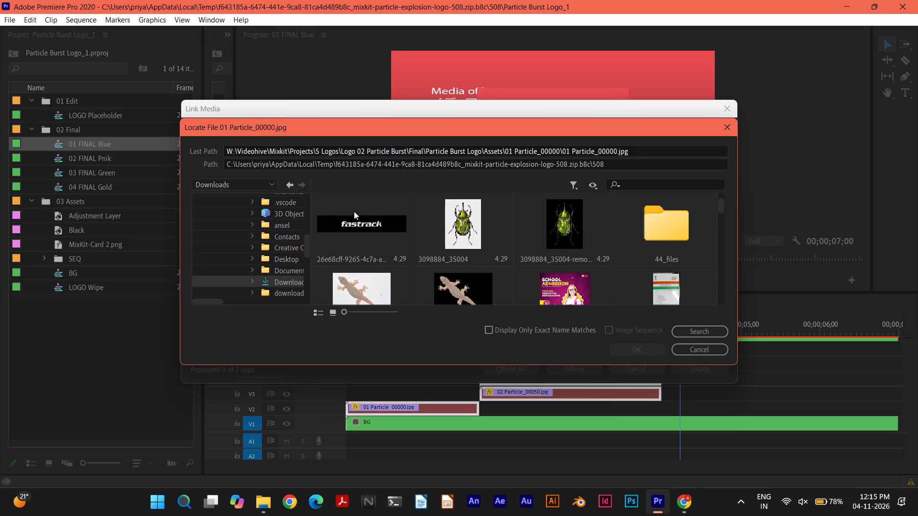
click(360, 224)
click(641, 346)
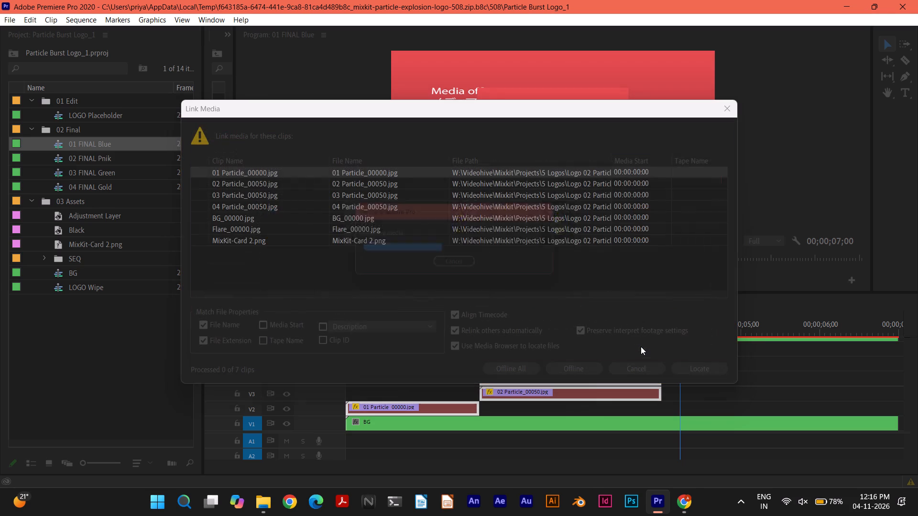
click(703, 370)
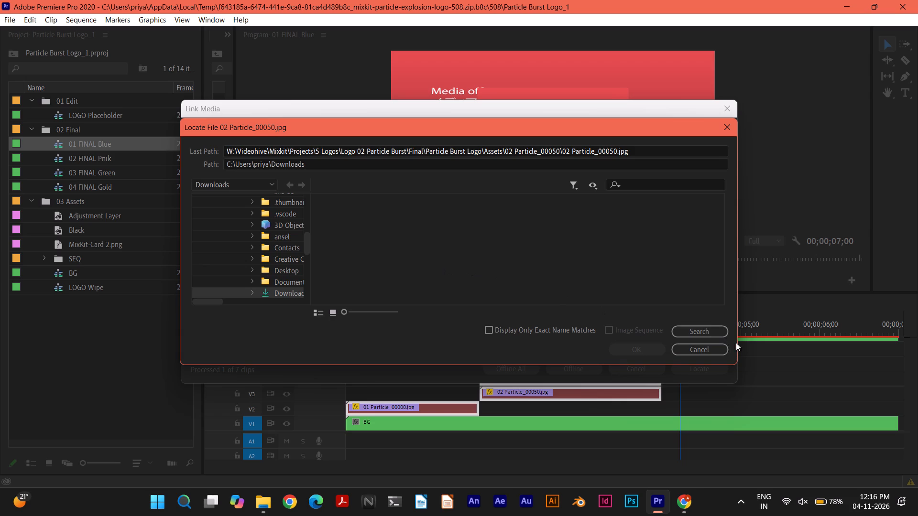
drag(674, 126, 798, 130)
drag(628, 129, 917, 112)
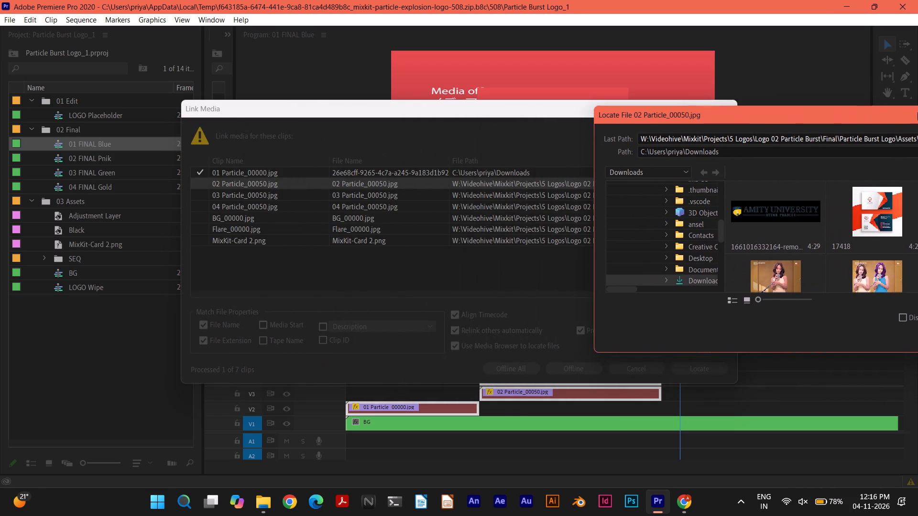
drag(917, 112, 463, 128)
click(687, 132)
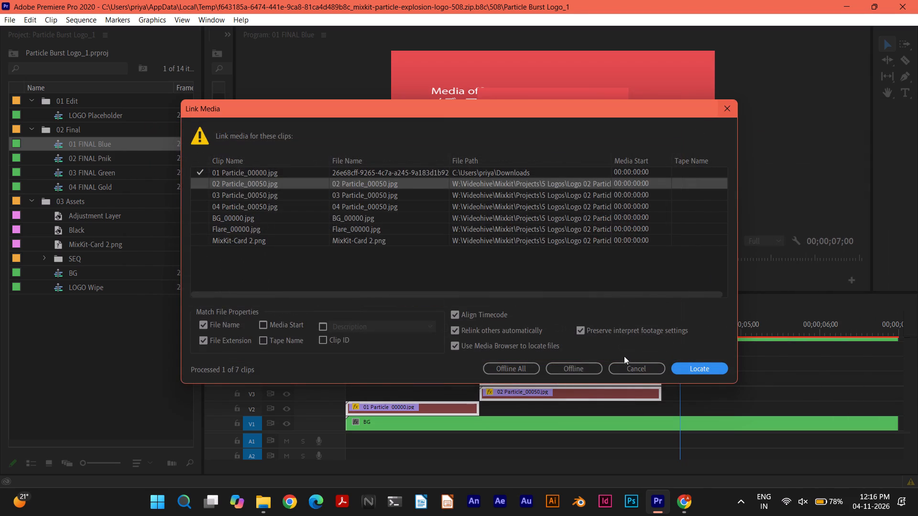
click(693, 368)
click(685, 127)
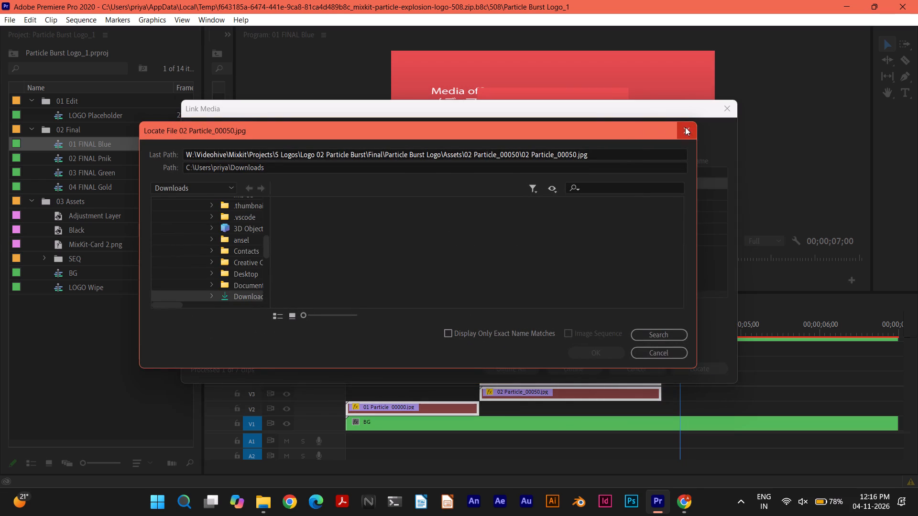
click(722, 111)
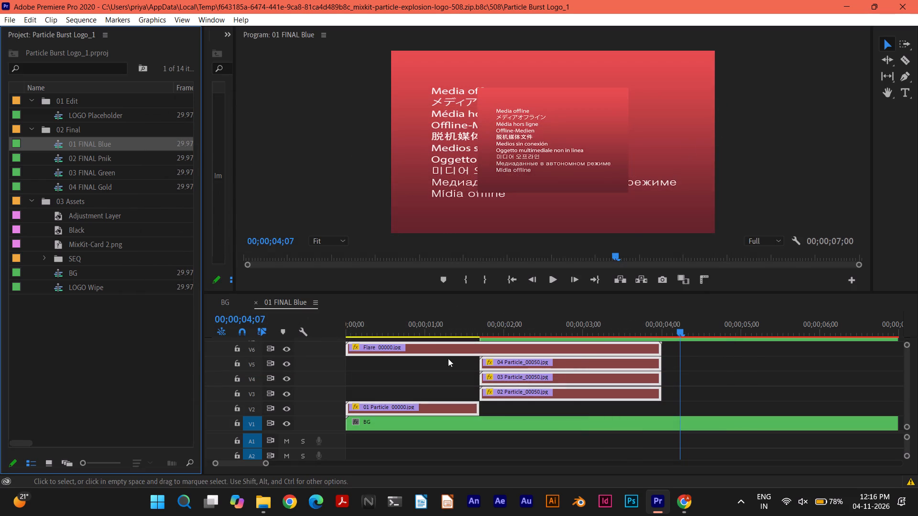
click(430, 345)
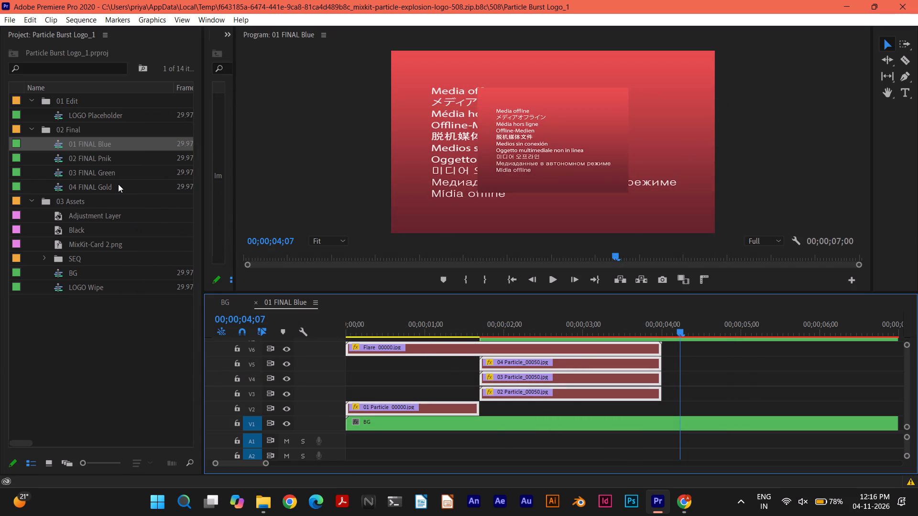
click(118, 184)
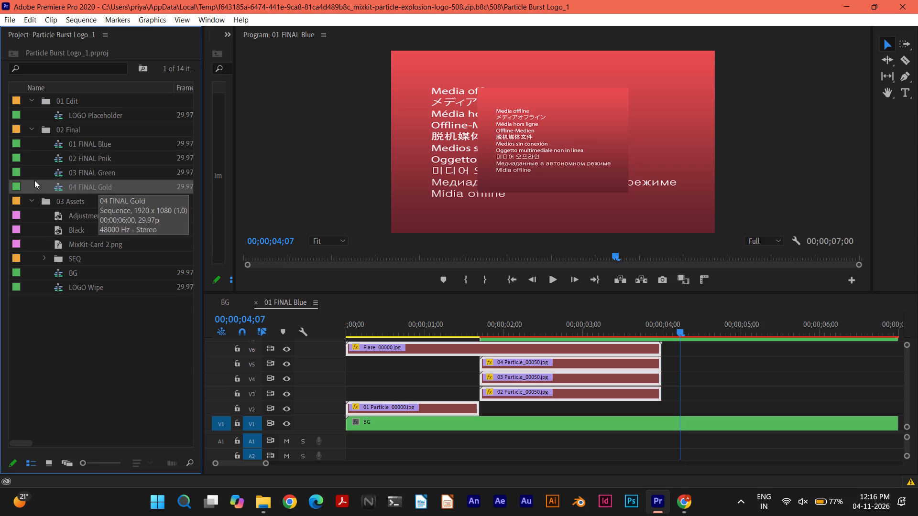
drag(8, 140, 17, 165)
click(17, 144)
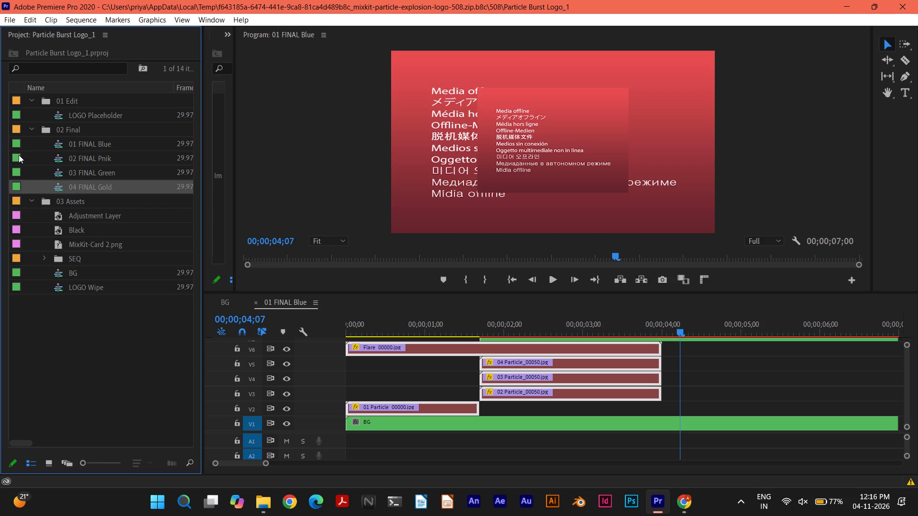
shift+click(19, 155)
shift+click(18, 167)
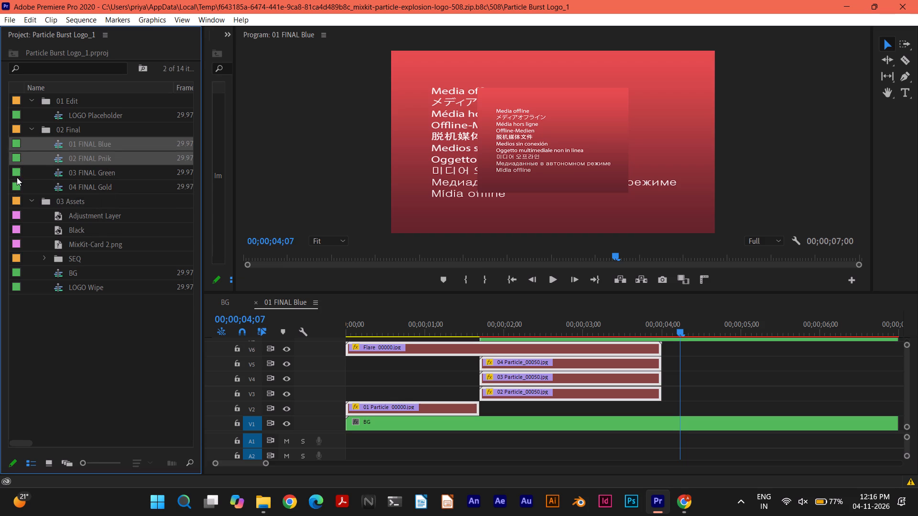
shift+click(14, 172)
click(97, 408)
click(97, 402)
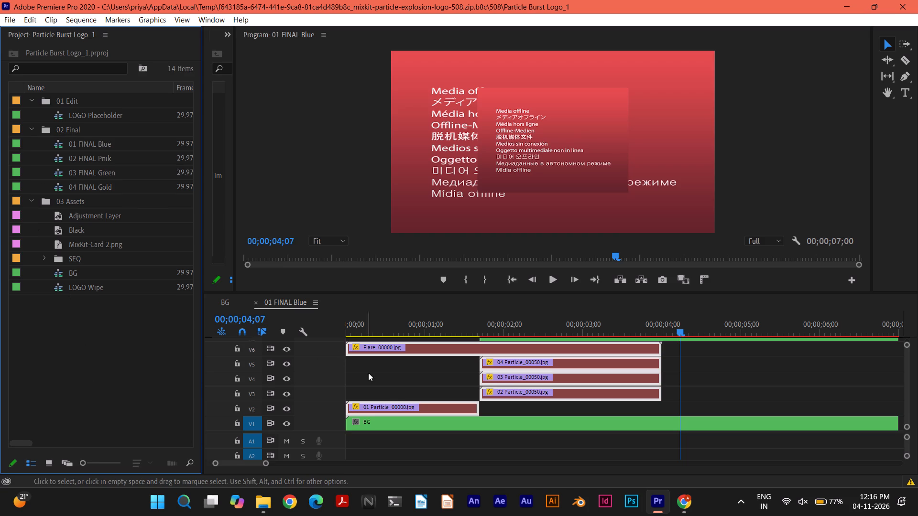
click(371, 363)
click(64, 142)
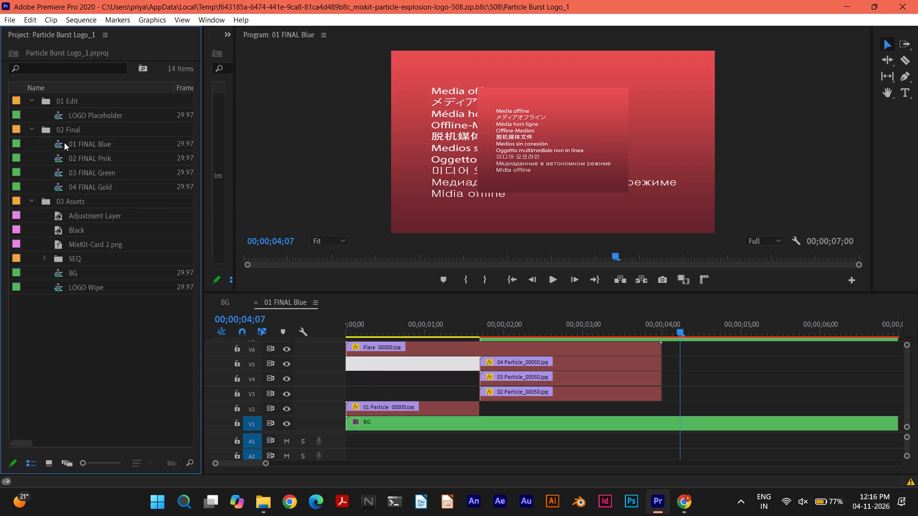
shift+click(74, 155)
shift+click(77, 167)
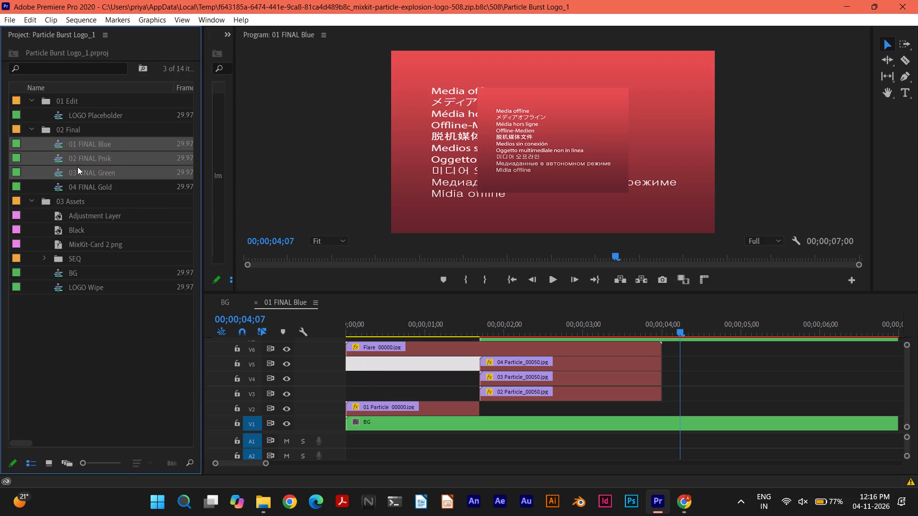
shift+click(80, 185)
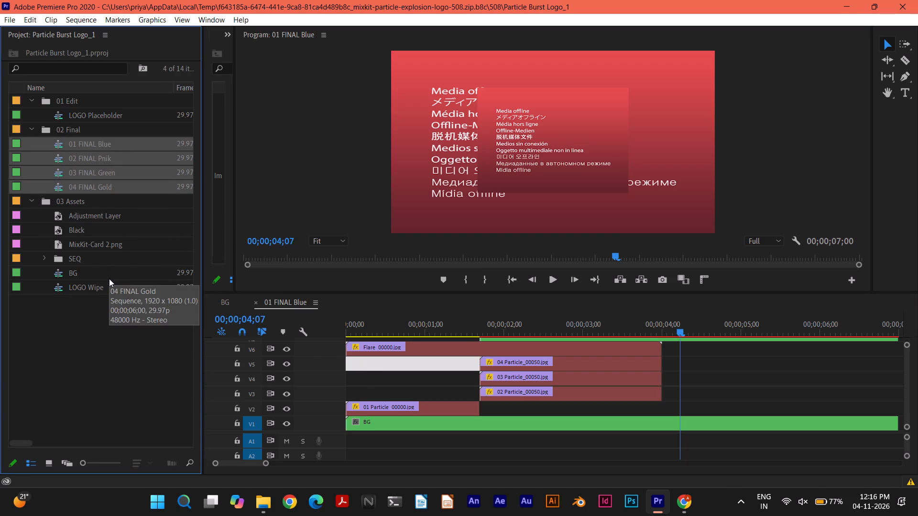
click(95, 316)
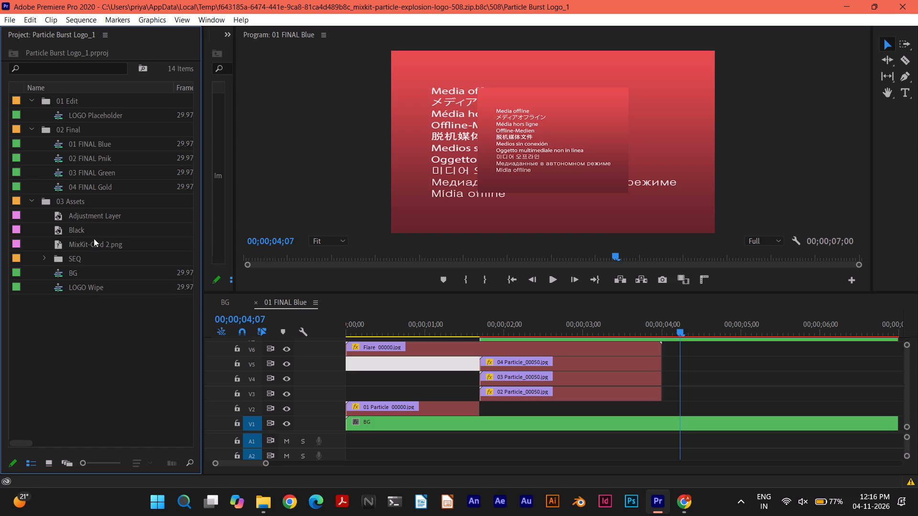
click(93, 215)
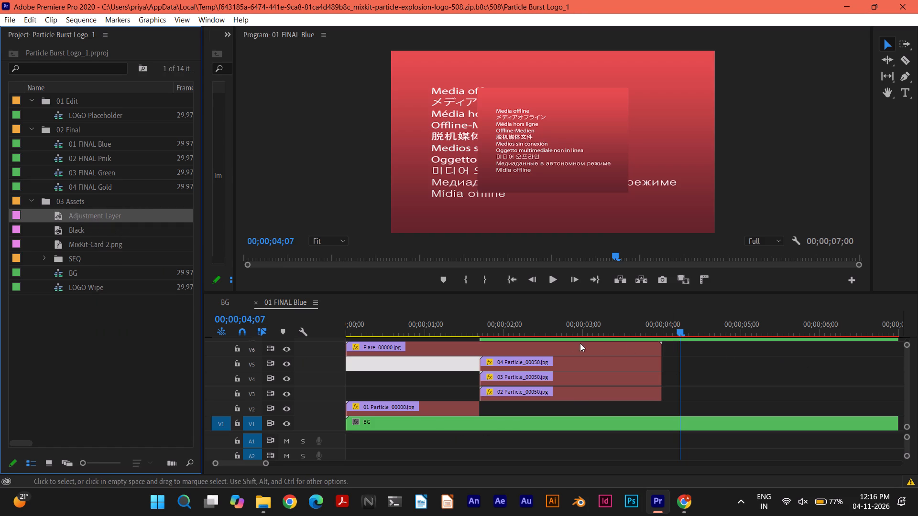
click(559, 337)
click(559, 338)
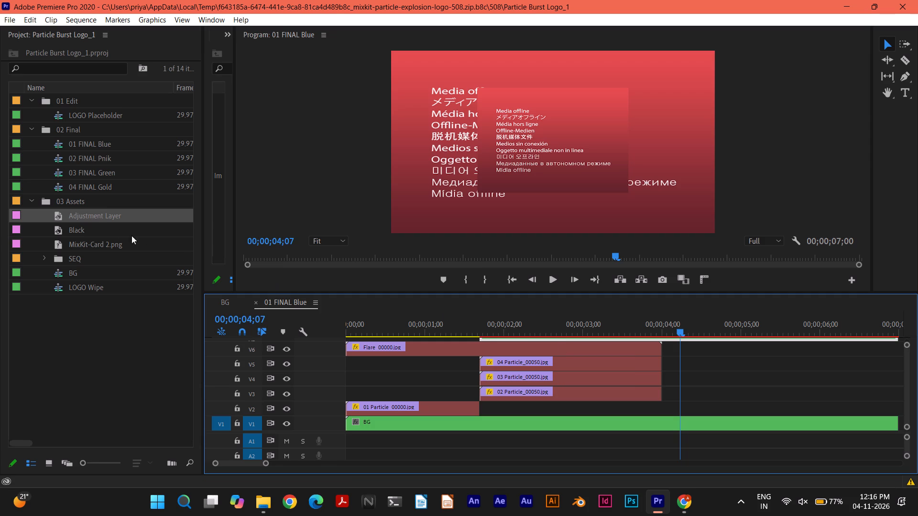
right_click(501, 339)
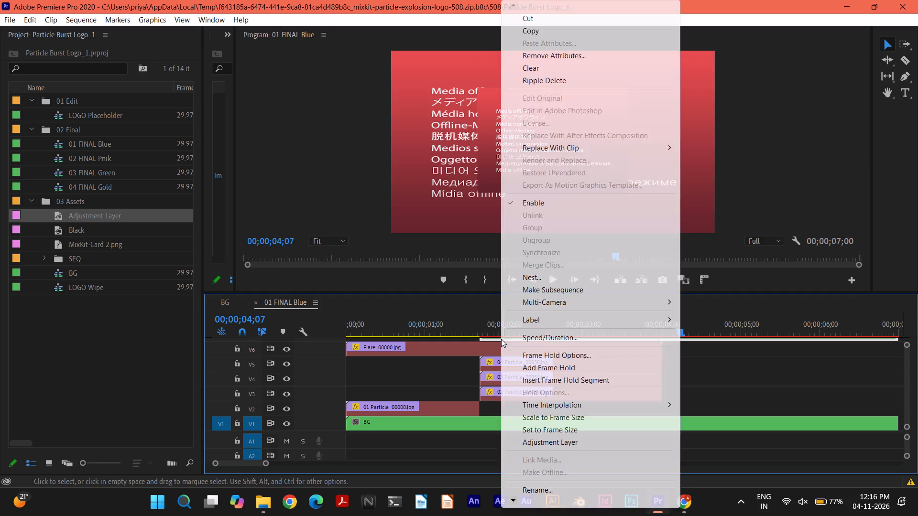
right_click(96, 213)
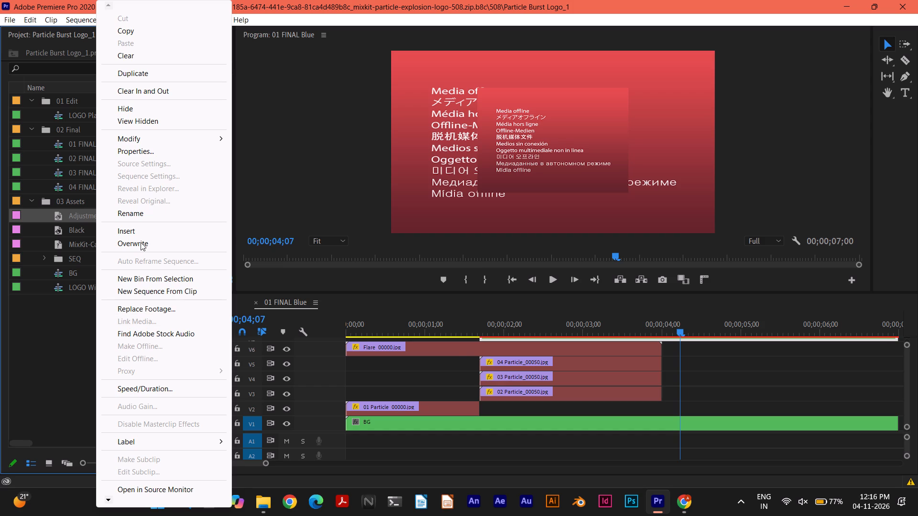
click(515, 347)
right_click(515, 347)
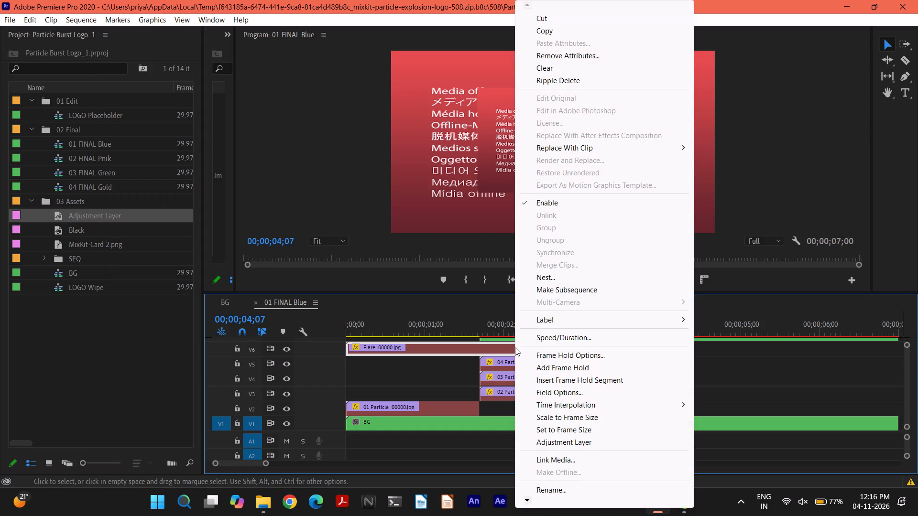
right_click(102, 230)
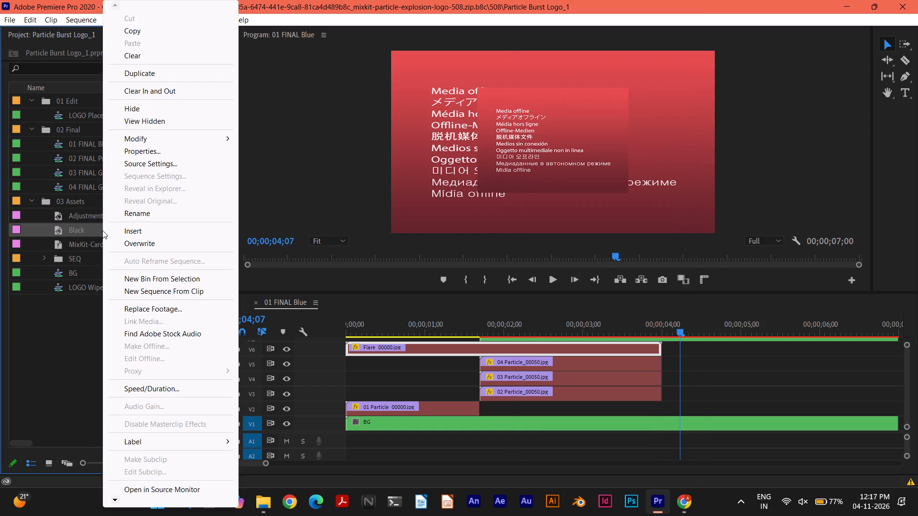
Start relinking the offline media of the 04 FINAL Gold sequence by locating the missing 01 Particle_00000.jpg.
right_click(80, 187)
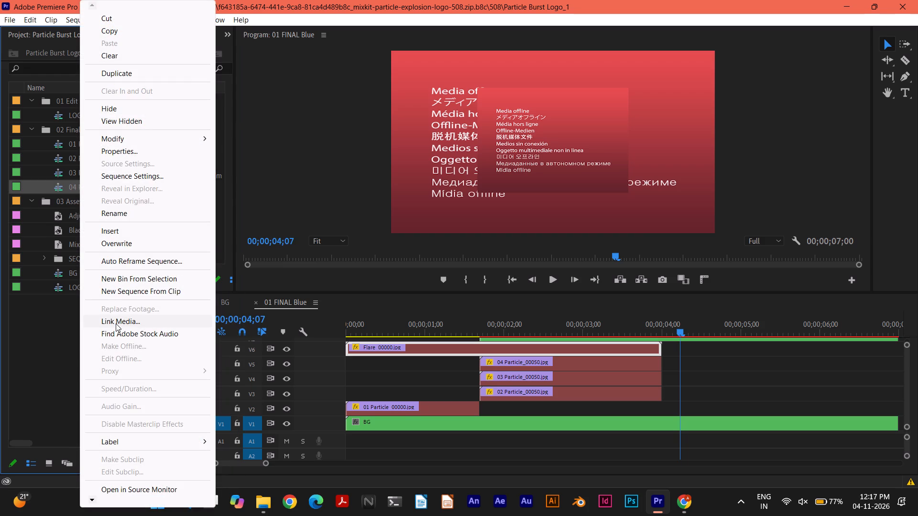
click(116, 323)
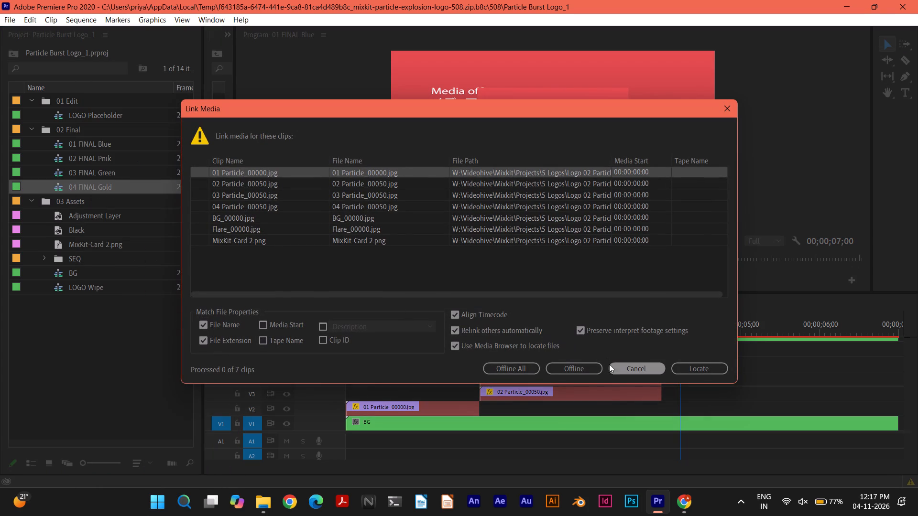
click(679, 366)
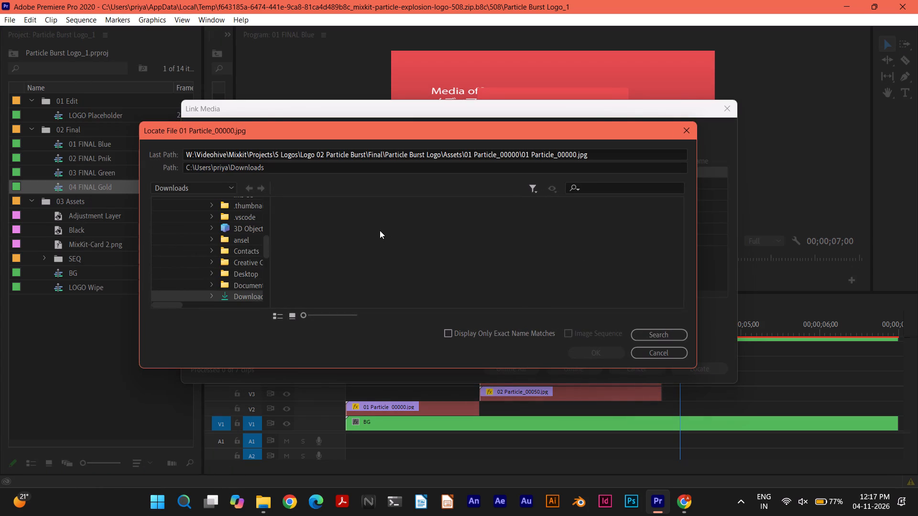
Look through the files in the Downloads folder for an image to replace the missing 01 Particle_00000.jpg.
click(266, 253)
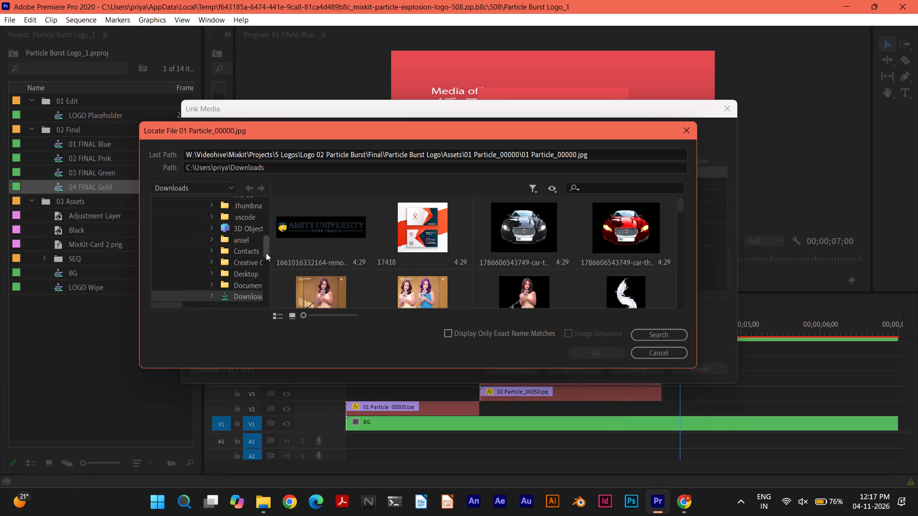
scroll(402, 257, down, 11)
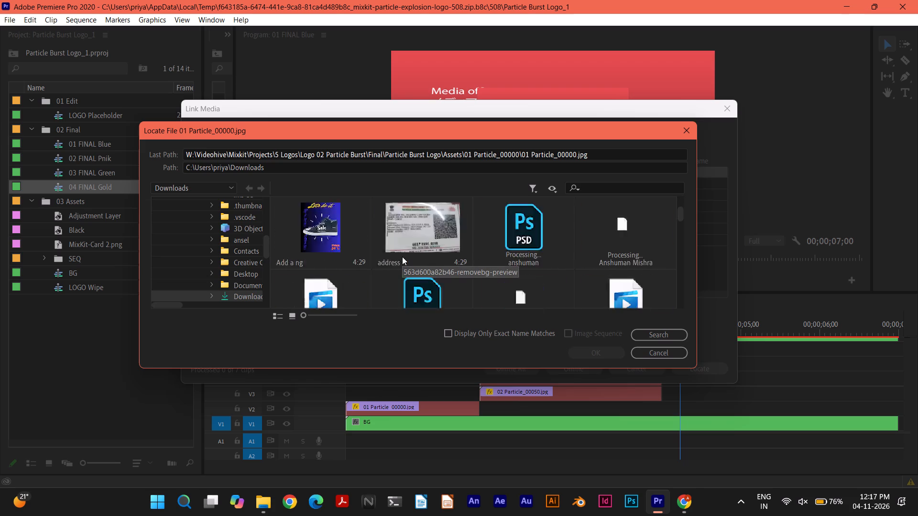
scroll(402, 257, down, 1)
scroll(402, 257, up, 1)
scroll(402, 257, down, 1)
scroll(402, 257, up, 1)
scroll(402, 257, down, 1)
scroll(402, 257, up, 1)
scroll(402, 257, down, 4)
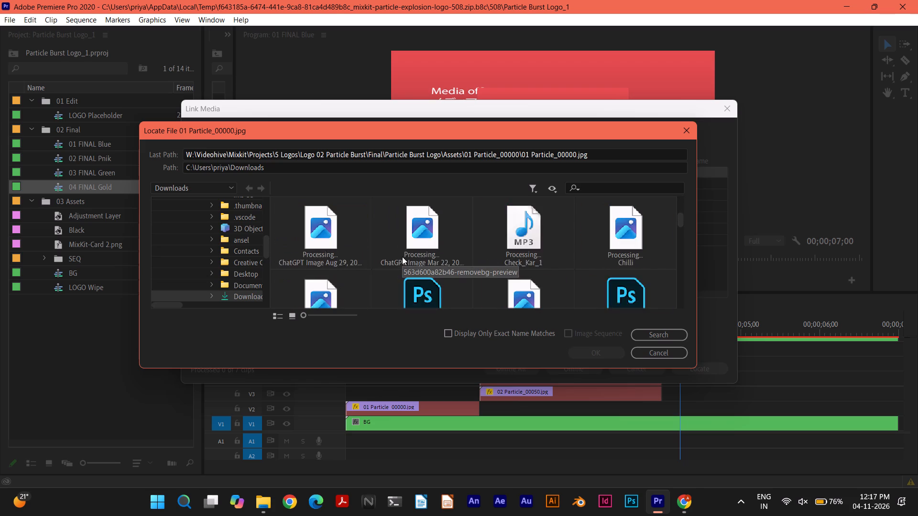
scroll(402, 257, down, 5)
scroll(402, 257, up, 1)
scroll(402, 257, down, 6)
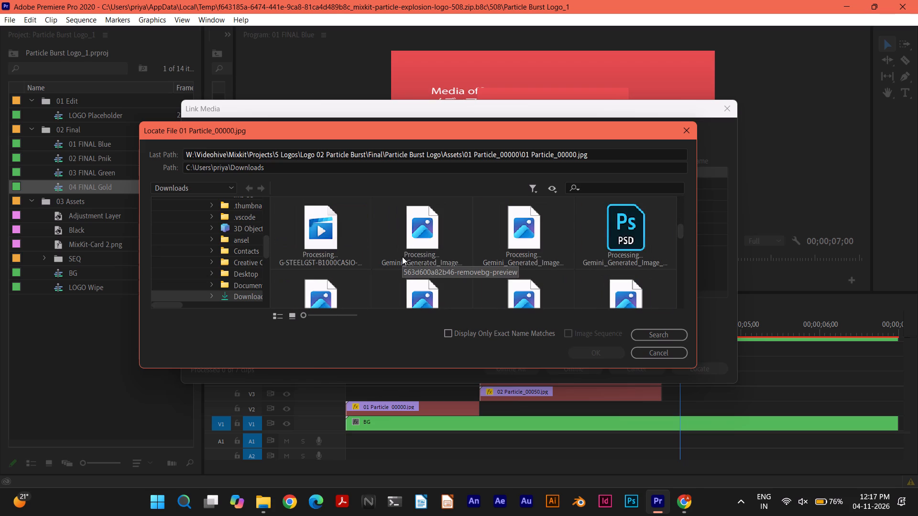
scroll(402, 257, down, 1)
scroll(402, 257, up, 1)
scroll(402, 257, down, 3)
scroll(402, 257, up, 1)
scroll(402, 257, down, 10)
scroll(403, 255, up, 1)
scroll(403, 255, down, 1)
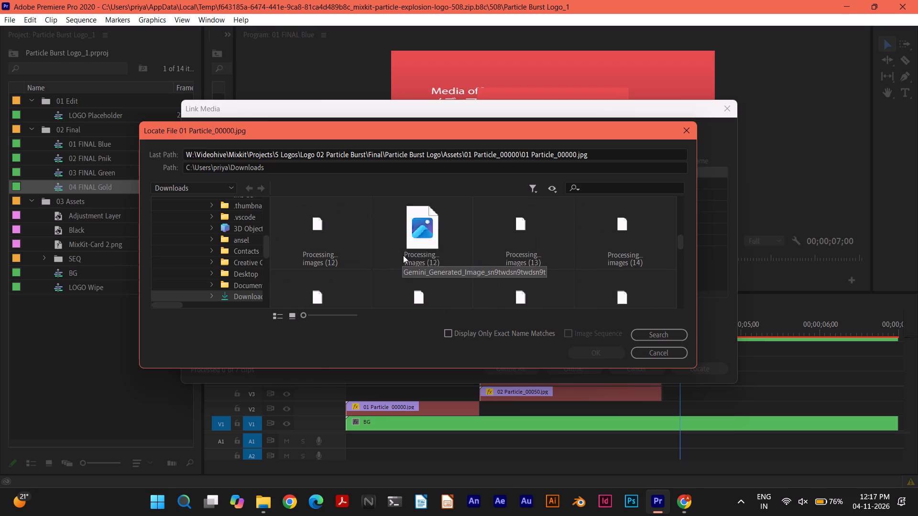
scroll(403, 255, down, 6)
scroll(403, 255, up, 1)
scroll(403, 255, down, 1)
scroll(403, 255, up, 1)
scroll(403, 255, down, 2)
scroll(561, 245, up, 2)
scroll(562, 245, down, 4)
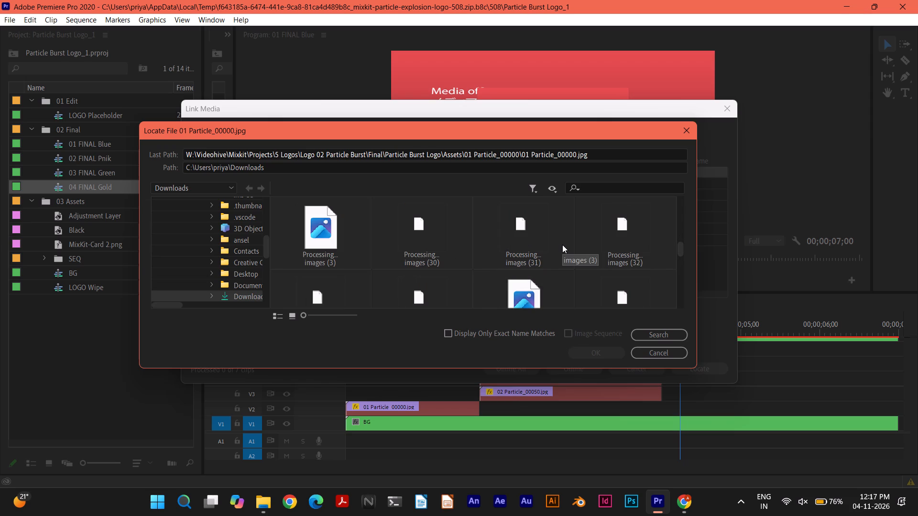
scroll(562, 245, down, 3)
scroll(562, 245, up, 1)
scroll(562, 245, down, 7)
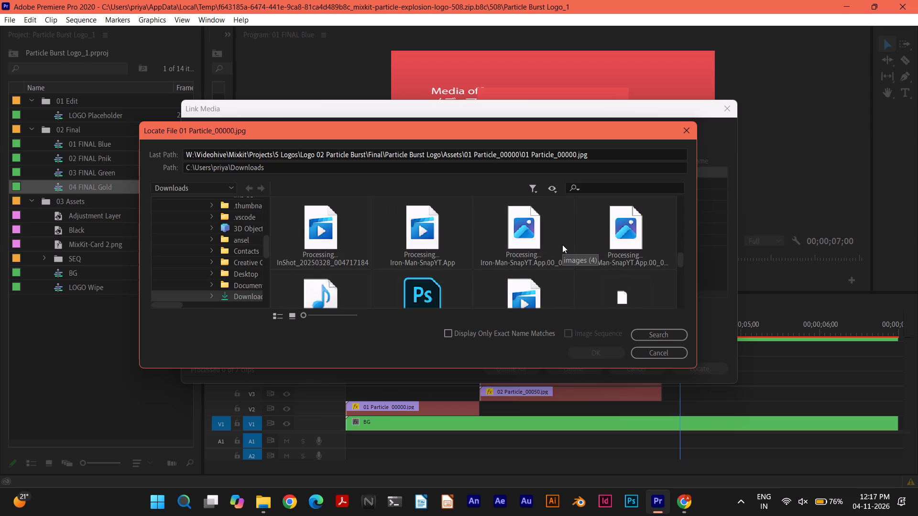
scroll(562, 245, down, 2)
scroll(562, 245, up, 1)
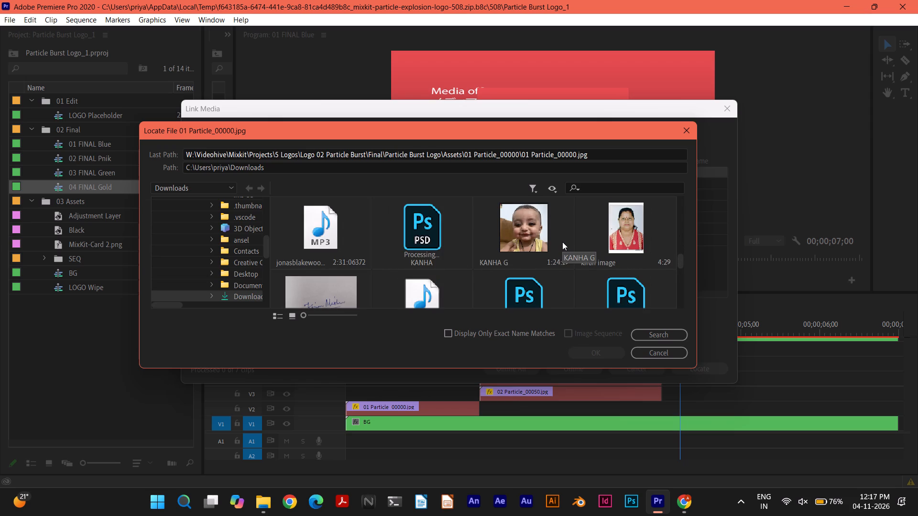
scroll(562, 242, down, 3)
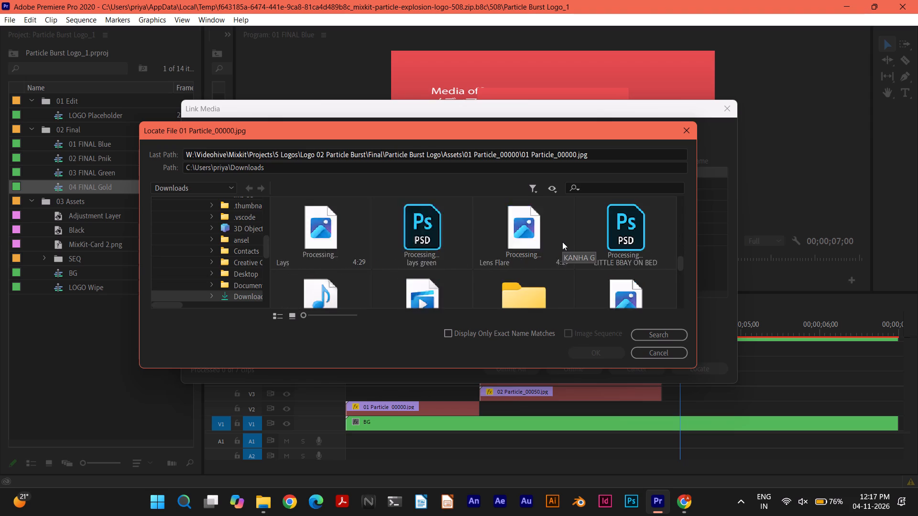
scroll(562, 242, down, 12)
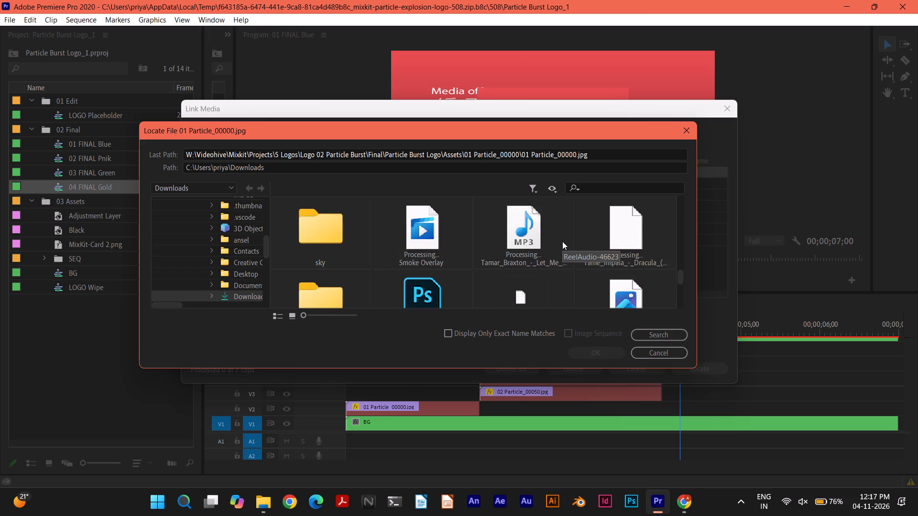
scroll(562, 241, down, 12)
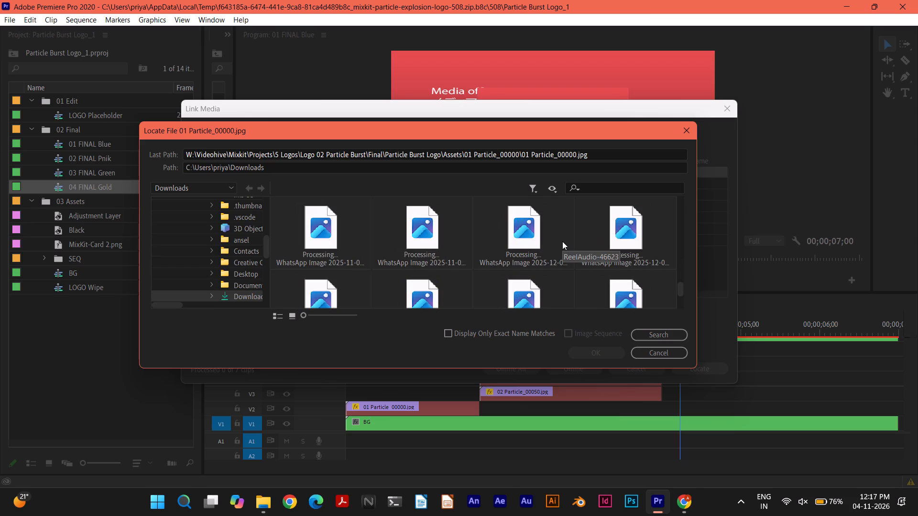
scroll(562, 241, down, 7)
scroll(562, 241, up, 1)
scroll(562, 241, down, 4)
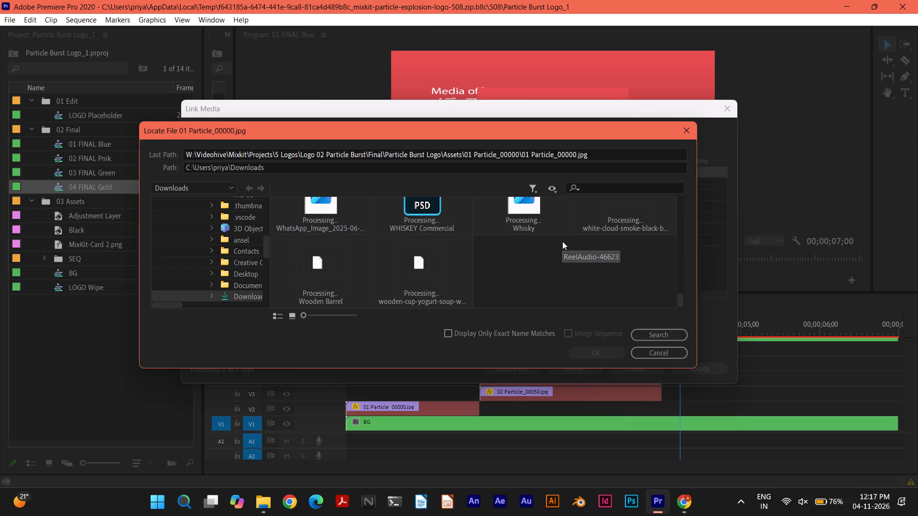
scroll(562, 241, down, 3)
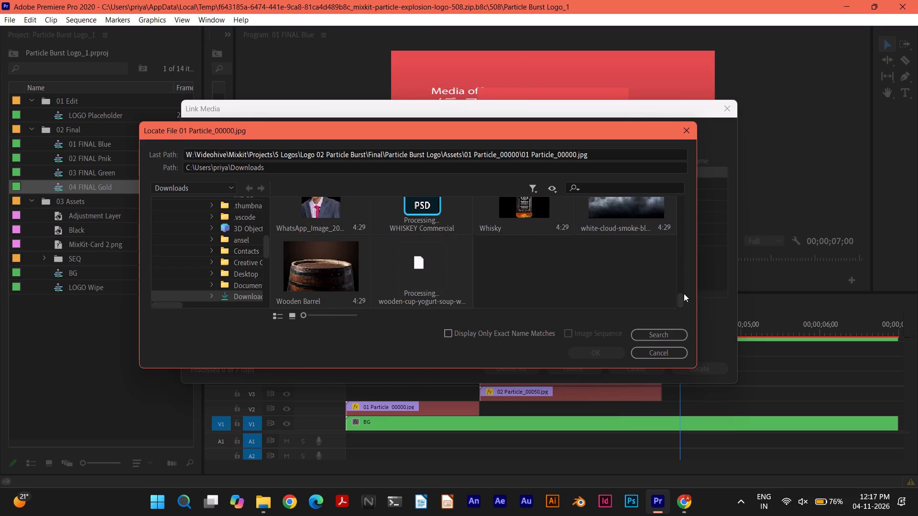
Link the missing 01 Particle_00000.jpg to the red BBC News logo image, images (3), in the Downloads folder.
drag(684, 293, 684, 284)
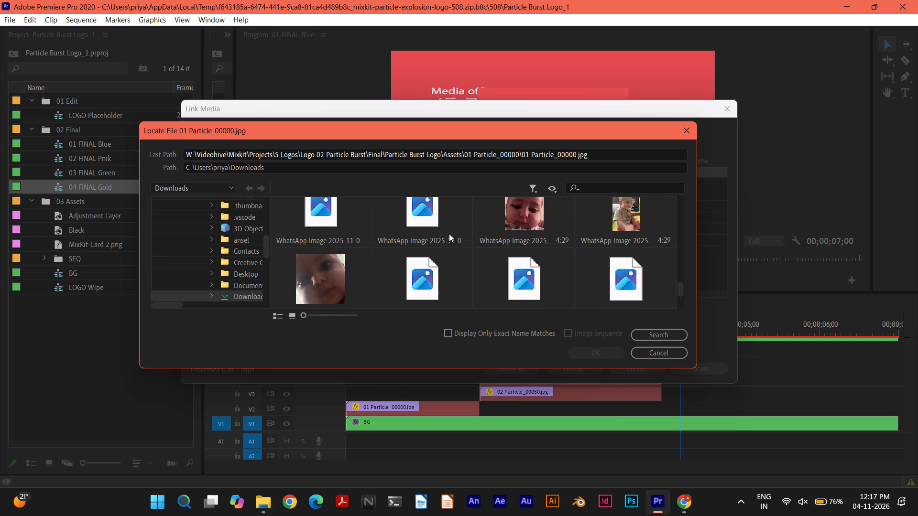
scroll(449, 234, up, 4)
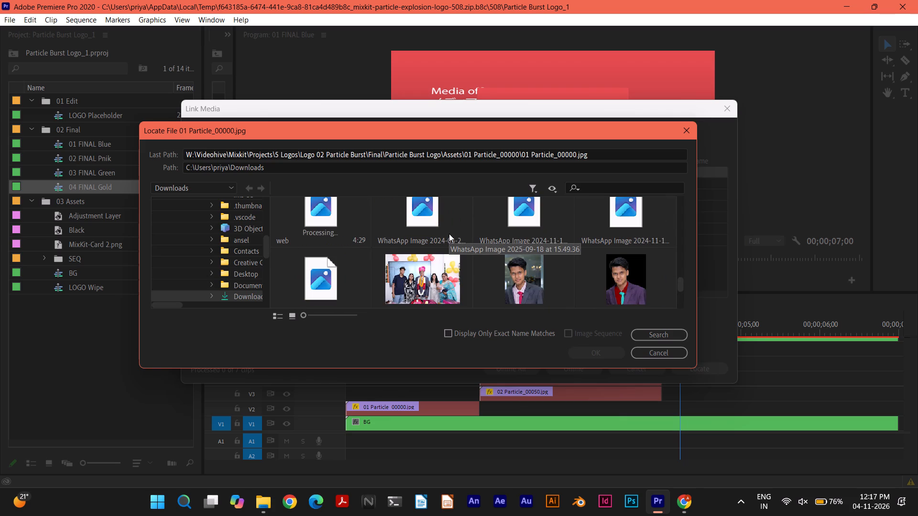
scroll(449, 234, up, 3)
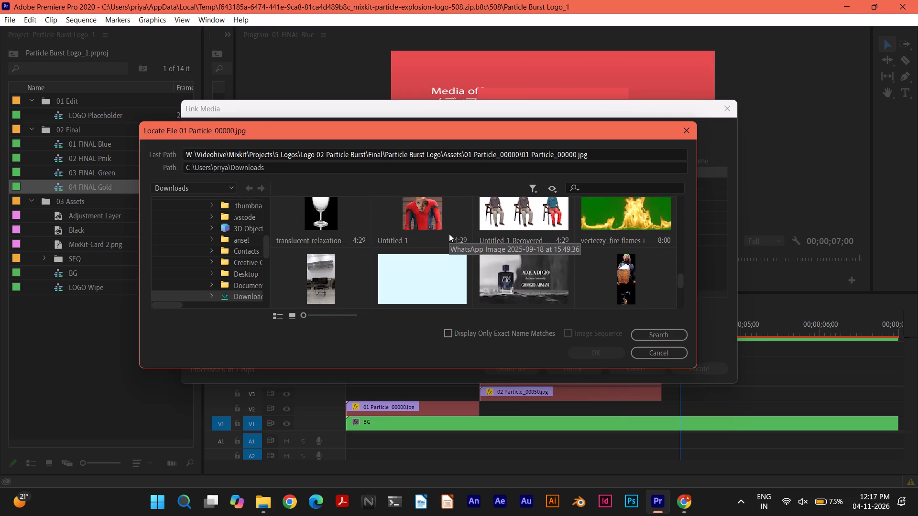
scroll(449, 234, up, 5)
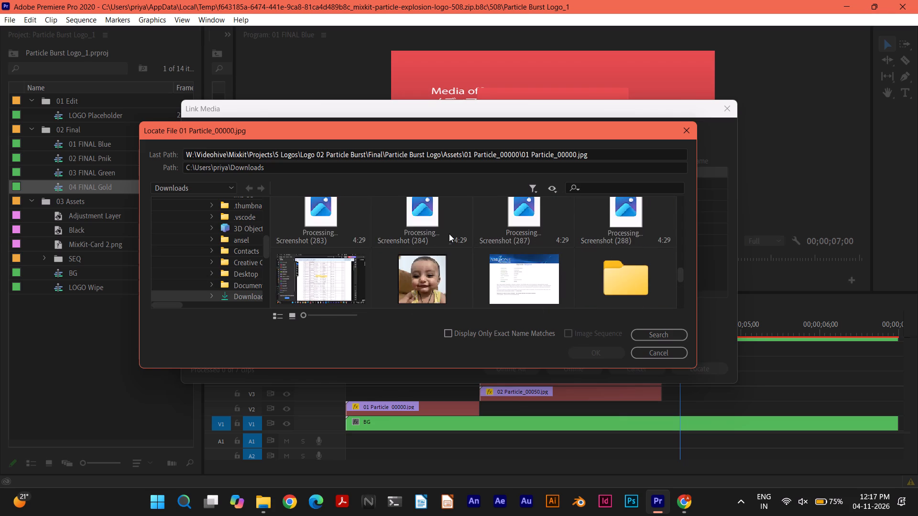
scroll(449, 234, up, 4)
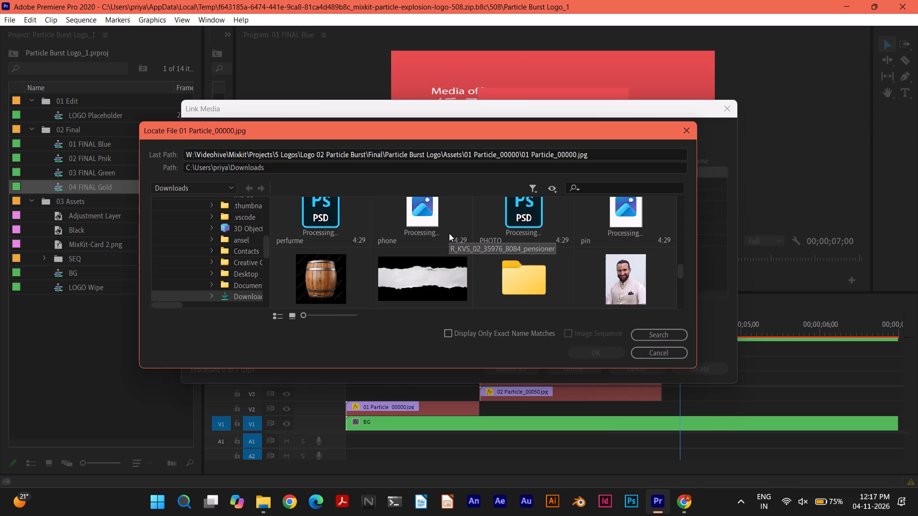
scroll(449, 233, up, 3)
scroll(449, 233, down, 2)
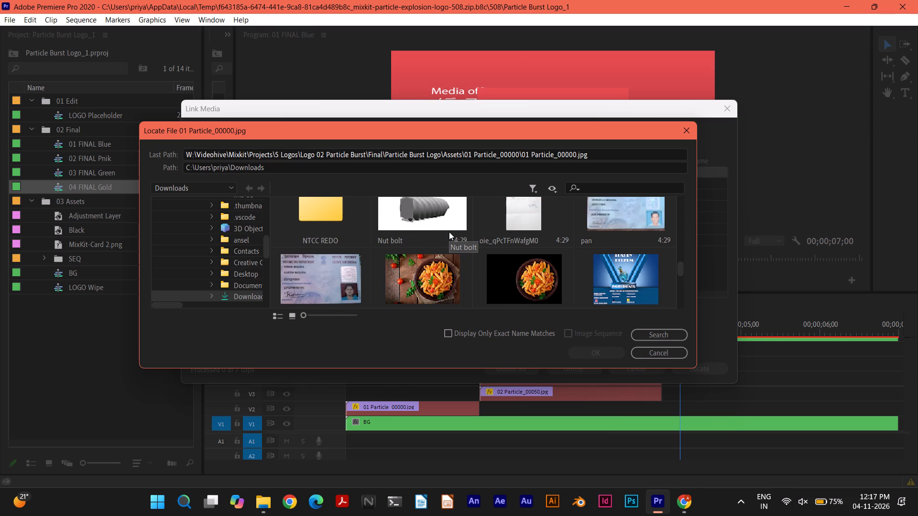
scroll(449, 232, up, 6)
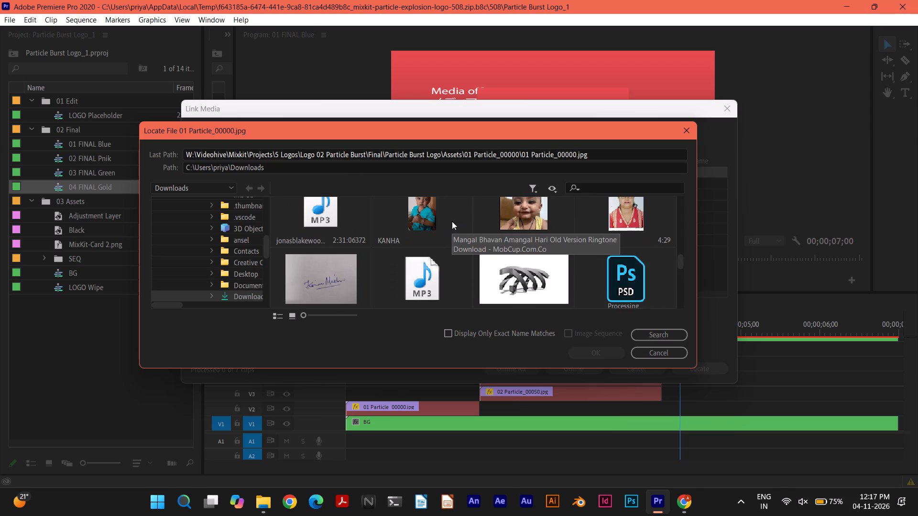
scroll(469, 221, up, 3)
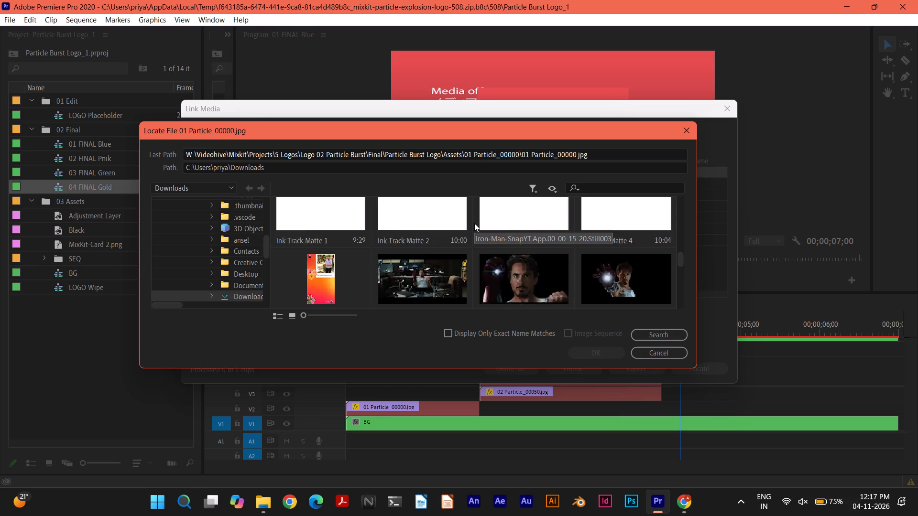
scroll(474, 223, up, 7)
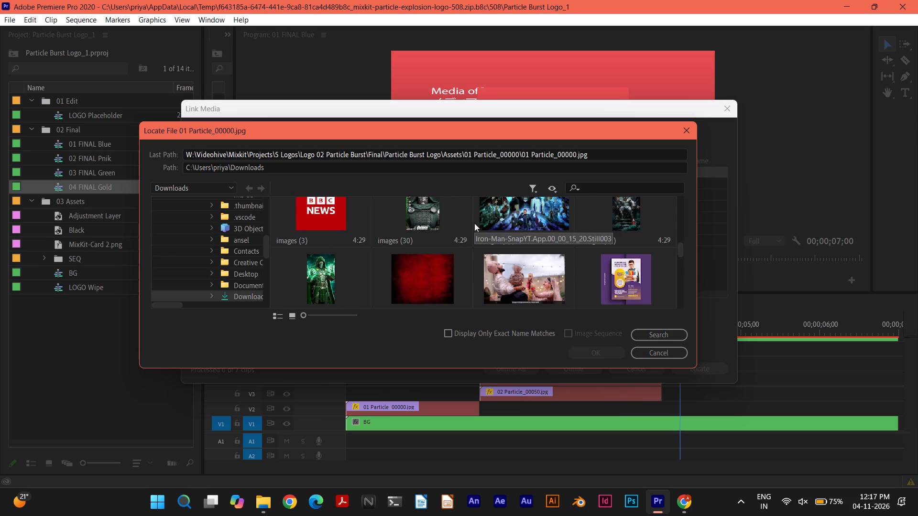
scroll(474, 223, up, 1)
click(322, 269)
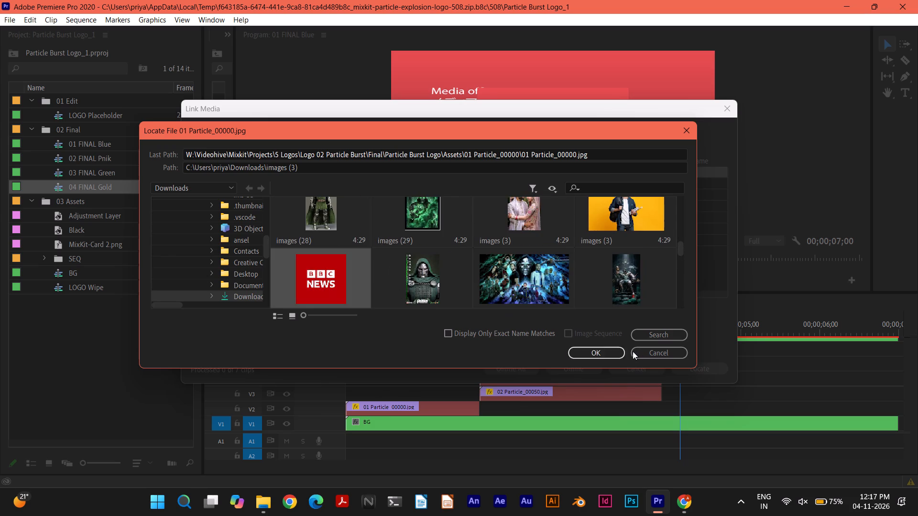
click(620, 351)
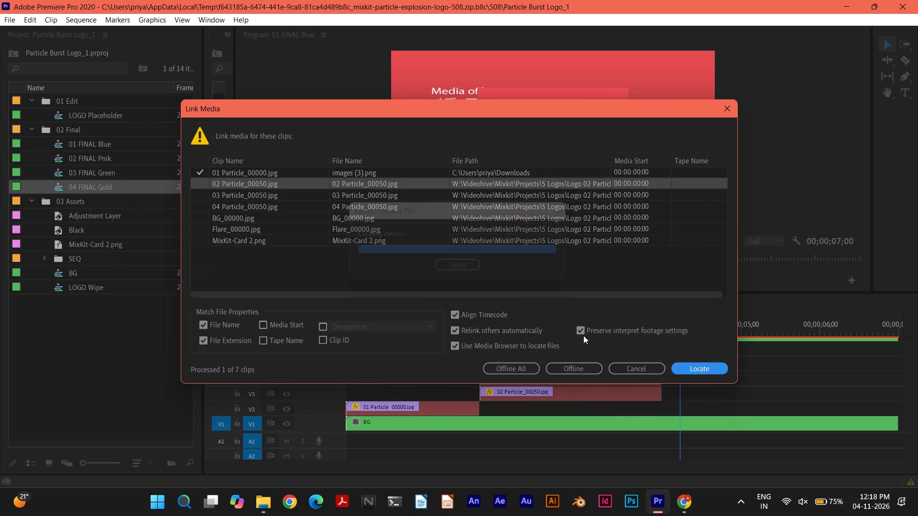
Abandon relinking the remaining offline clips and quit Premiere Pro.
click(686, 368)
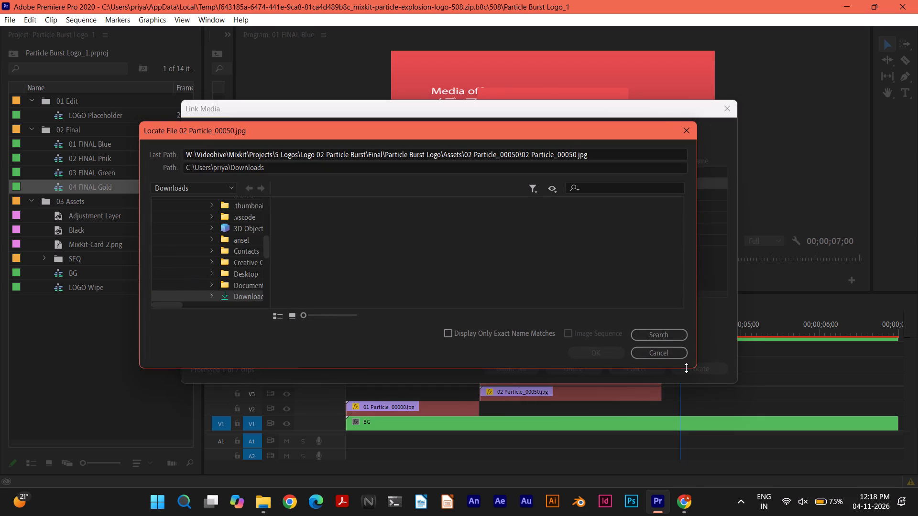
click(666, 351)
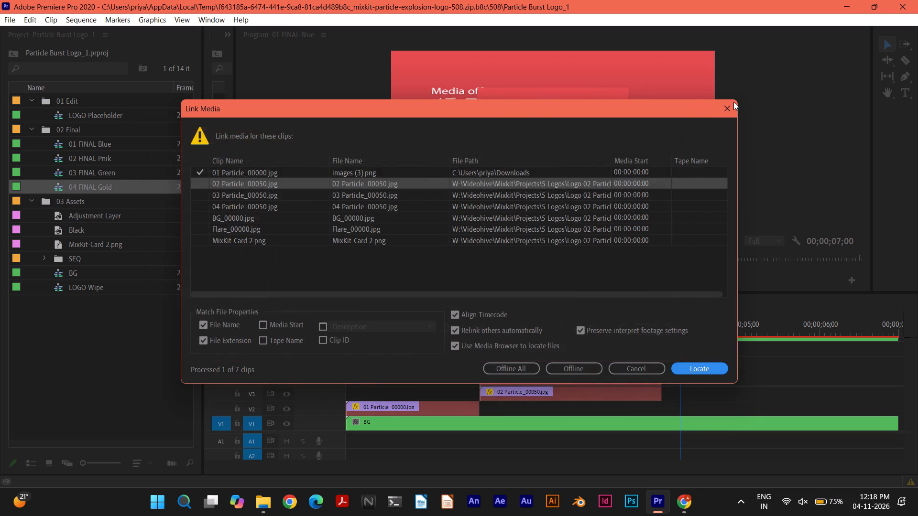
click(734, 102)
click(908, 6)
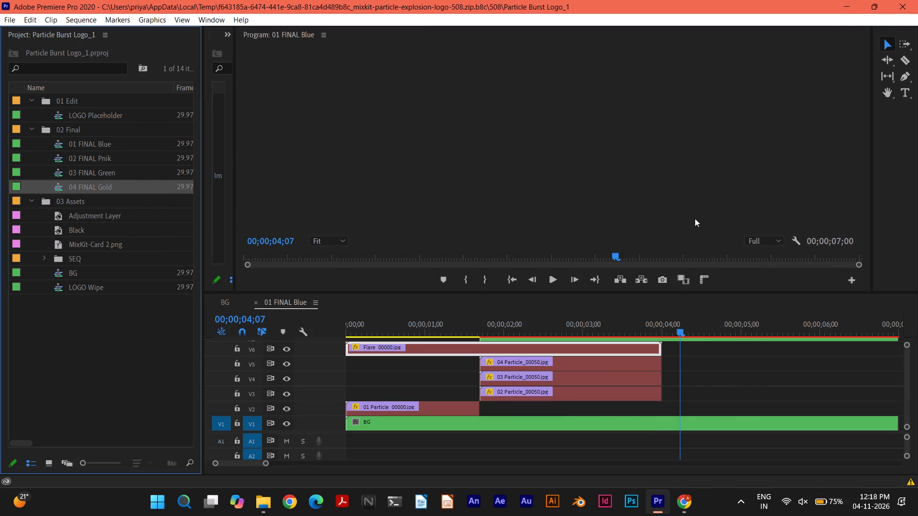
click(476, 259)
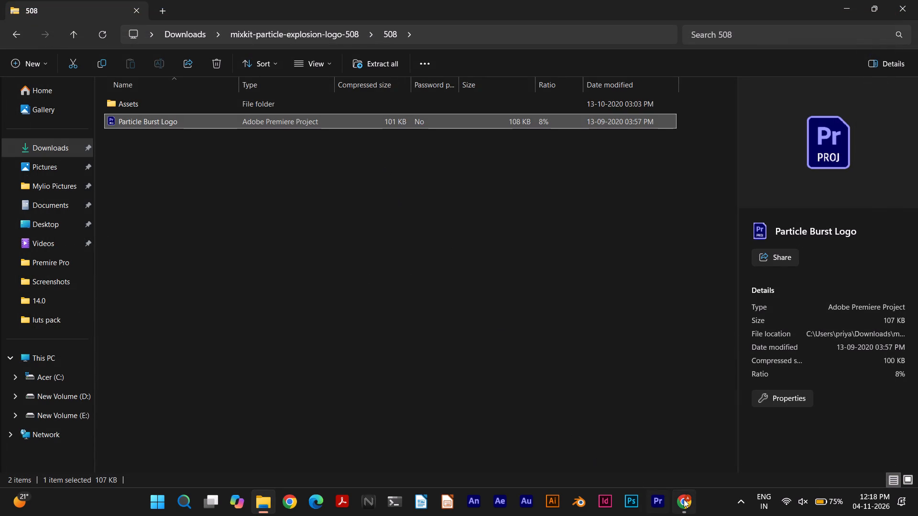
In File Explorer, delete the mixkit-particle-explosion-logo-508 zip file from the Downloads folder.
click(684, 499)
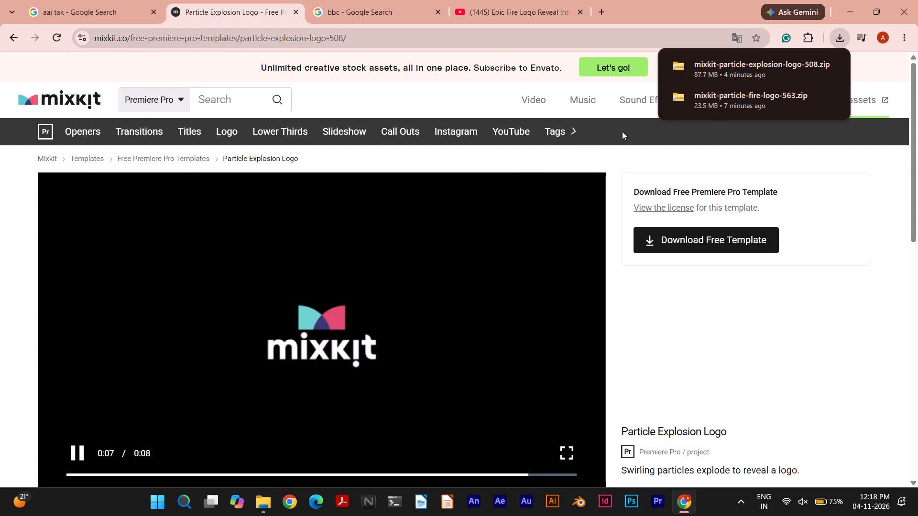
click(268, 507)
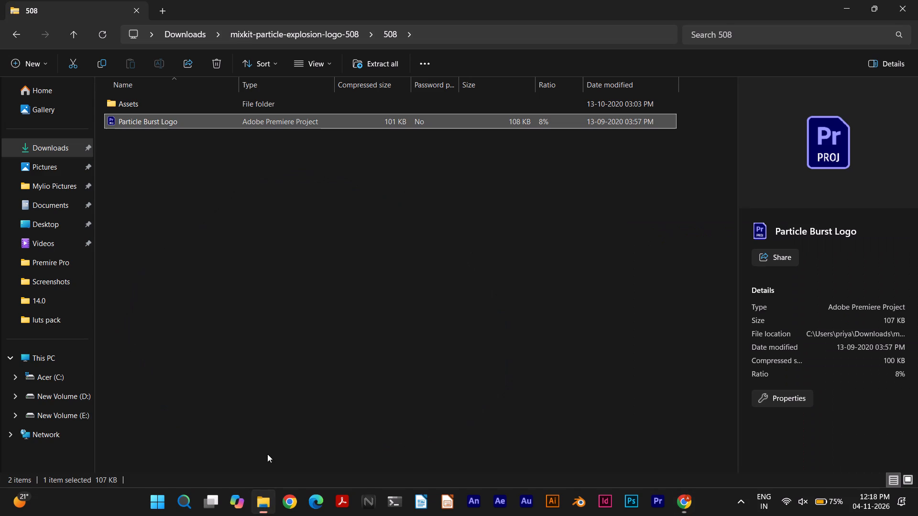
click(14, 39)
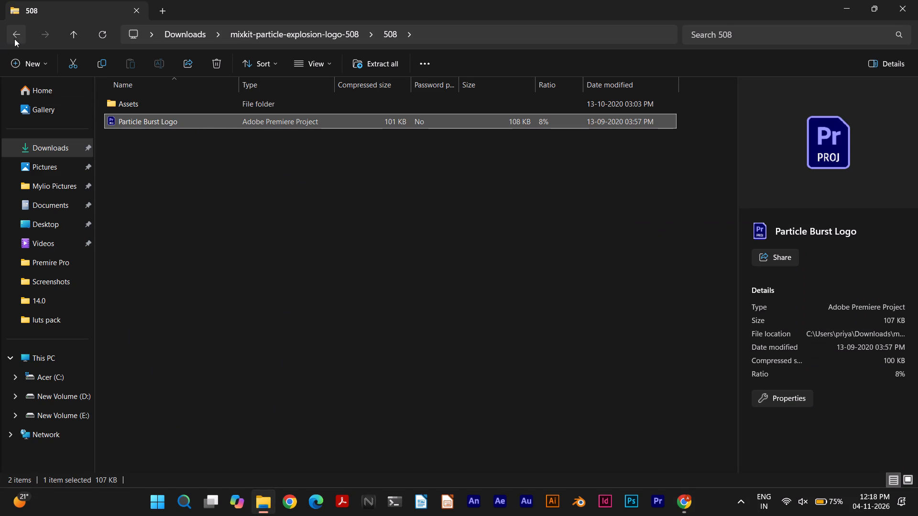
click(14, 39)
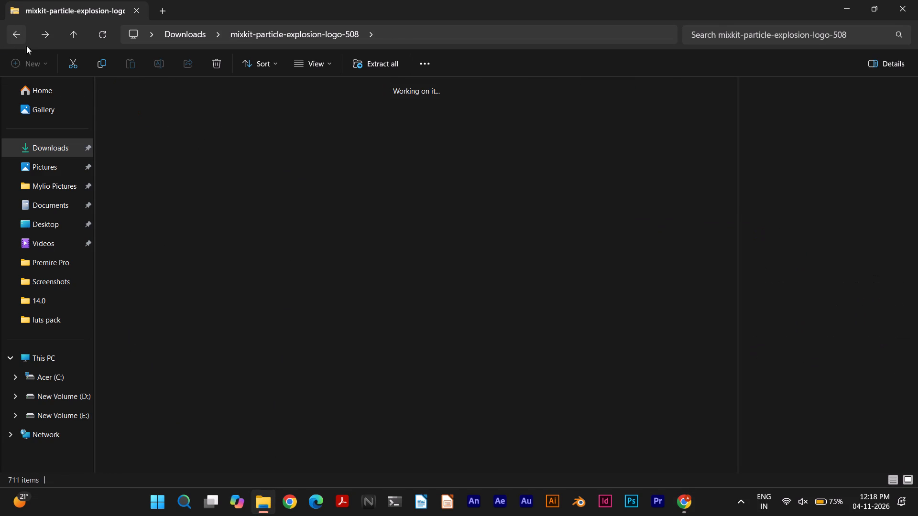
click(195, 146)
key(Delete)
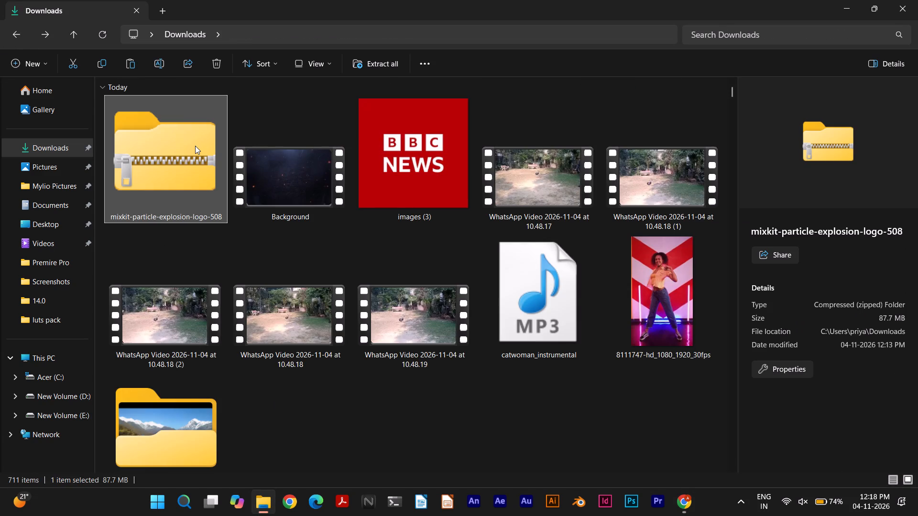
Switch to Chrome and close the Mixkit Particle Explosion Logo tab and the bbc search tab.
click(690, 502)
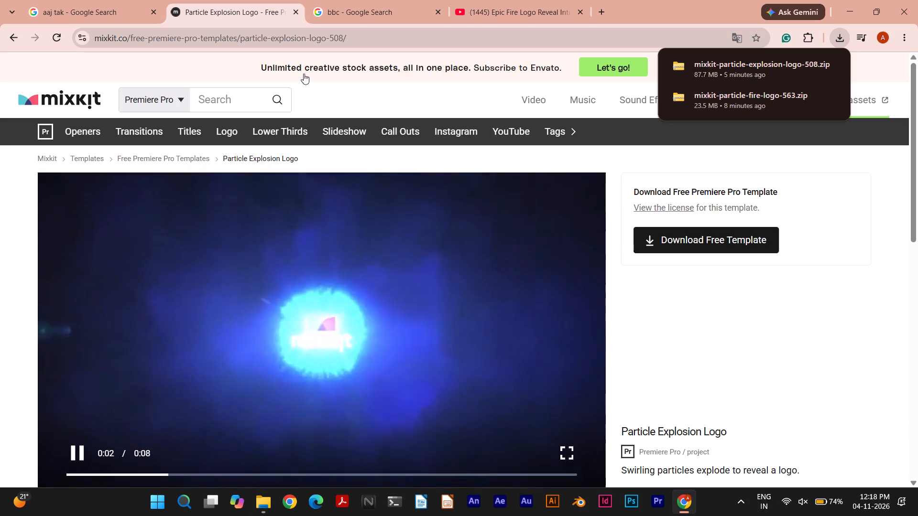
click(87, 7)
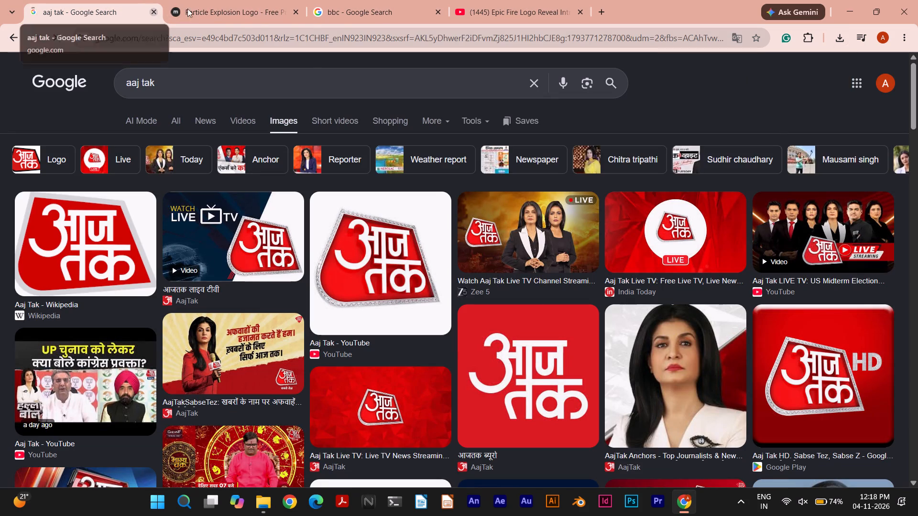
click(299, 12)
click(299, 12)
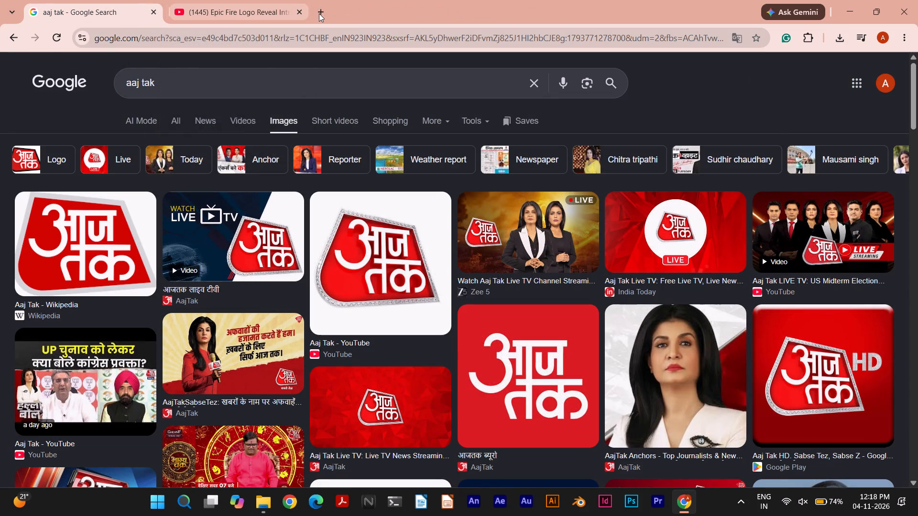
Return to the YouTube results for "logo tutorial premiere pro tutorial" and browse down the videos for another logo animation tutorial.
click(243, 13)
click(8, 39)
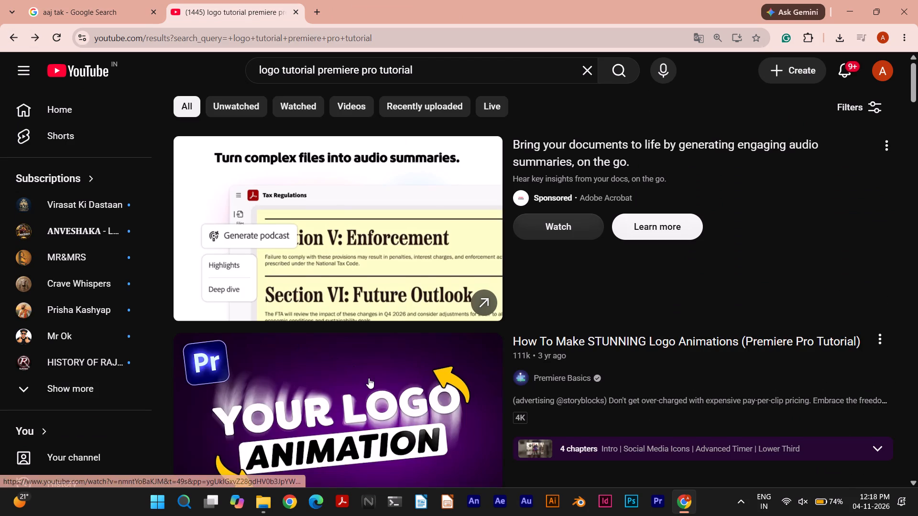
scroll(369, 378, down, 4)
scroll(346, 230, down, 3)
scroll(347, 231, up, 1)
scroll(347, 231, down, 1)
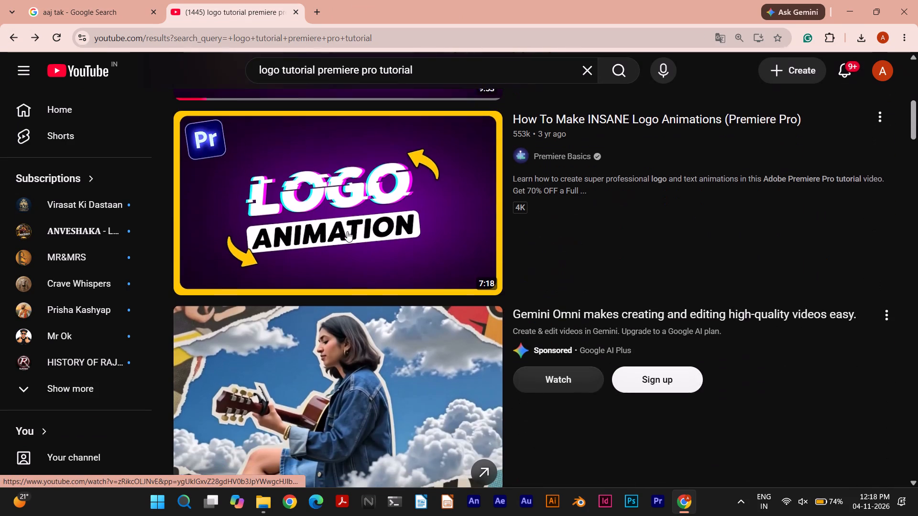
scroll(348, 231, down, 2)
scroll(348, 231, up, 1)
scroll(348, 231, down, 7)
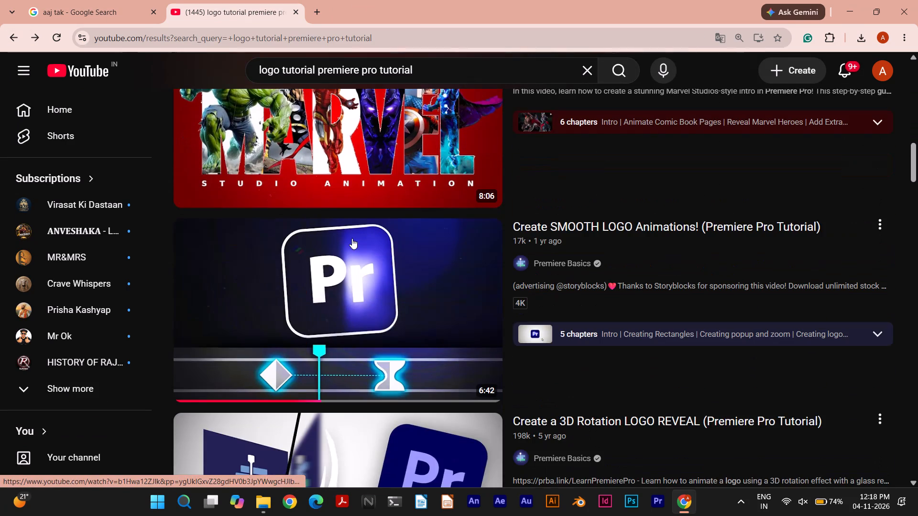
scroll(354, 232, up, 1)
scroll(354, 232, down, 1)
scroll(356, 209, up, 4)
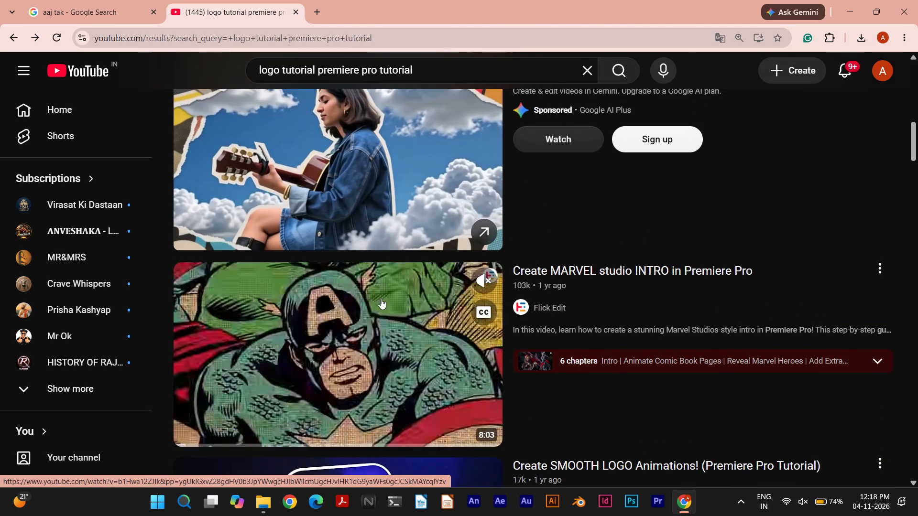
scroll(376, 317, down, 1)
scroll(376, 317, up, 1)
scroll(376, 317, down, 2)
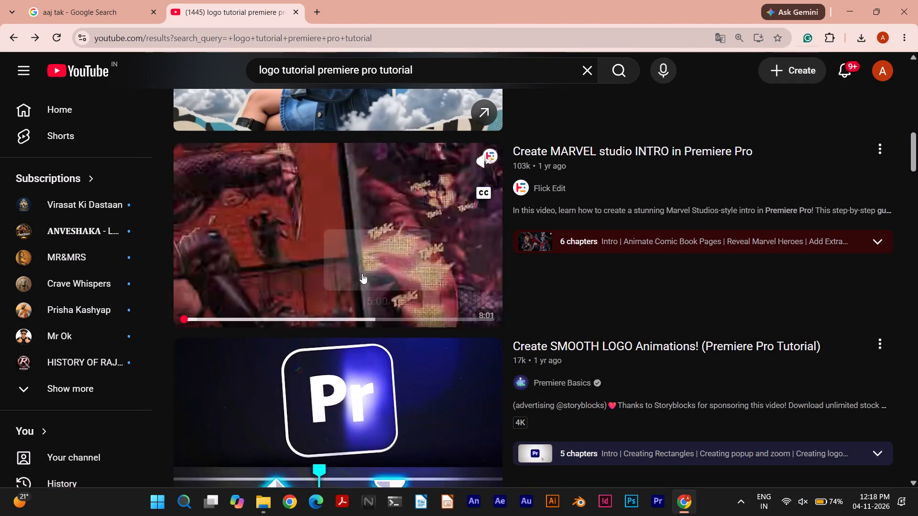
scroll(344, 236, down, 6)
scroll(344, 236, up, 1)
scroll(344, 236, down, 1)
scroll(344, 236, up, 1)
scroll(344, 236, down, 2)
scroll(344, 236, up, 1)
scroll(344, 236, down, 1)
scroll(344, 236, up, 1)
scroll(344, 236, down, 3)
scroll(344, 236, up, 1)
scroll(344, 236, down, 1)
scroll(344, 236, up, 7)
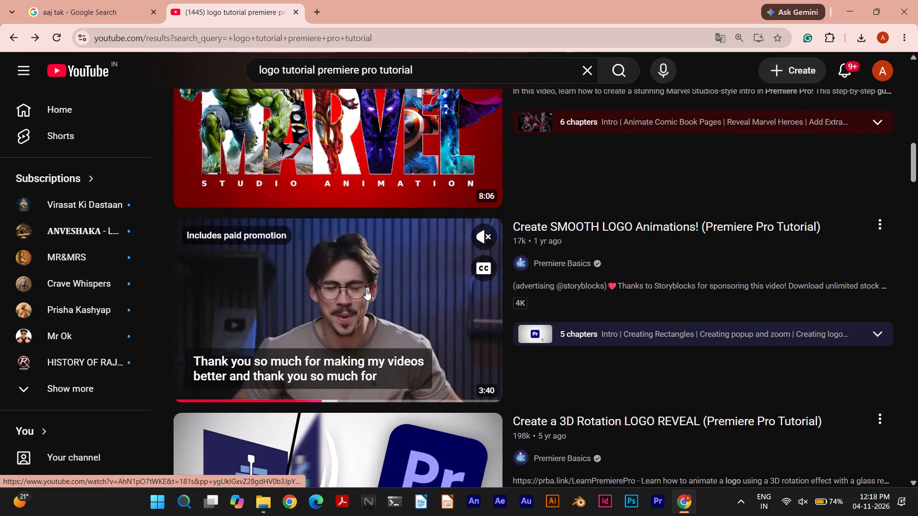
scroll(366, 289, down, 7)
scroll(367, 289, up, 1)
scroll(367, 289, down, 4)
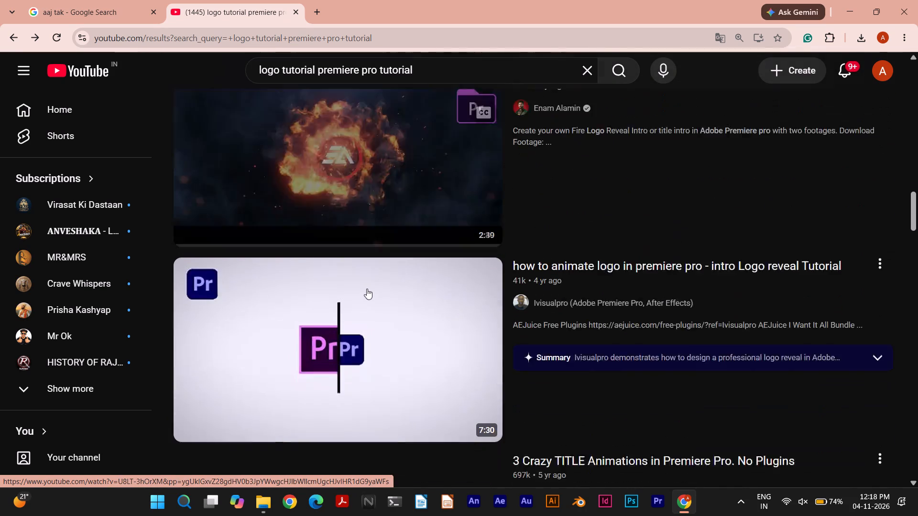
scroll(367, 288, down, 1)
scroll(367, 288, up, 1)
scroll(367, 288, down, 10)
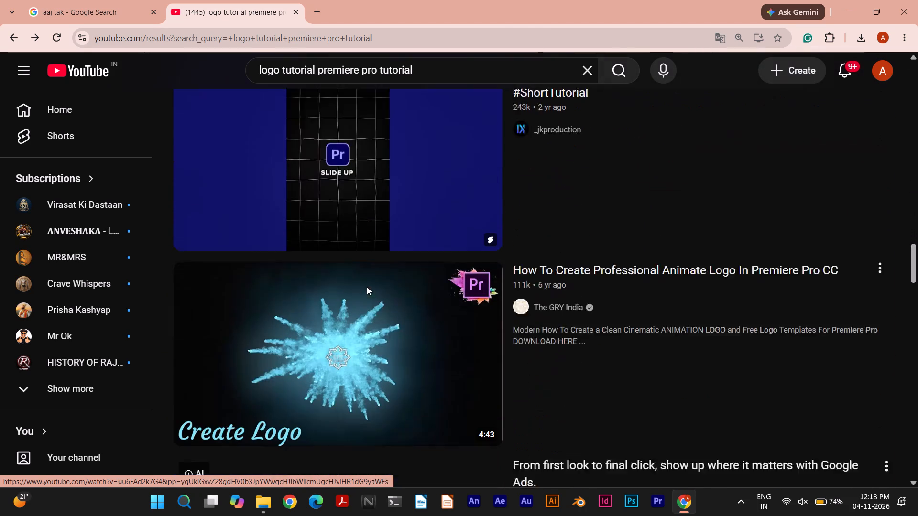
scroll(367, 287, down, 4)
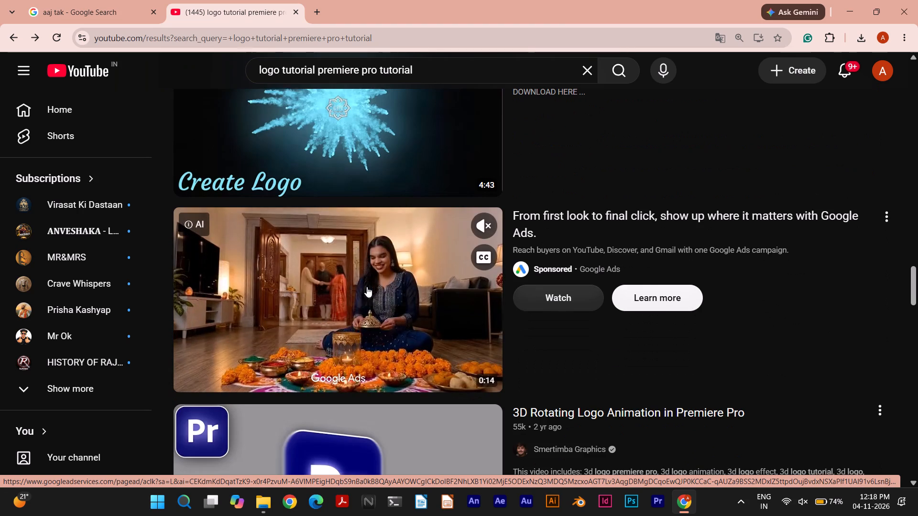
scroll(367, 287, down, 7)
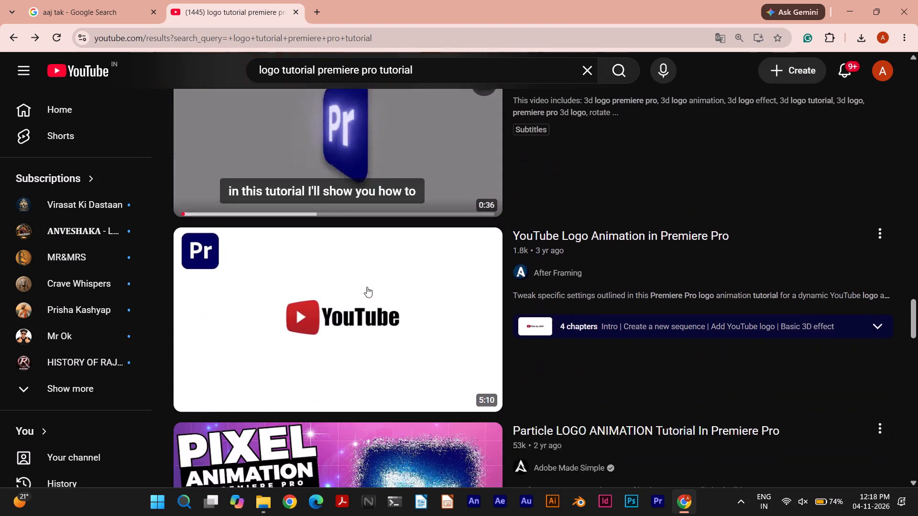
scroll(367, 287, down, 2)
scroll(367, 287, up, 1)
scroll(367, 287, down, 7)
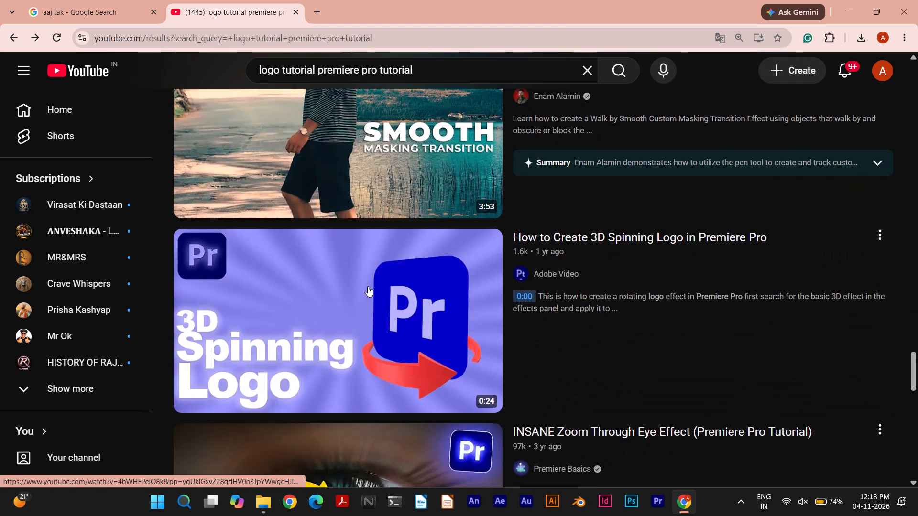
scroll(368, 286, down, 5)
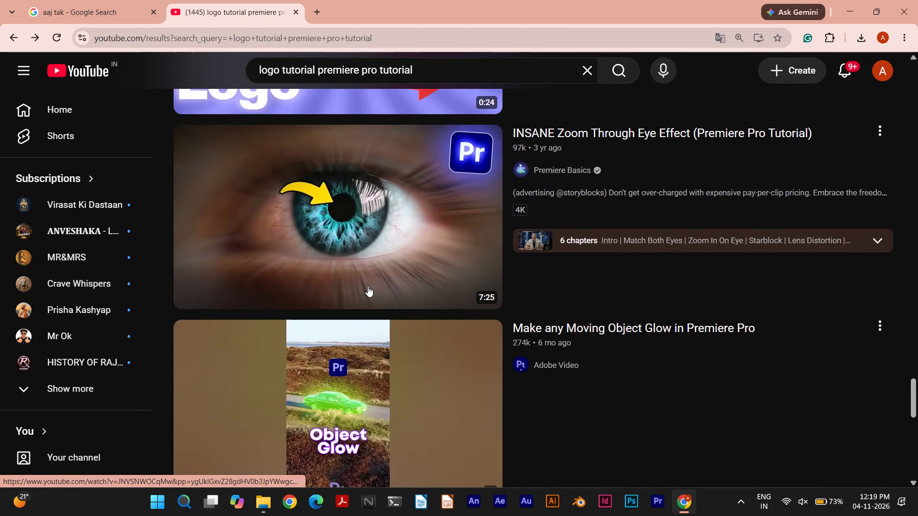
scroll(368, 286, down, 2)
scroll(368, 286, up, 1)
scroll(368, 286, down, 3)
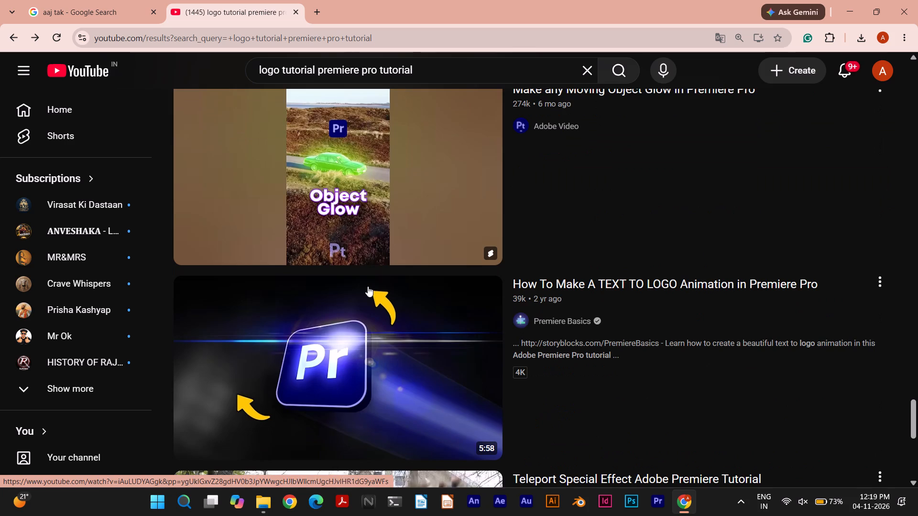
scroll(368, 286, down, 3)
scroll(368, 286, up, 3)
scroll(368, 286, down, 1)
scroll(368, 286, up, 1)
scroll(368, 286, down, 1)
scroll(368, 286, up, 5)
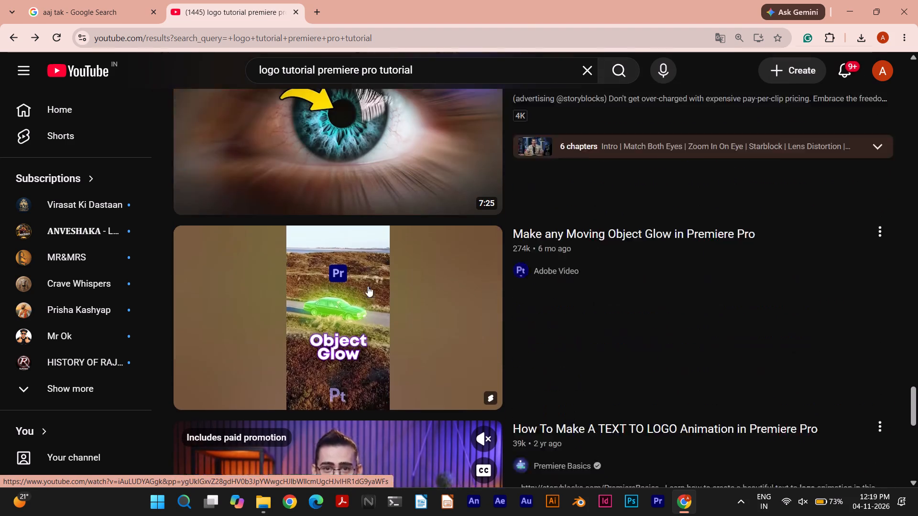
Look back up through the YouTube results to re-examine the logo animation videos as far as the Epic Fire Logo Reveal Intro.
scroll(368, 285, up, 5)
scroll(368, 285, down, 1)
scroll(368, 285, up, 3)
scroll(368, 285, down, 1)
scroll(368, 285, up, 1)
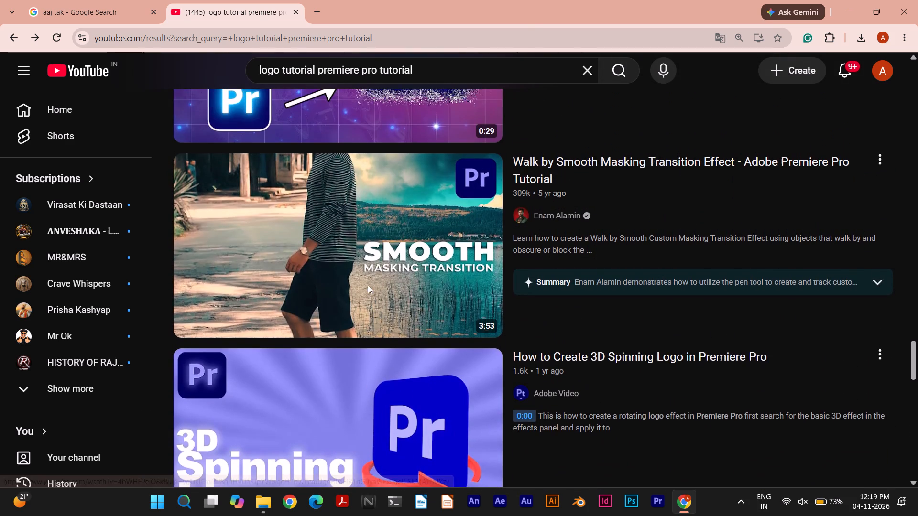
scroll(368, 285, down, 1)
scroll(368, 285, up, 7)
scroll(368, 285, down, 1)
scroll(368, 285, up, 6)
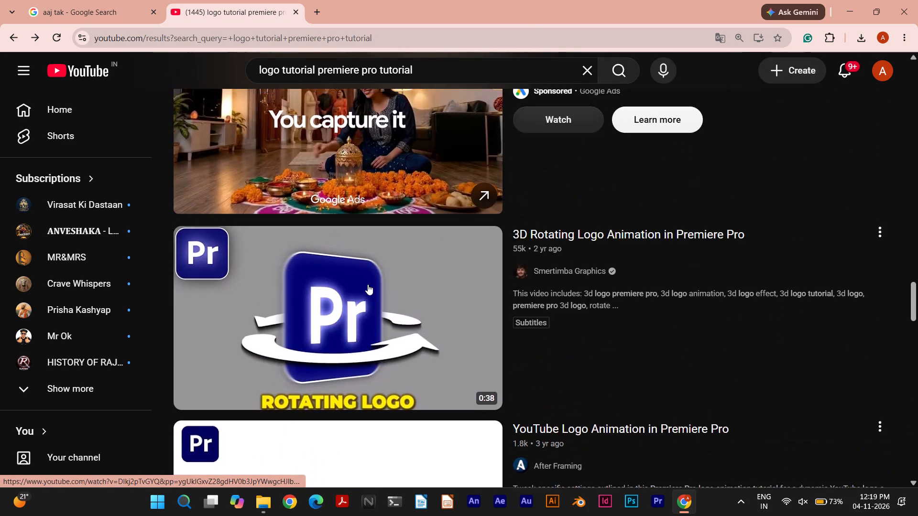
scroll(368, 283, up, 1)
scroll(368, 283, down, 2)
scroll(367, 279, up, 1)
scroll(367, 279, down, 1)
scroll(368, 263, up, 4)
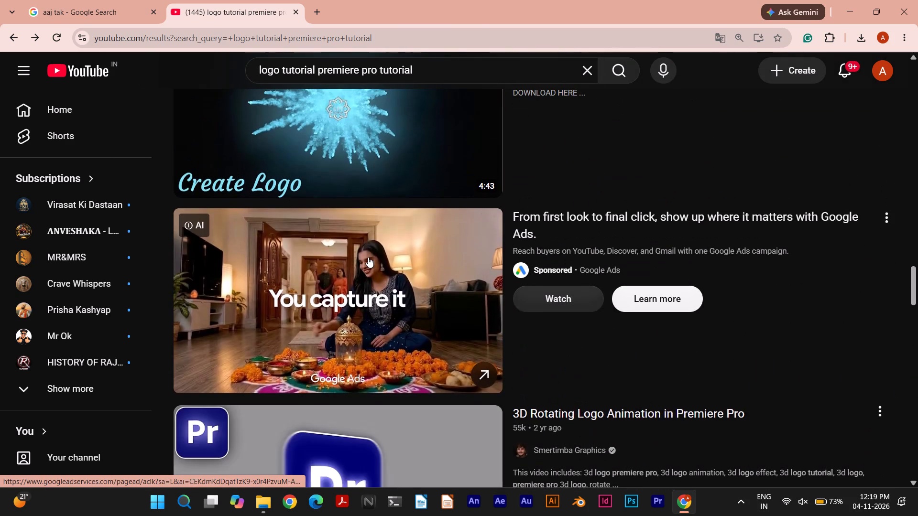
scroll(368, 257, up, 7)
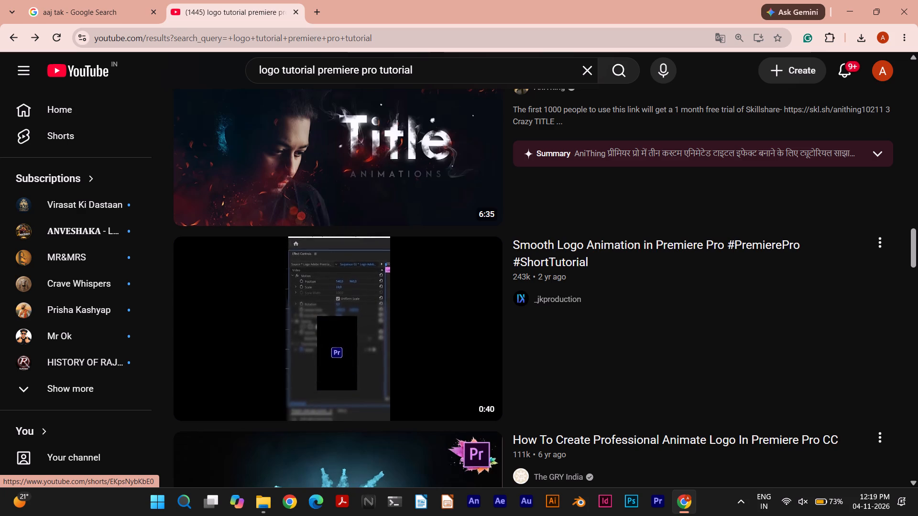
scroll(372, 265, up, 3)
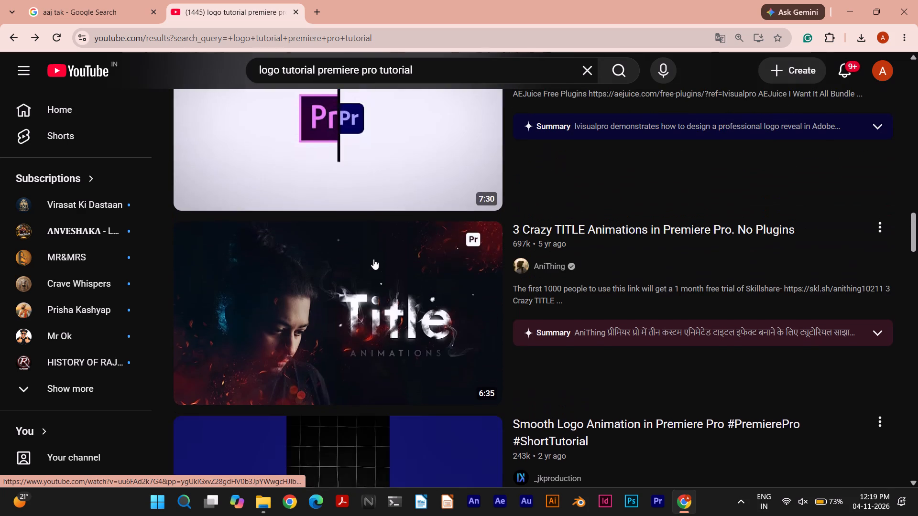
scroll(373, 259, up, 1)
scroll(373, 259, down, 4)
scroll(373, 259, up, 8)
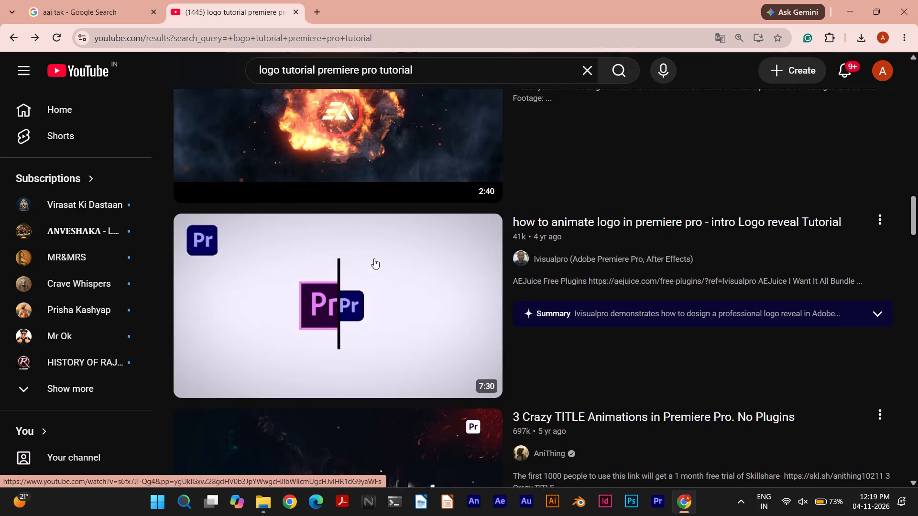
scroll(374, 258, up, 2)
scroll(396, 304, down, 1)
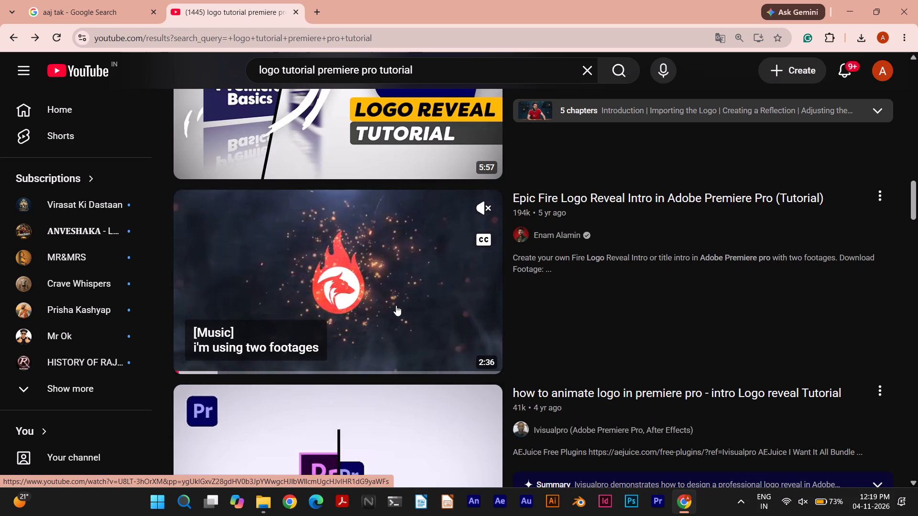
Preview the video "how to animate logo in premiere pro - intro Logo reveal Tutorial" with captions turned off.
scroll(396, 305, down, 4)
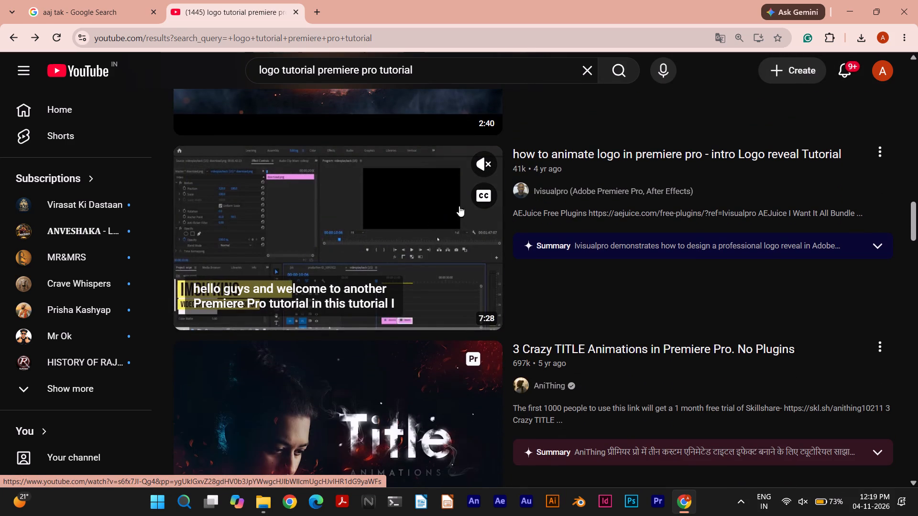
click(486, 196)
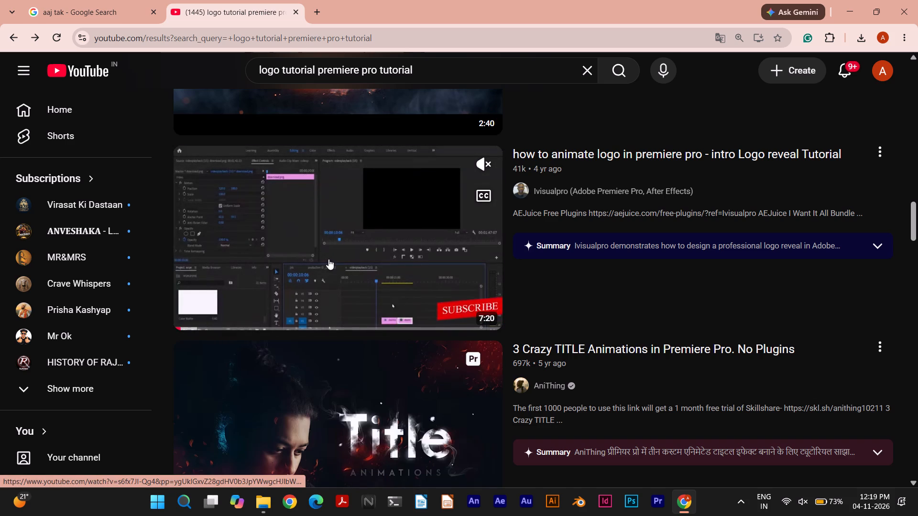
Browse further down the YouTube results, examining the title, rotating, spinning and text-to-logo animation tutorials.
scroll(328, 259, down, 4)
scroll(328, 259, up, 1)
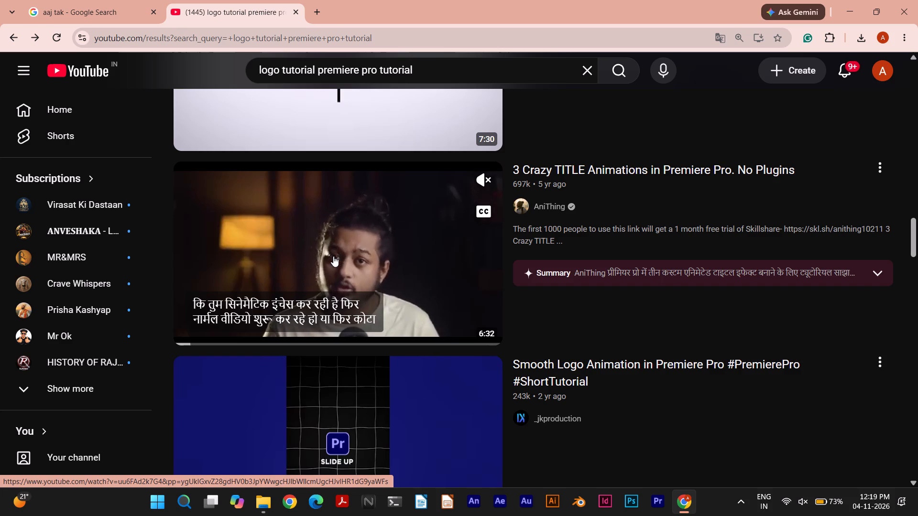
scroll(339, 256, down, 1)
scroll(339, 256, up, 1)
scroll(339, 256, down, 4)
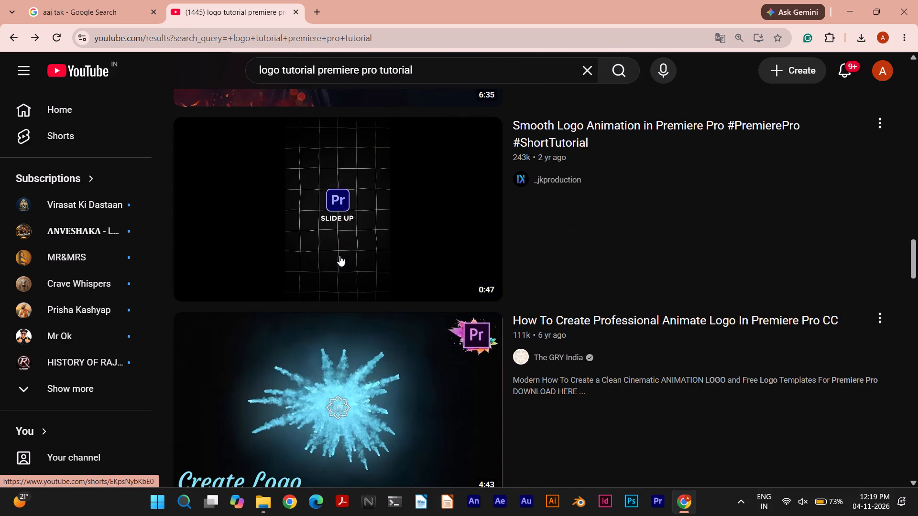
scroll(339, 256, down, 9)
scroll(339, 256, up, 1)
scroll(339, 256, down, 1)
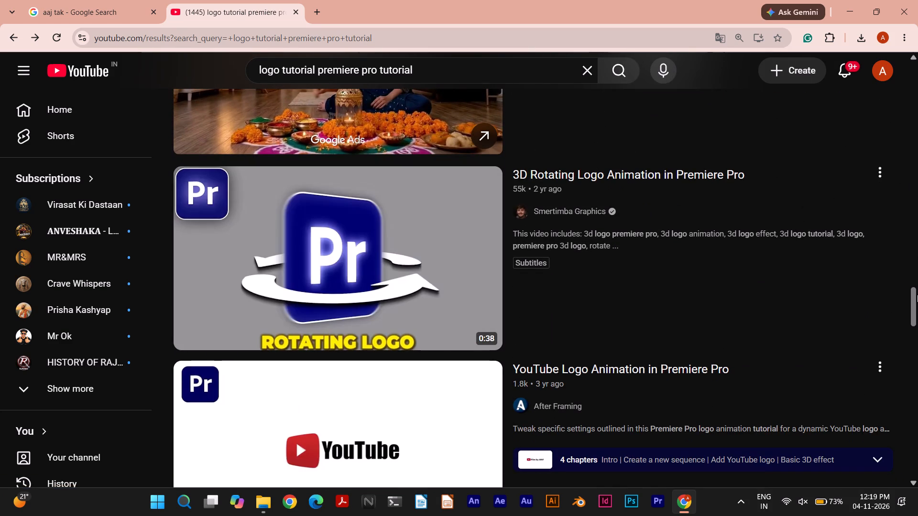
drag(914, 293, 917, 353)
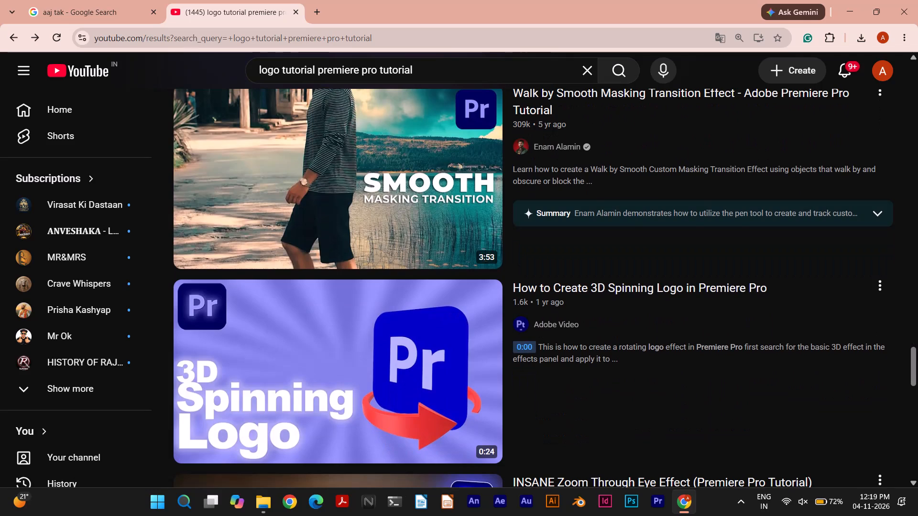
drag(917, 353, 917, 389)
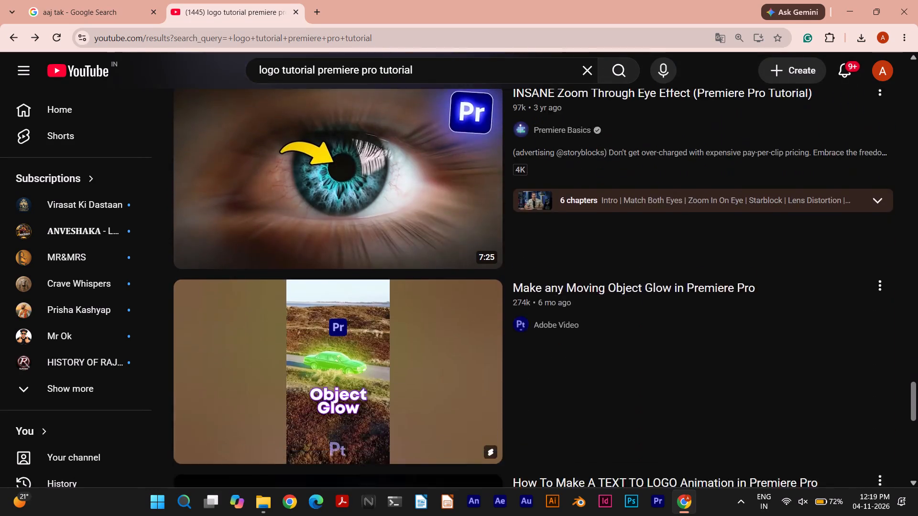
drag(917, 389, 915, 419)
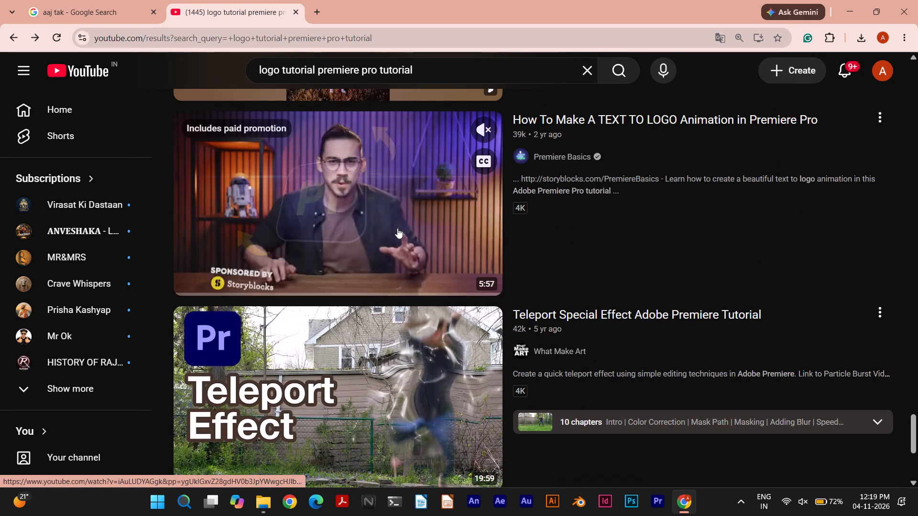
Turn off captions in the preview of "How To Make A TEXT TO LOGO Animation in Premiere Pro".
click(479, 159)
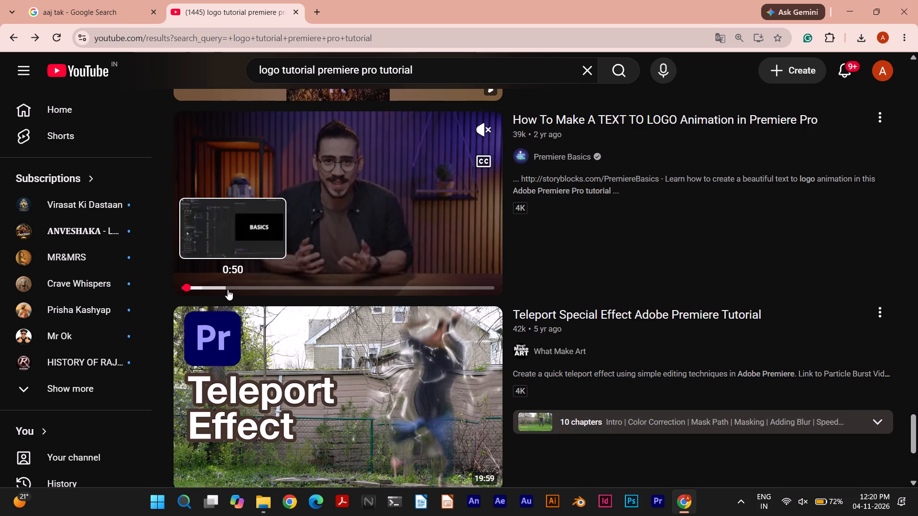
Browse further down the YouTube results, examining the teleport effect, modern logo animation, motion tracking and 3D spinning logo videos.
scroll(368, 230, down, 8)
scroll(368, 230, up, 1)
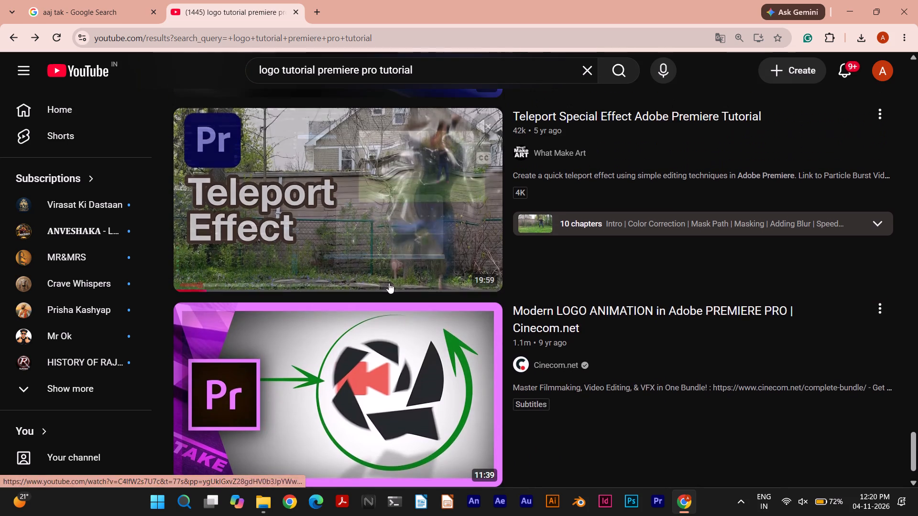
scroll(389, 283, down, 3)
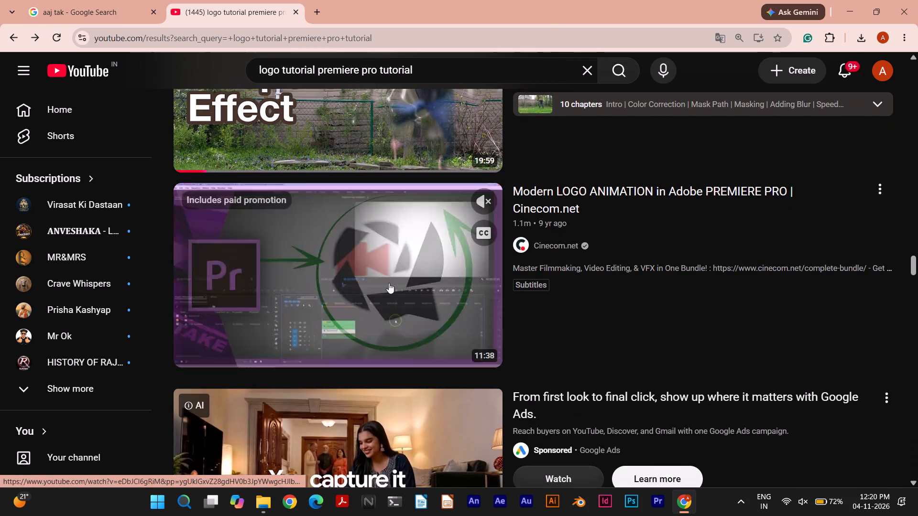
scroll(389, 283, down, 10)
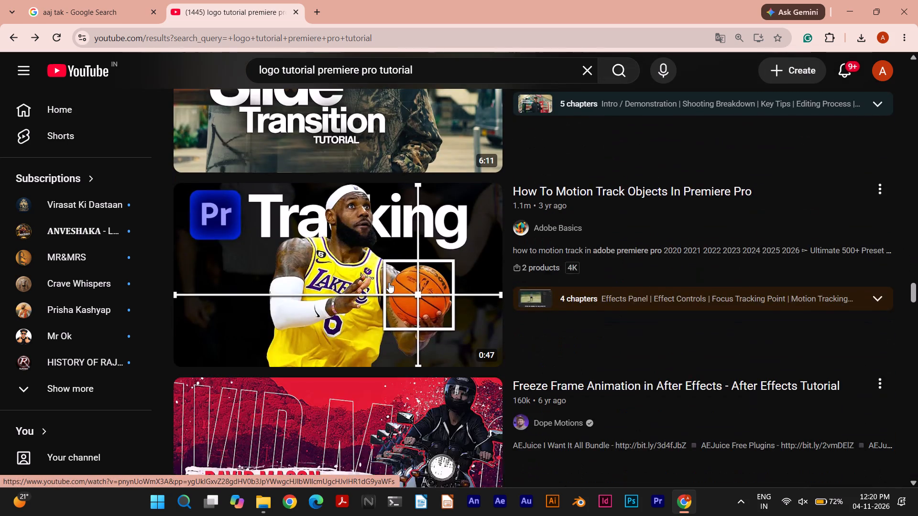
scroll(389, 282, down, 10)
scroll(389, 282, up, 1)
scroll(389, 282, down, 1)
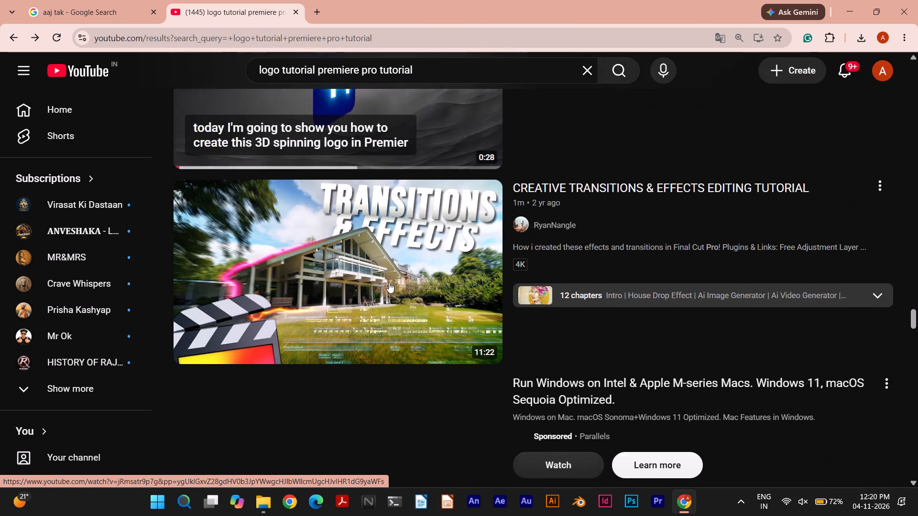
scroll(389, 282, up, 1)
scroll(389, 282, down, 5)
Look through the lower YouTube results, from the can mockup and transition tutorials to the split screen effect tutorial, for a suitable logo animation.
scroll(389, 282, down, 5)
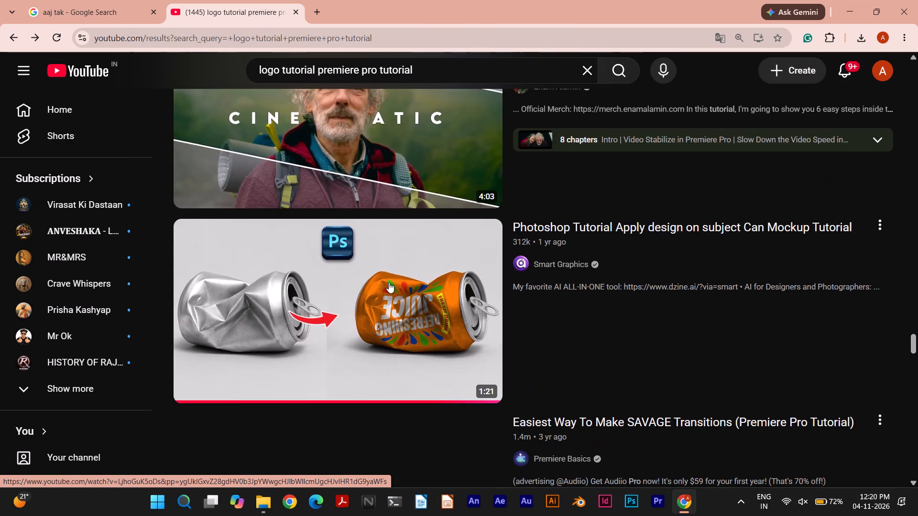
scroll(389, 282, down, 4)
scroll(389, 282, up, 3)
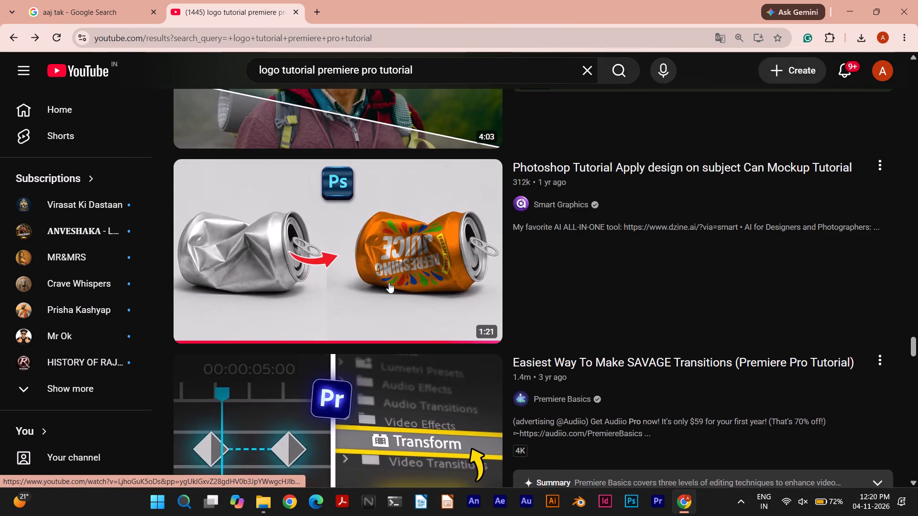
scroll(432, 370, down, 1)
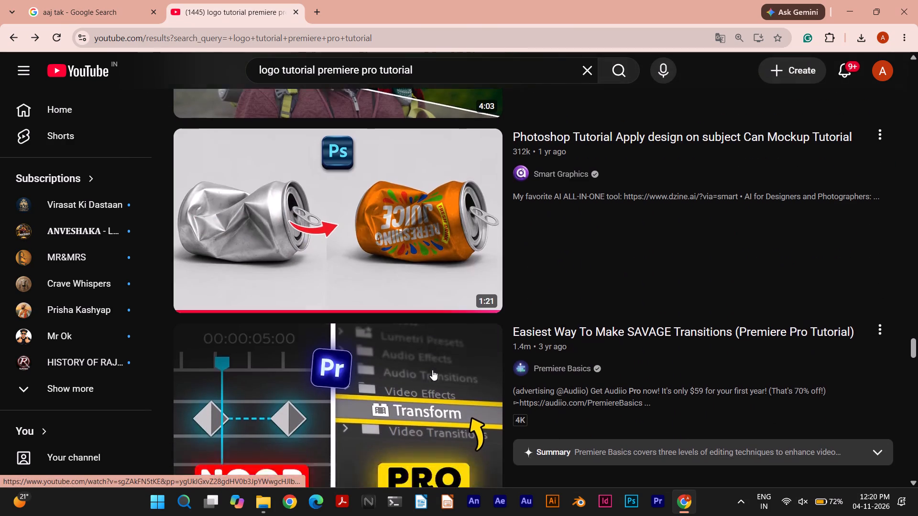
scroll(432, 370, down, 11)
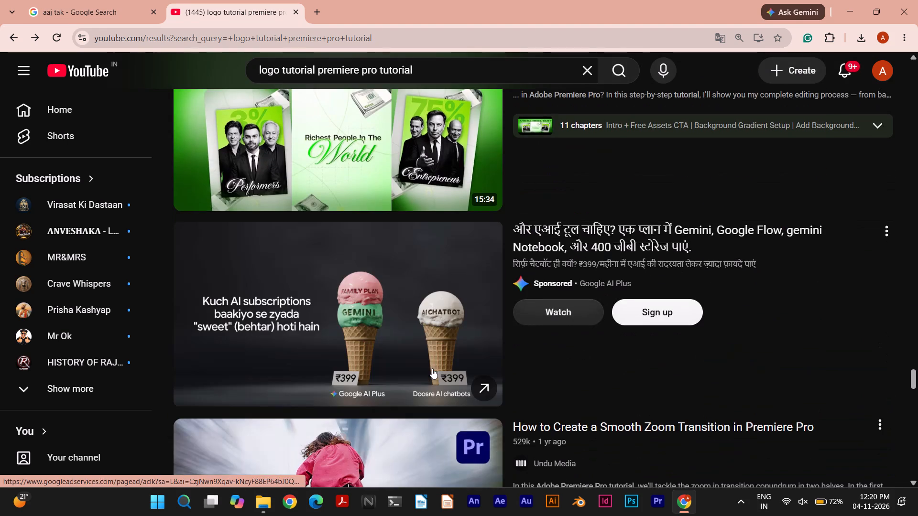
scroll(430, 349, down, 11)
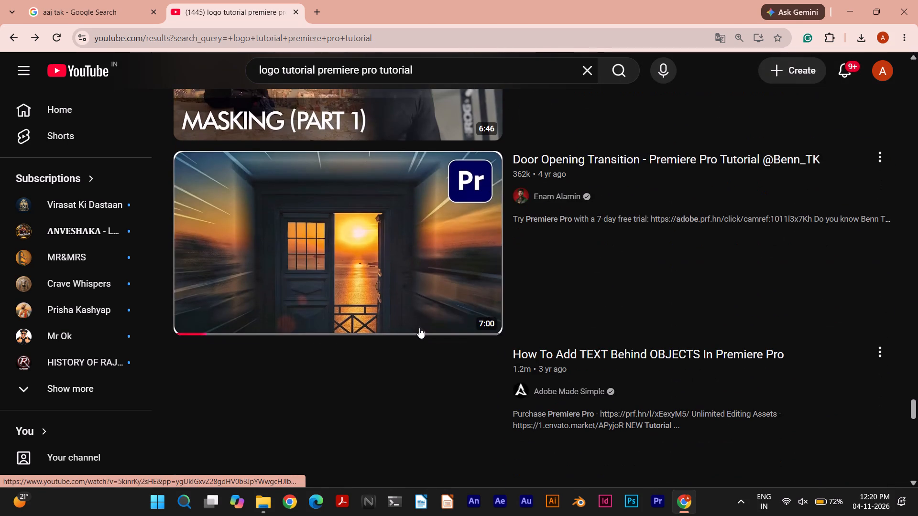
scroll(421, 279, down, 8)
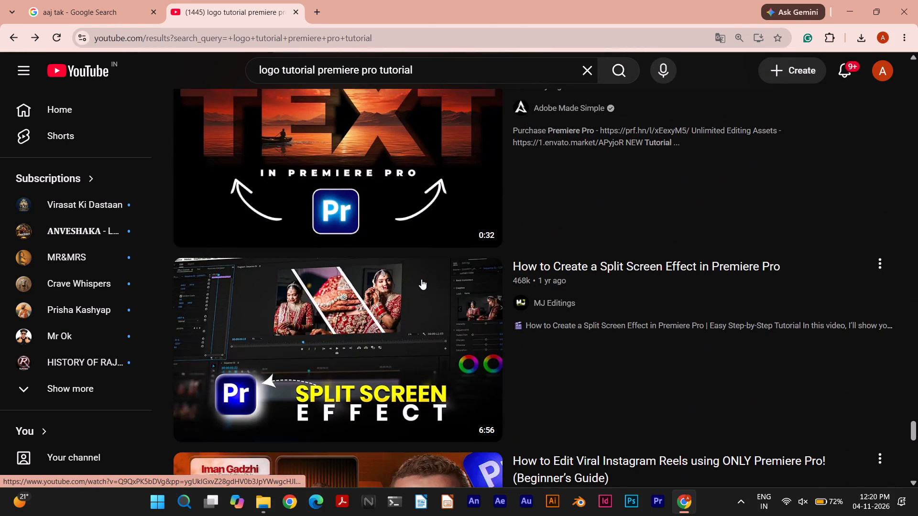
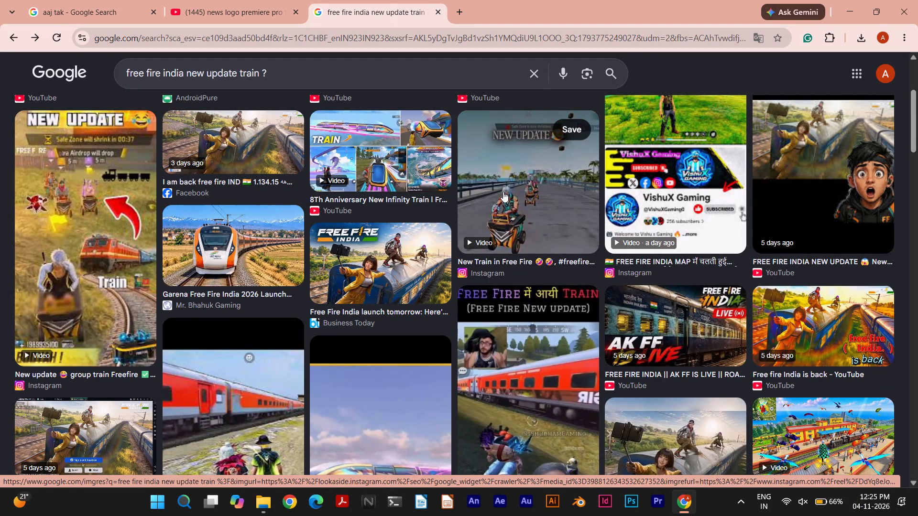
Look through the image results for "free fire india new update train ?" and close that search page.
scroll(465, 316, down, 1)
scroll(512, 293, down, 1)
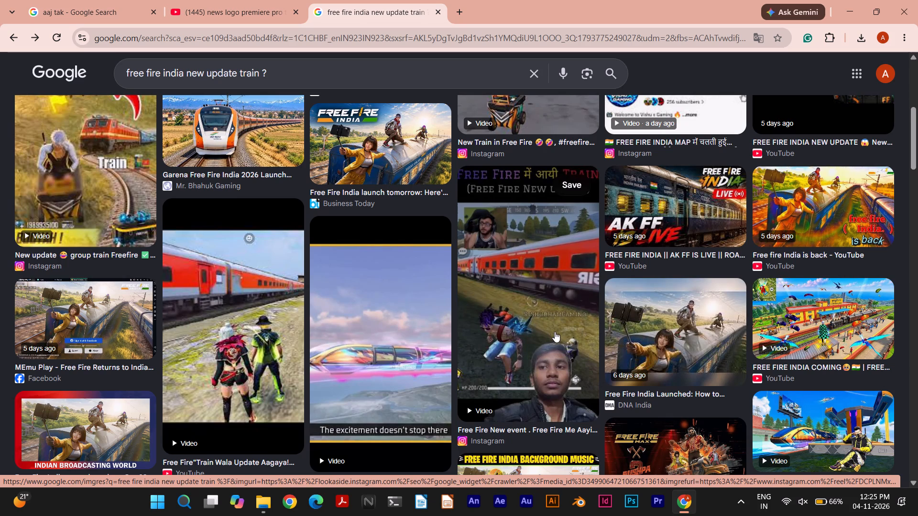
scroll(553, 327, down, 3)
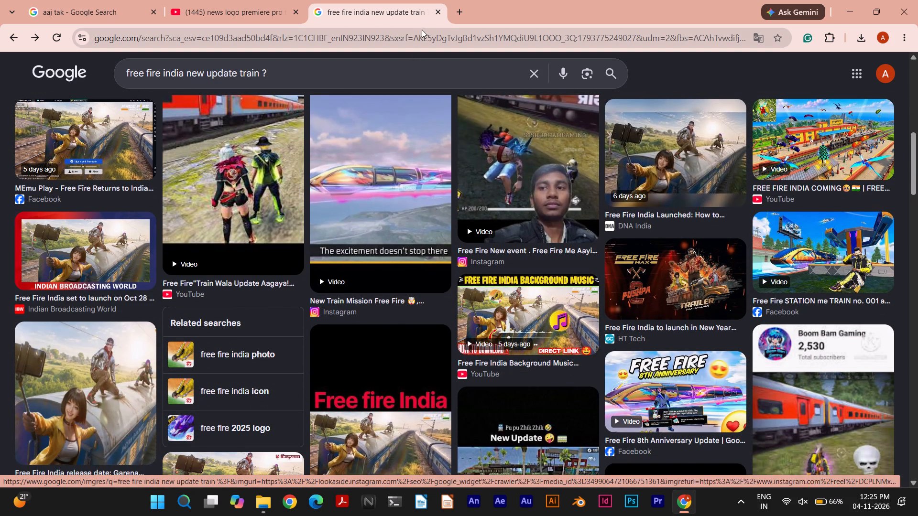
click(437, 12)
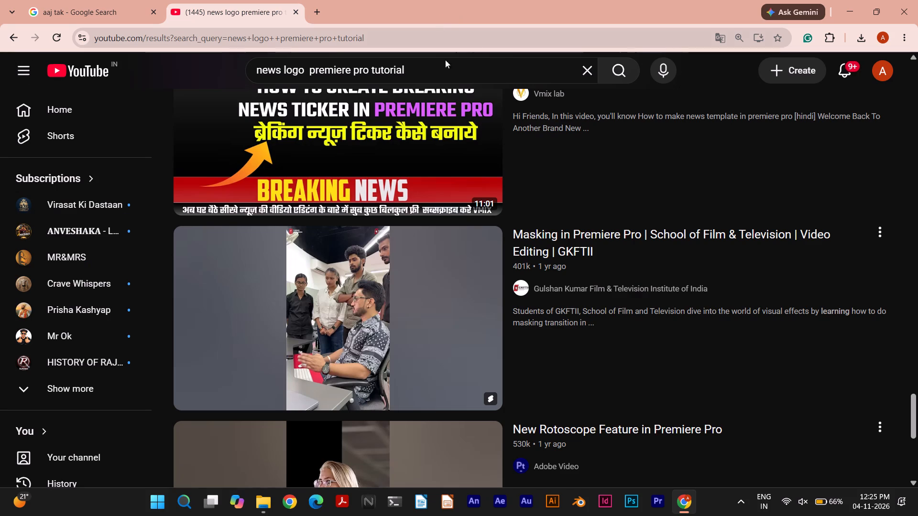
Browse further down the YouTube results, examining the masking, crawling text, beginner, slow motion and video-inside-text tutorials.
scroll(427, 277, down, 7)
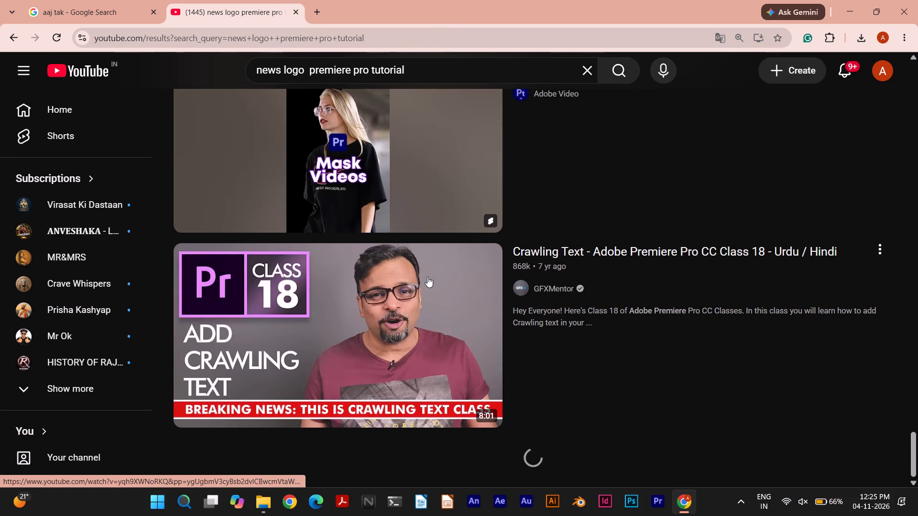
scroll(427, 277, down, 7)
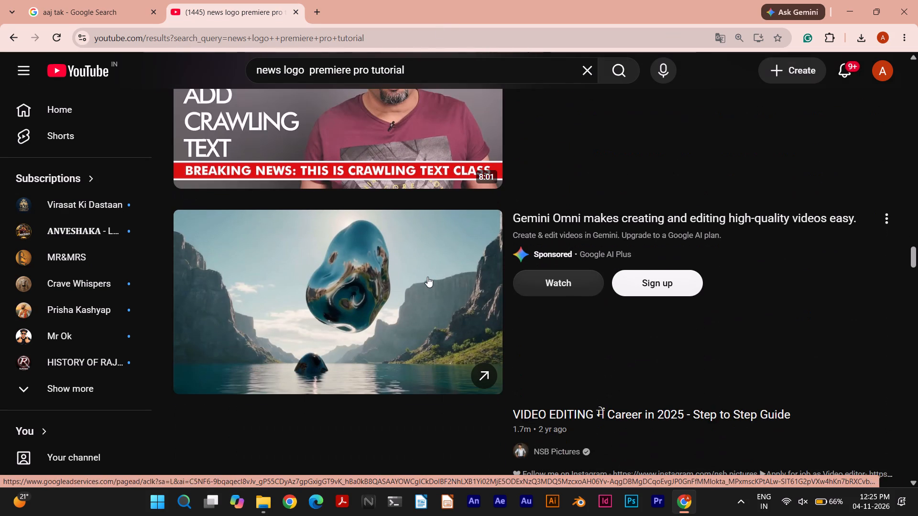
scroll(427, 277, down, 4)
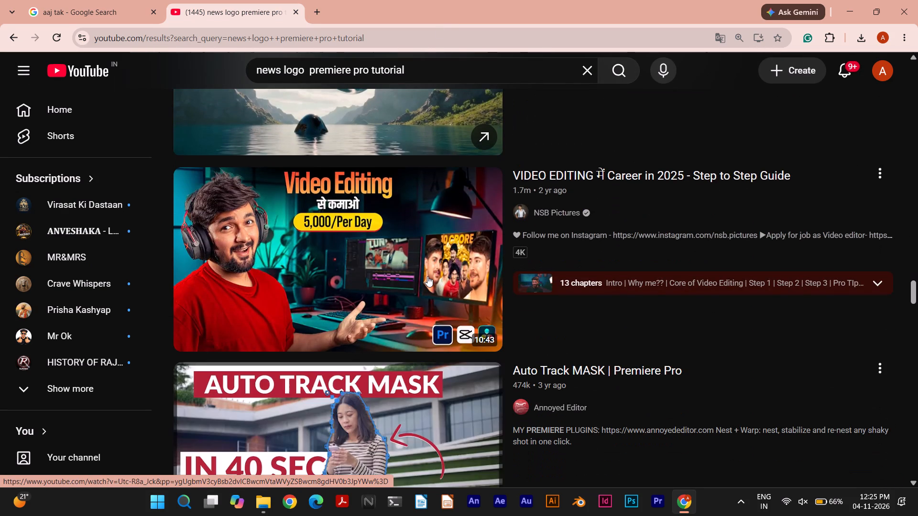
scroll(427, 276, down, 4)
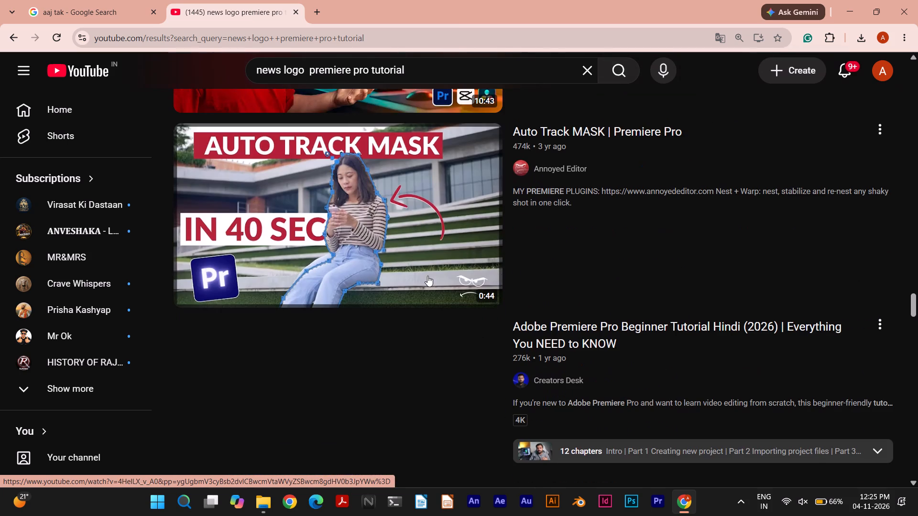
scroll(427, 276, down, 4)
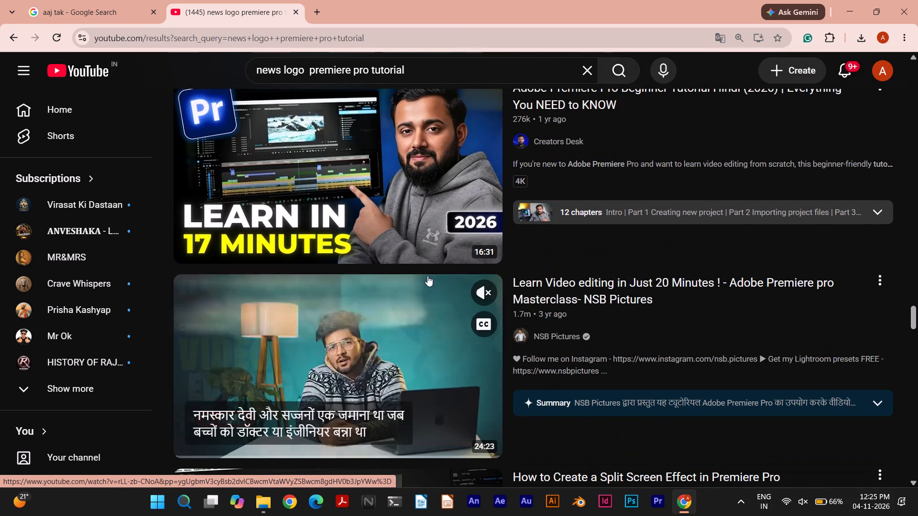
scroll(427, 276, down, 7)
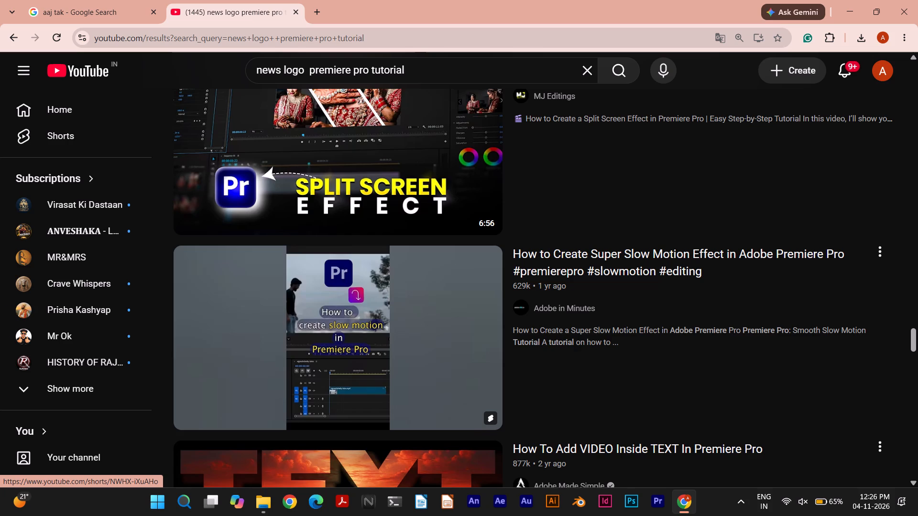
scroll(426, 269, right, 13)
scroll(405, 264, down, 5)
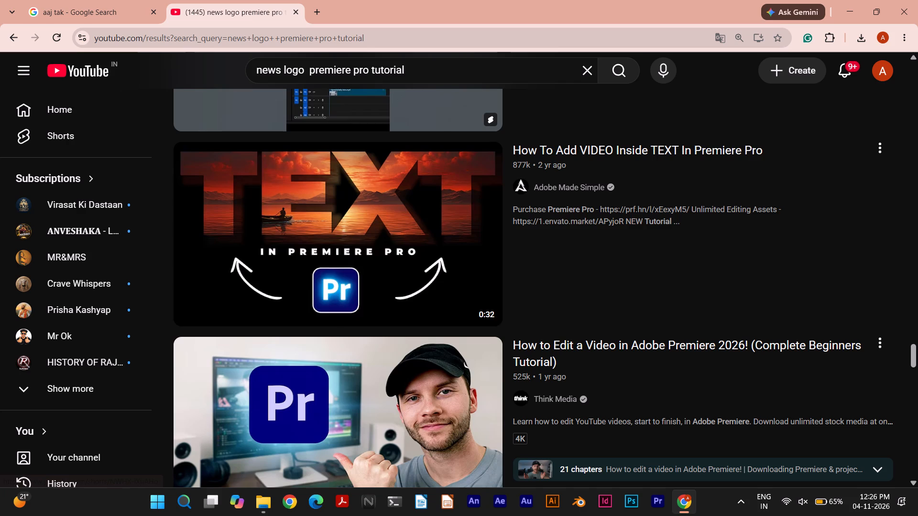
Search YouTube for "news logo premiere pro tutorials".
drag(431, 71, 250, 59)
key(ctrl+c)
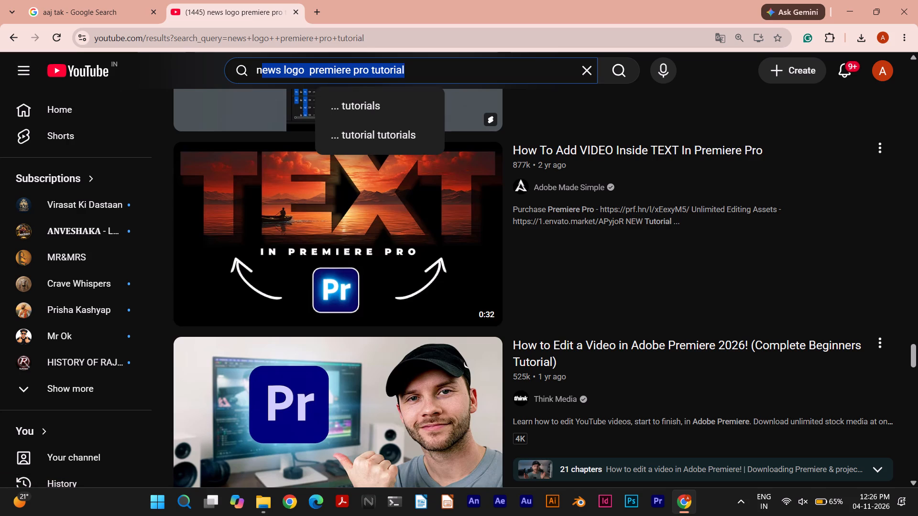
click(587, 66)
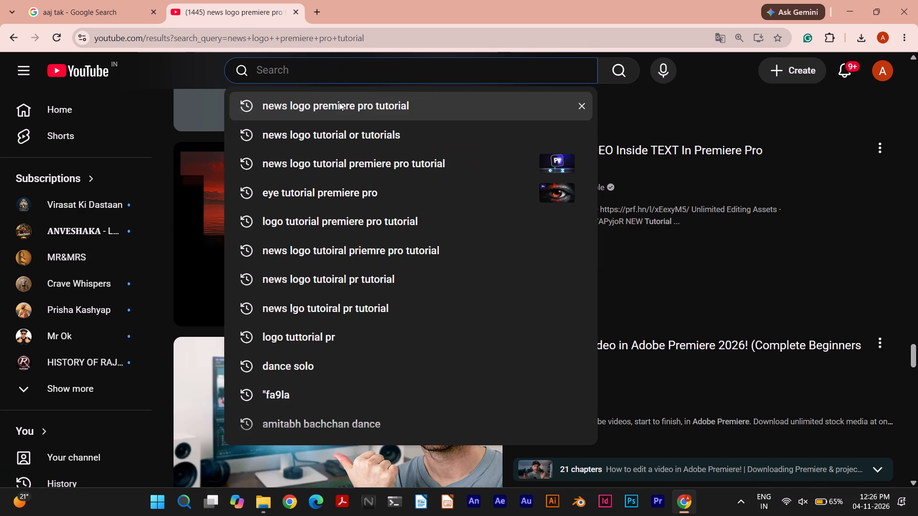
key(ctrl+v)
key(Return)
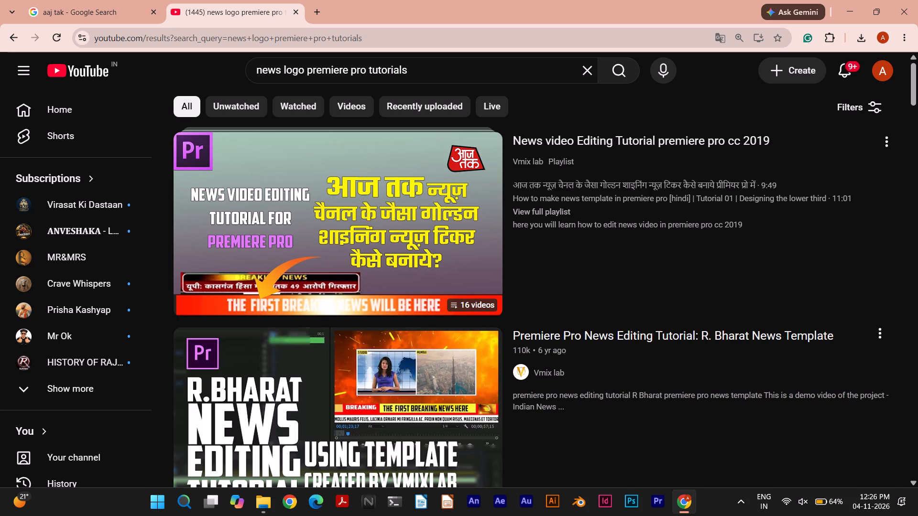
Open the video "Epic Fire Logo Reveal Intro in Adobe Premiere Pro (Tutorial)", reload it during the ad, and pause it at 0:12.
scroll(486, 113, down, 6)
scroll(426, 204, down, 1)
scroll(426, 204, up, 1)
scroll(426, 204, down, 3)
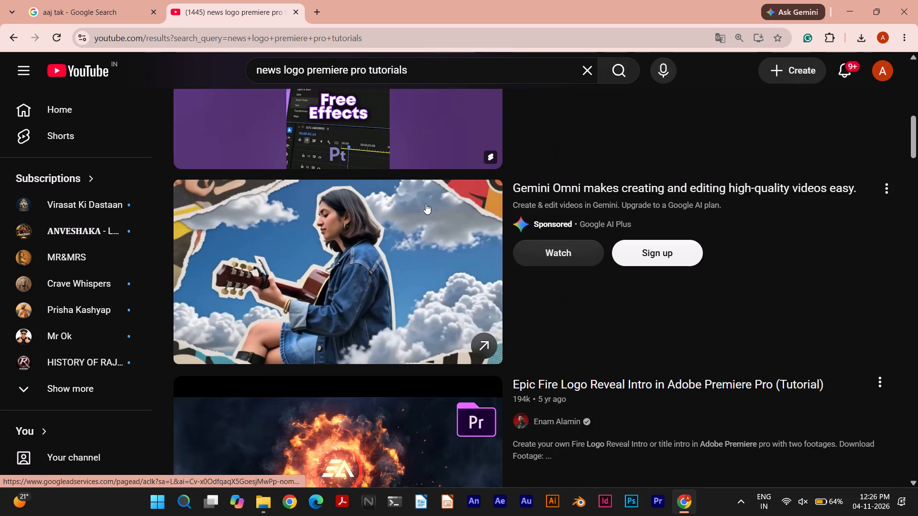
scroll(429, 178, down, 4)
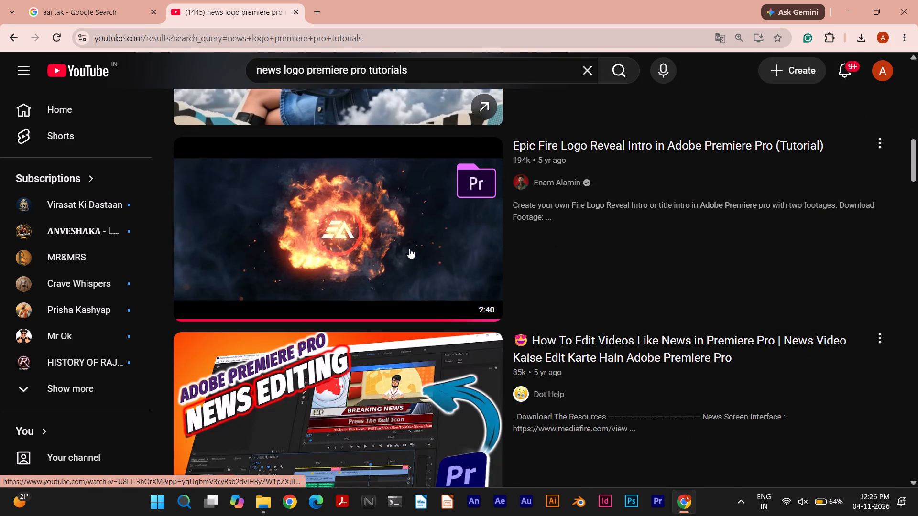
click(409, 248)
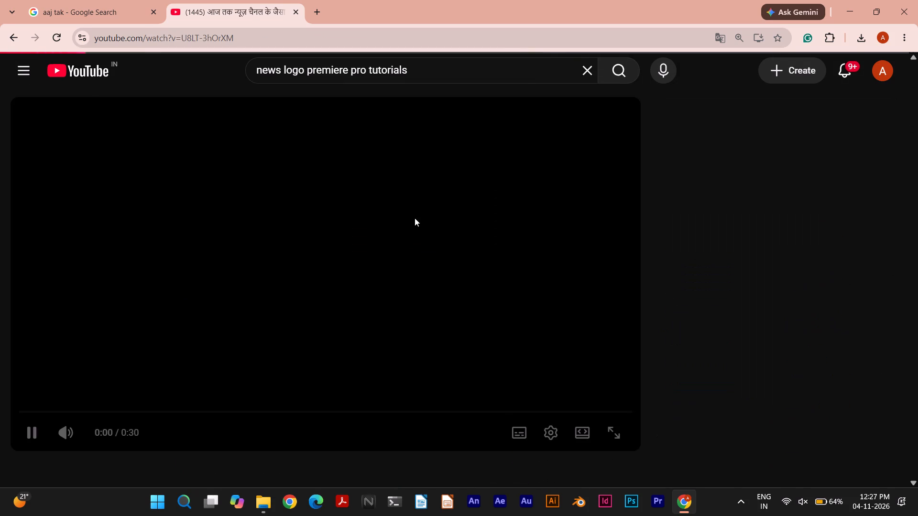
click(58, 34)
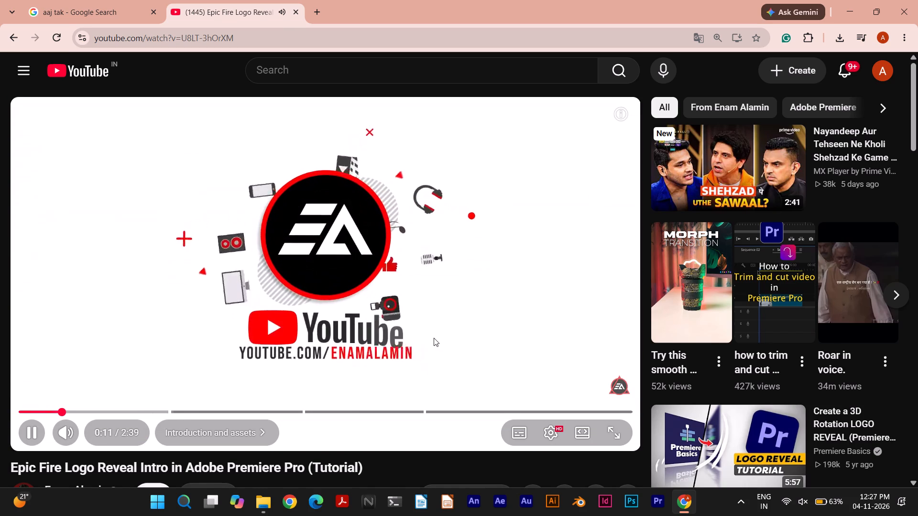
click(435, 336)
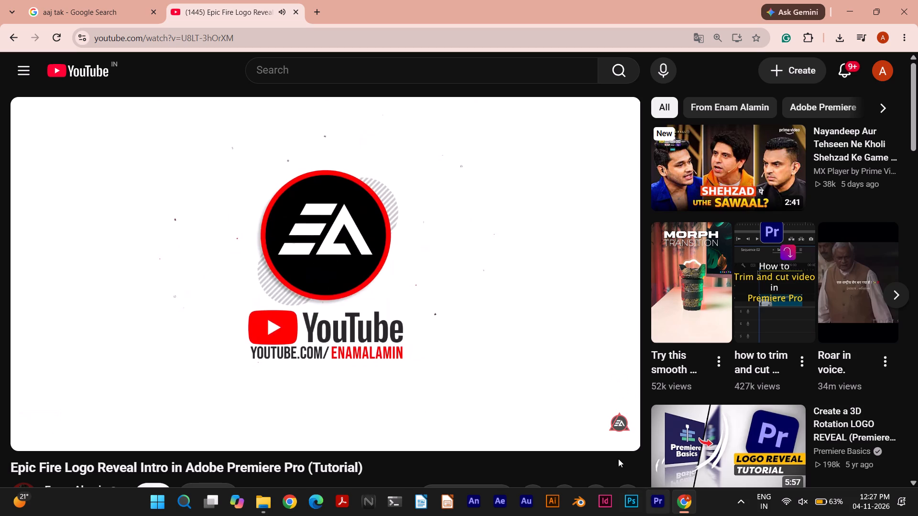
scroll(531, 382, down, 1)
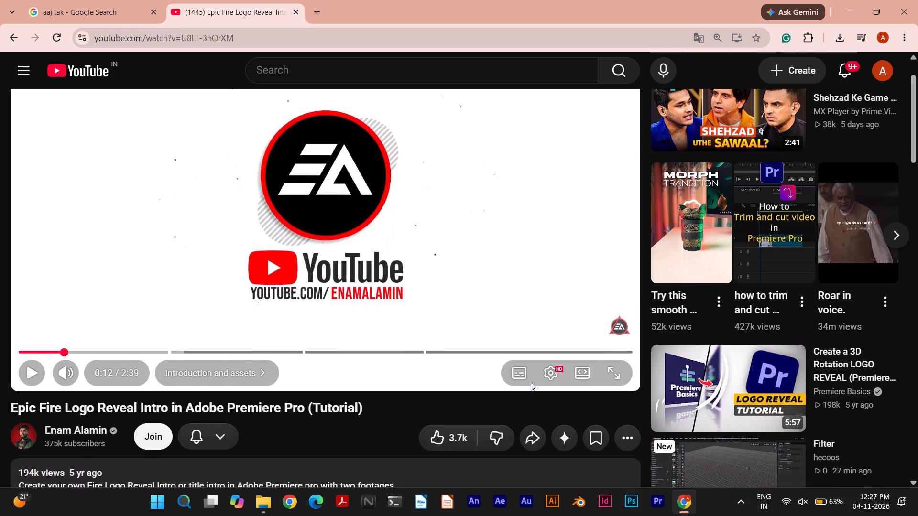
scroll(531, 382, up, 1)
scroll(531, 382, down, 1)
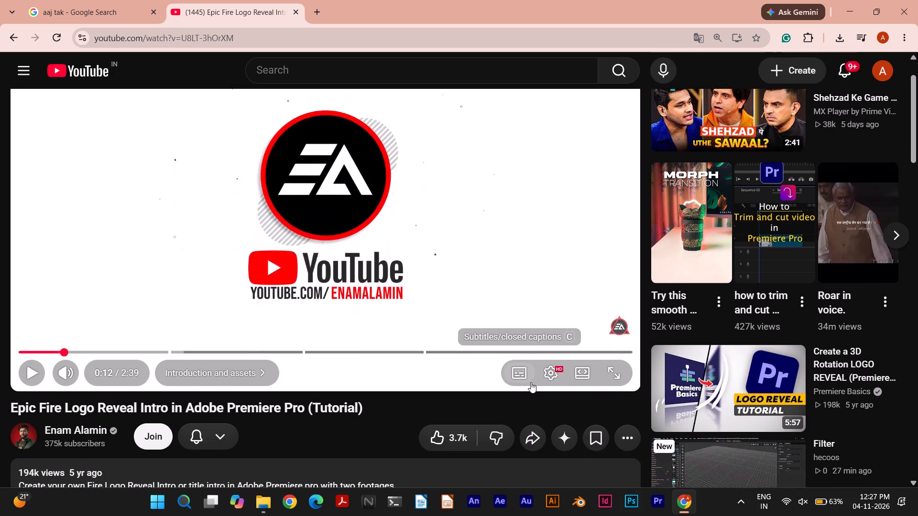
scroll(531, 382, up, 2)
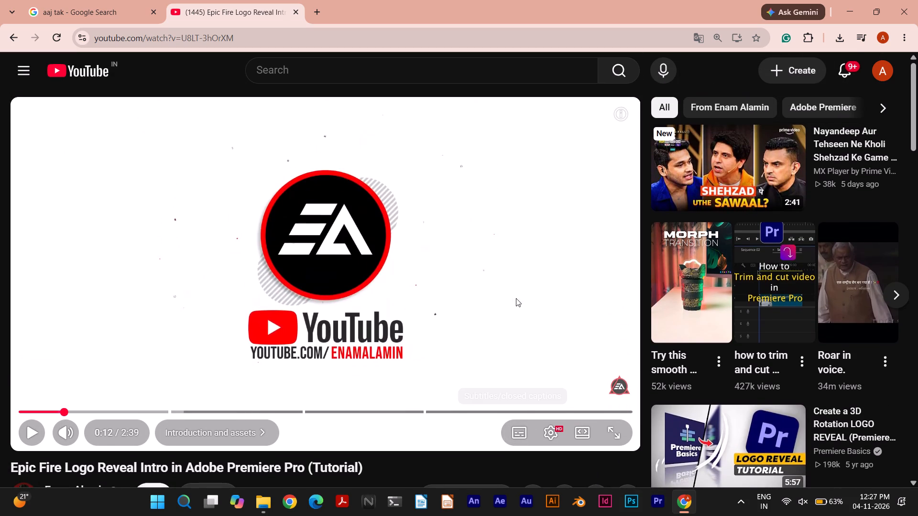
Launch Adobe Premiere Pro.
click(657, 500)
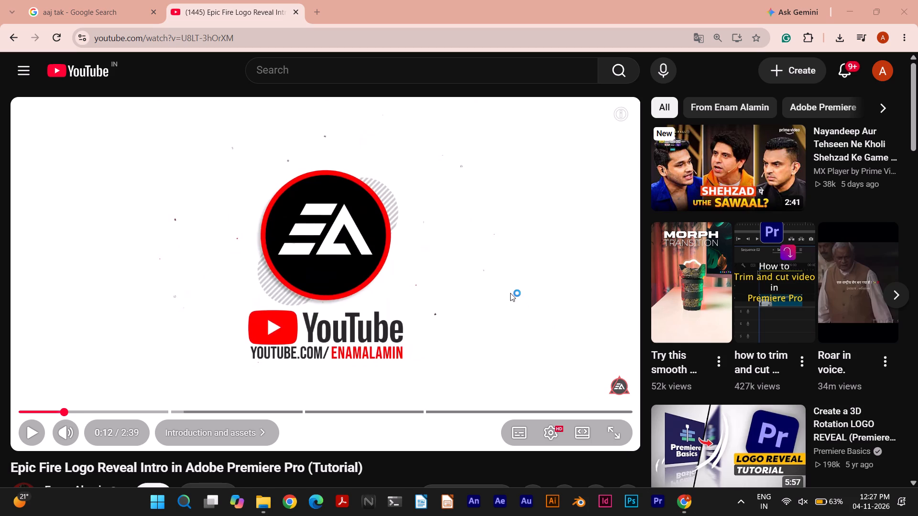
Expand the fire logo tutorial's description and open its Download Footage link to Google Drive.
scroll(340, 315, down, 6)
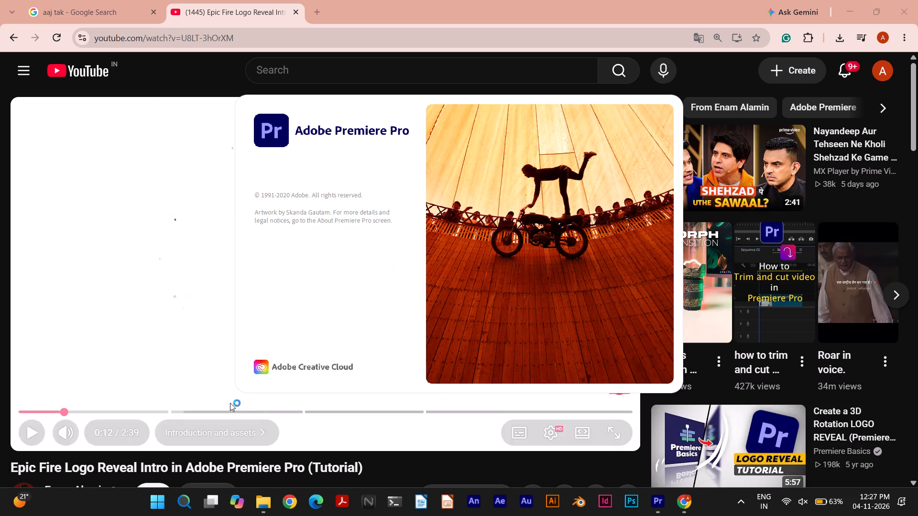
scroll(221, 396, down, 6)
click(177, 229)
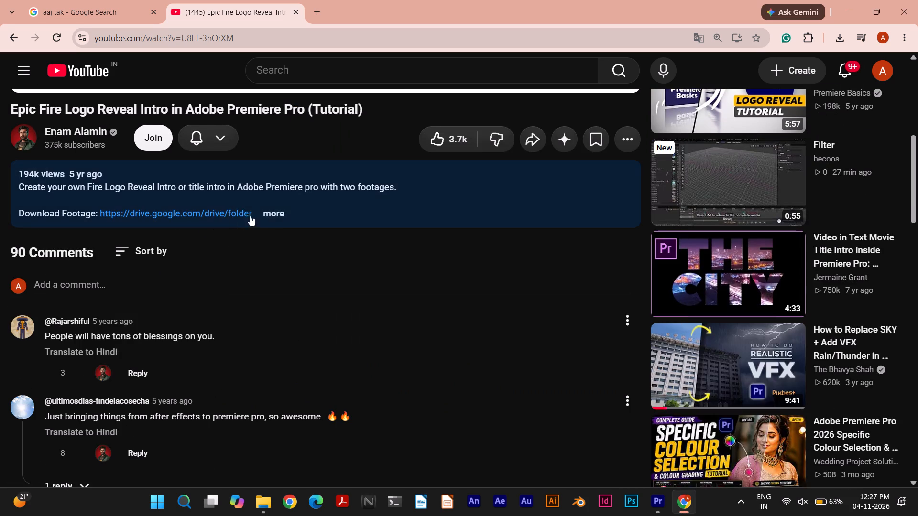
click(284, 210)
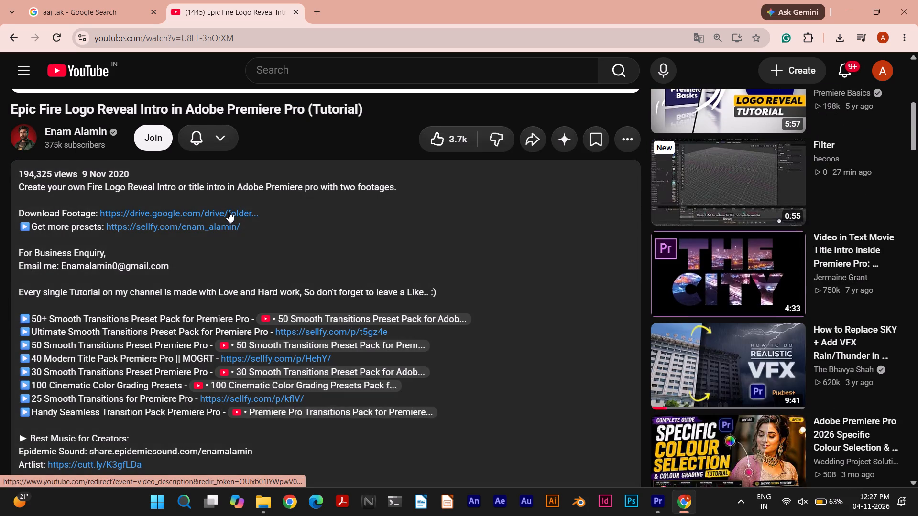
scroll(237, 282, down, 3)
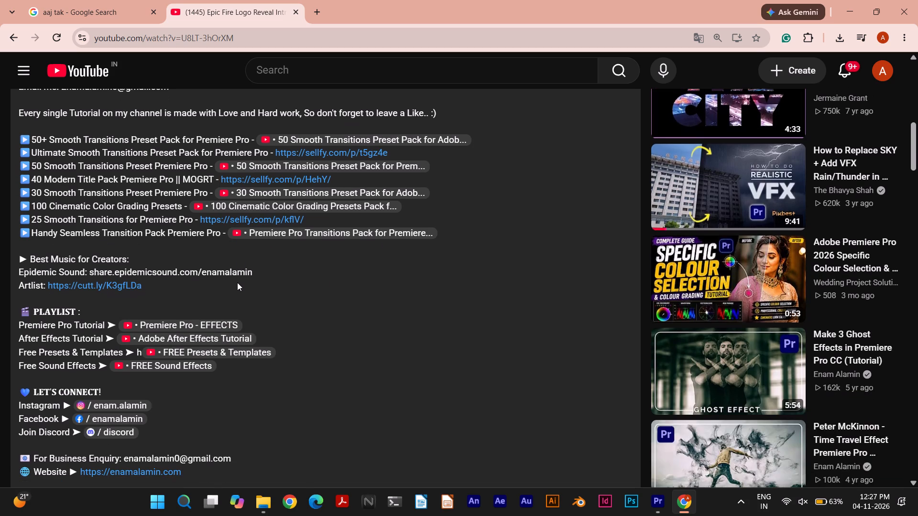
scroll(237, 282, up, 3)
click(232, 210)
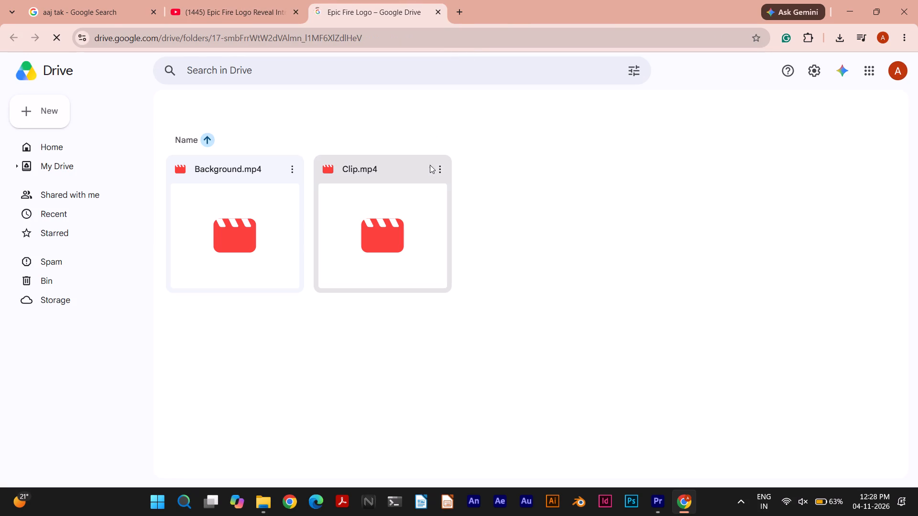
Download Clip.mp4 from the Epic Fire Logo folder and check it in the recent download history.
click(436, 164)
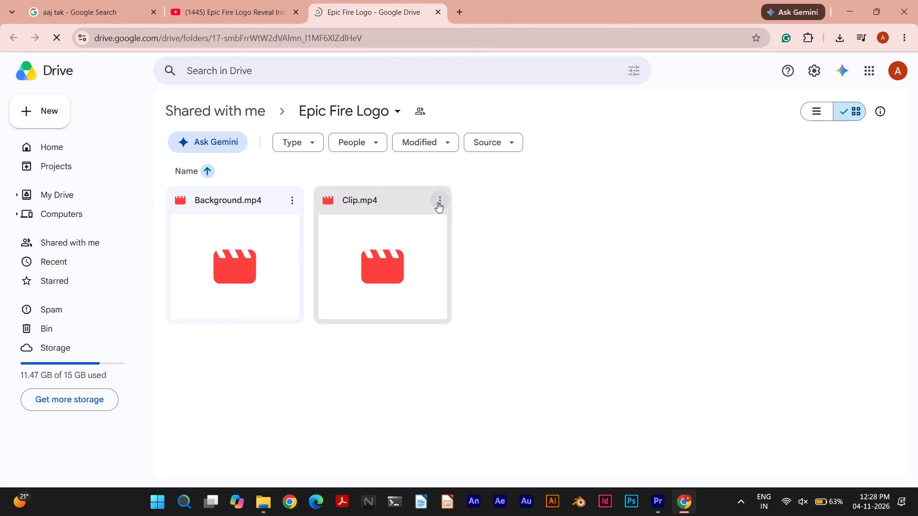
click(438, 202)
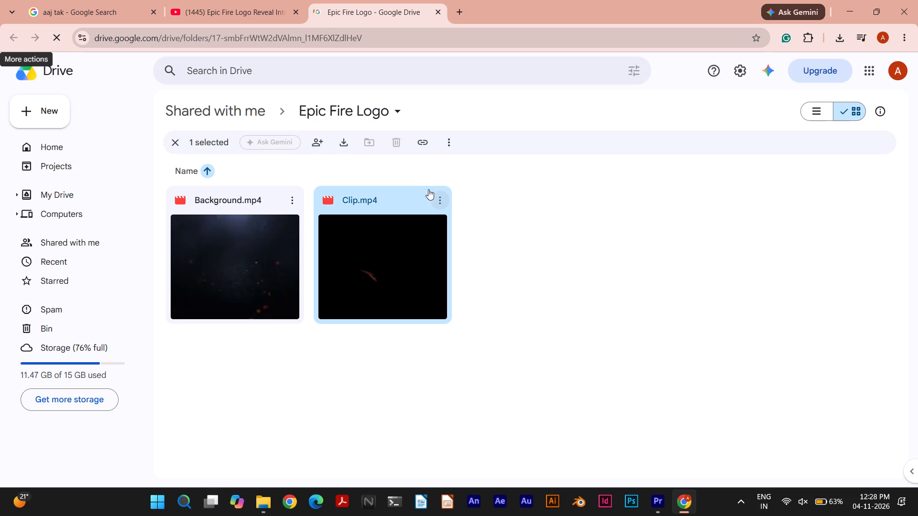
click(449, 141)
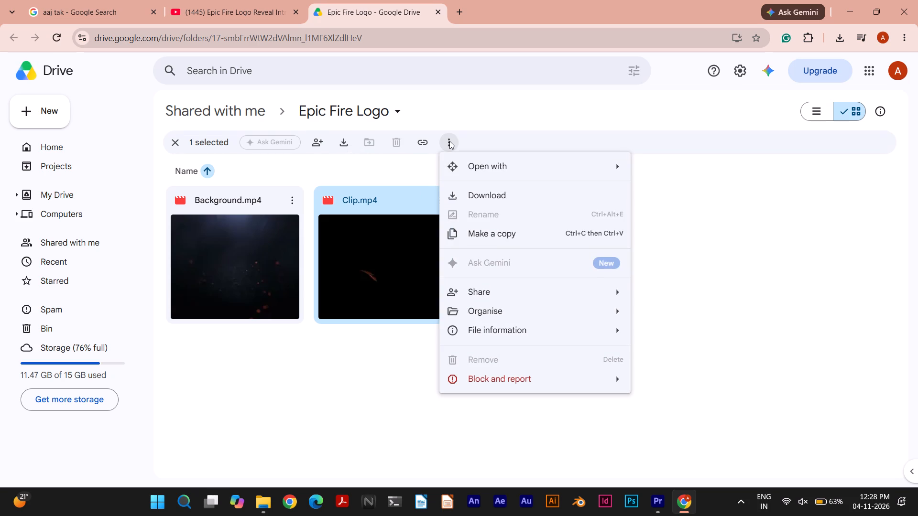
click(344, 143)
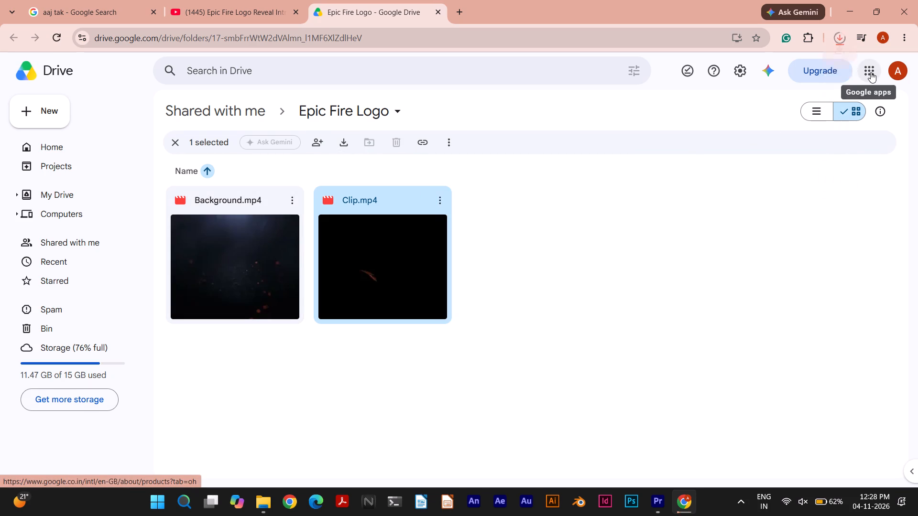
click(841, 38)
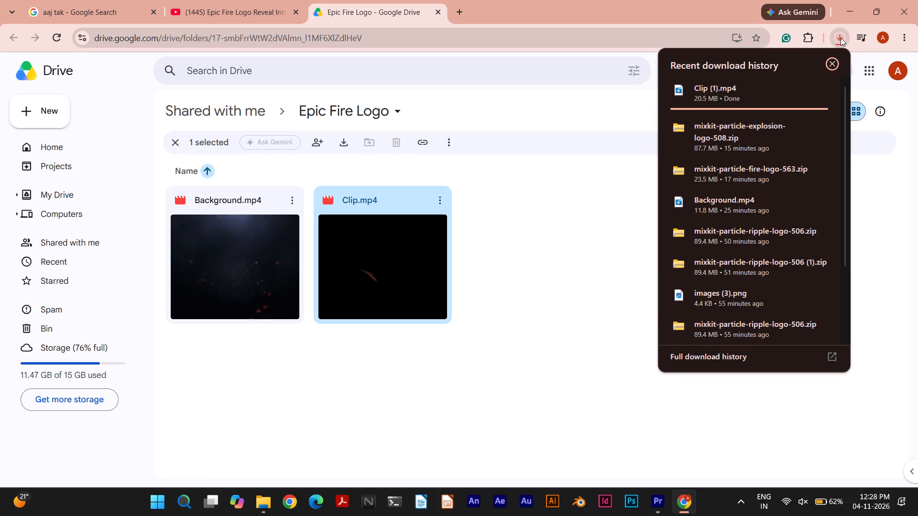
Close the Epic Fire Logo Drive page and minimise the browser to return to Premiere Pro.
click(441, 10)
click(843, 5)
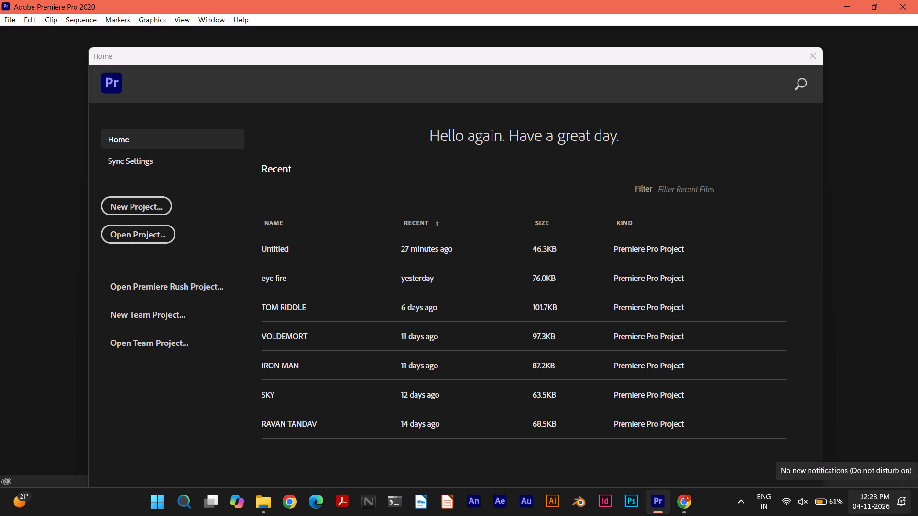
Create a new project named Untitled in the Premire Pro folder, overwriting the existing project of that name.
click(157, 210)
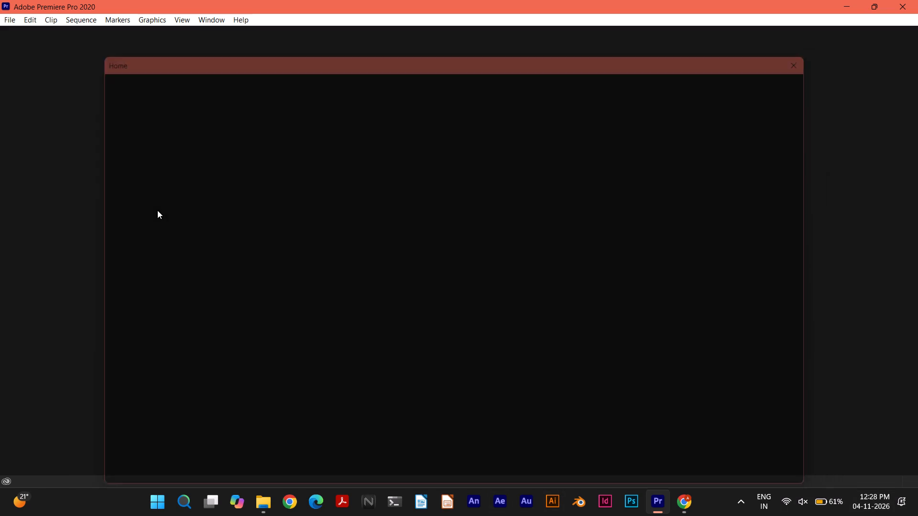
click(573, 426)
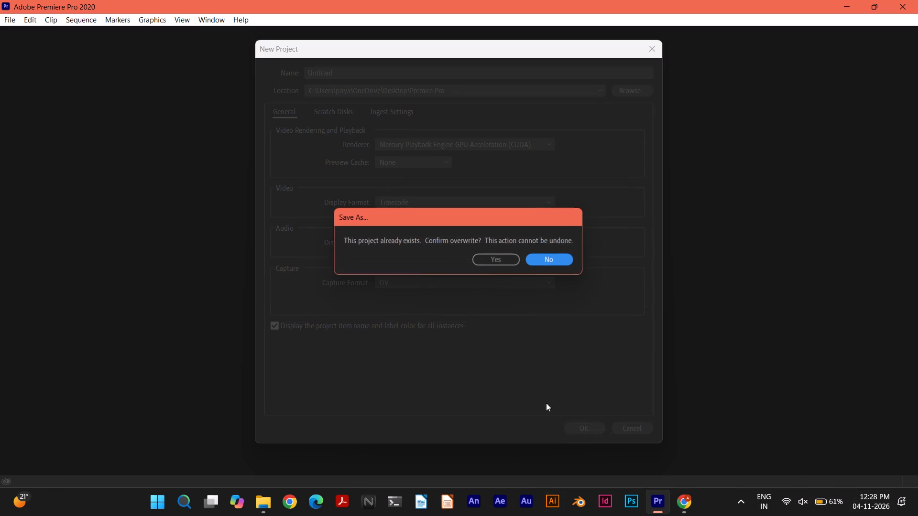
click(483, 254)
click(487, 258)
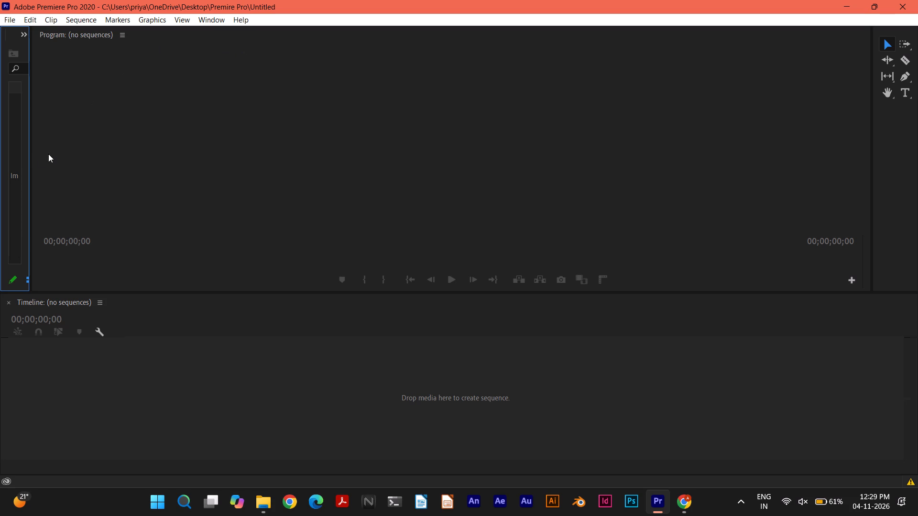
Widen the collapsed Project panel until its name, frame rate and media start columns fit.
drag(30, 159, 194, 163)
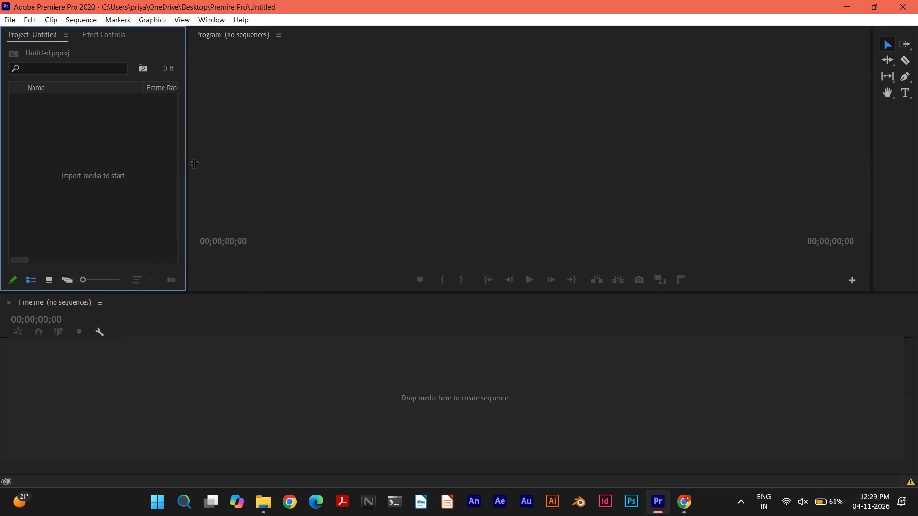
drag(194, 163, 255, 170)
Import the Background and Clip (1) videos from the Downloads folder into the project.
double_click(129, 125)
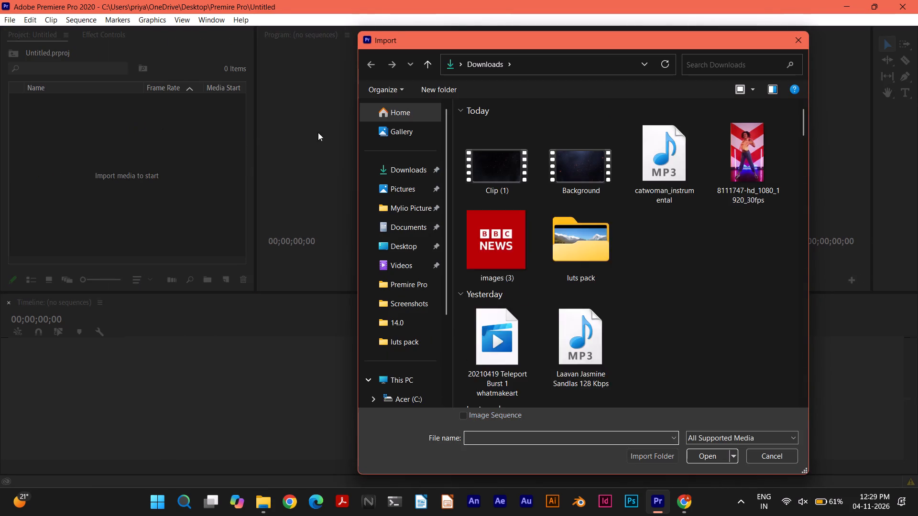
click(570, 164)
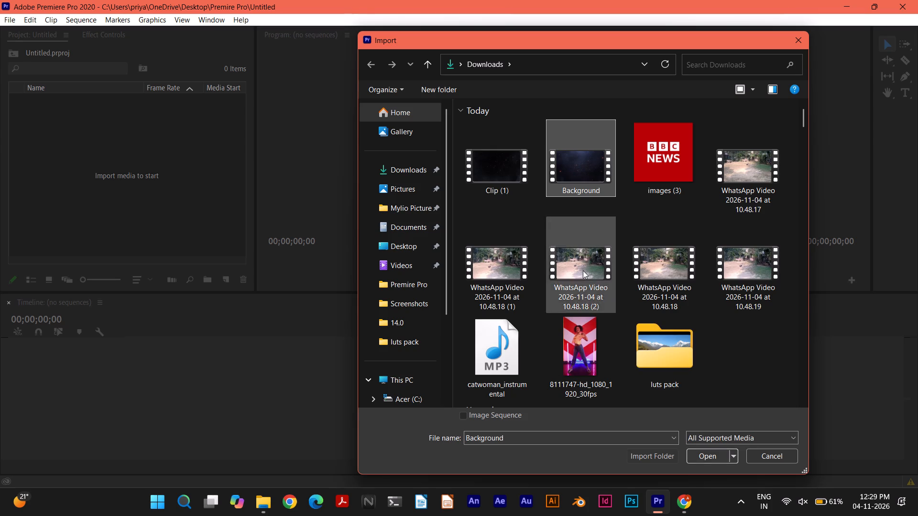
drag(458, 156, 588, 179)
click(707, 457)
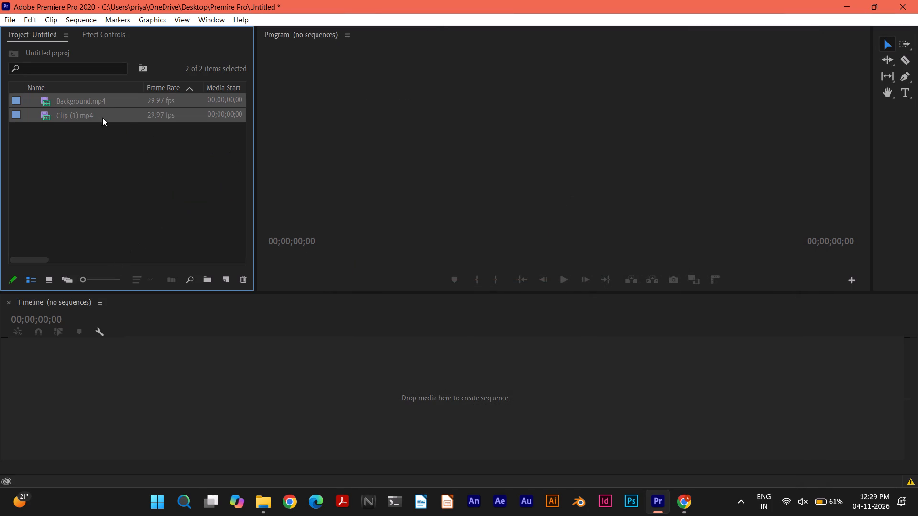
Enlarge the icons of Background.mp4 and Clip (1).mp4 in the project to the maximum size.
drag(86, 279, 162, 286)
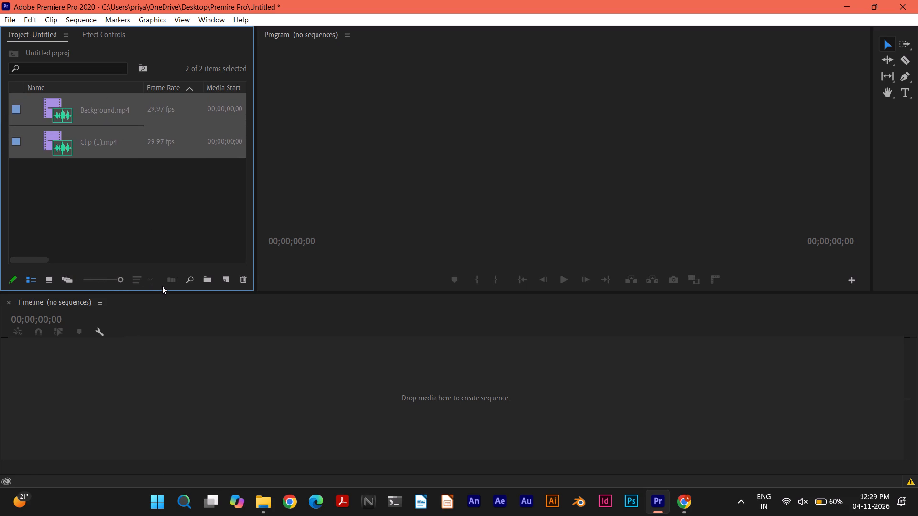
Create a new sequence from Background.mp4 by placing it on the empty timeline.
click(142, 203)
drag(126, 110, 202, 258)
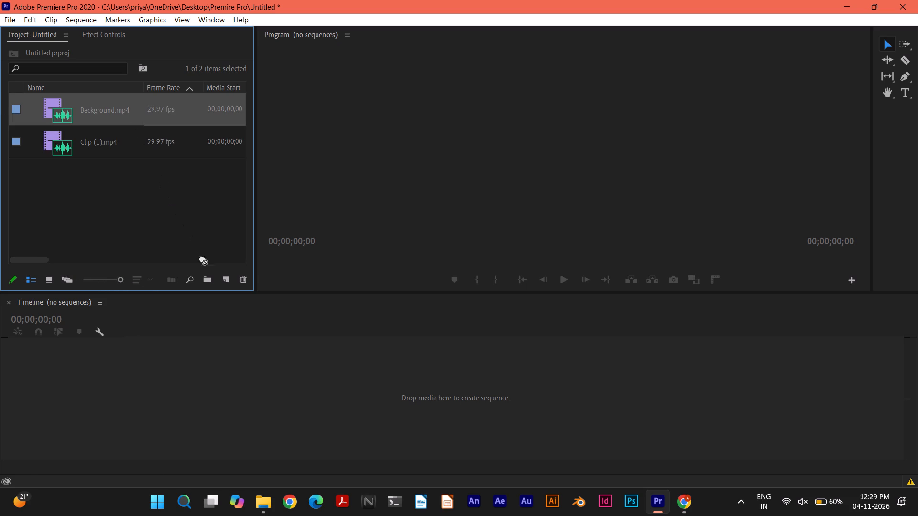
drag(202, 258, 252, 379)
scroll(217, 286, up, 1)
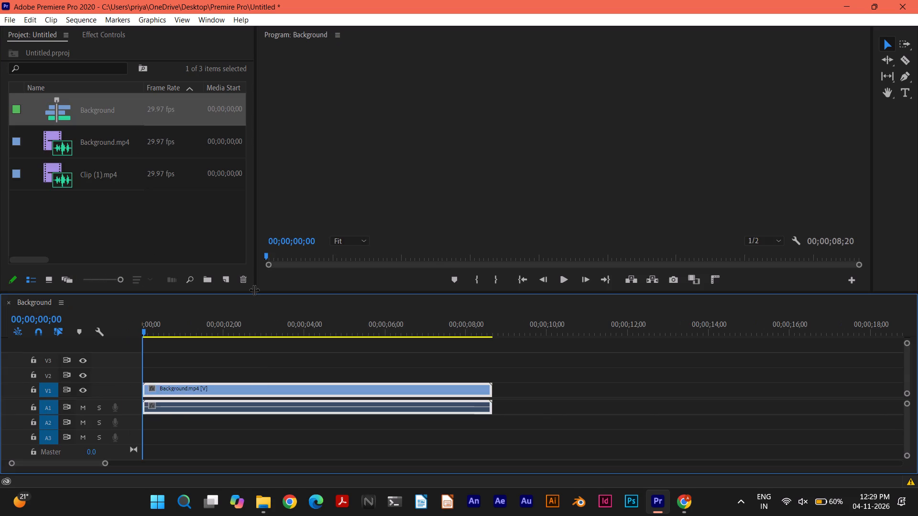
Place Clip (1).mp4 on track V2 at the start of the sequence, above Background.mp4, and scrub through to preview it.
drag(115, 176, 142, 218)
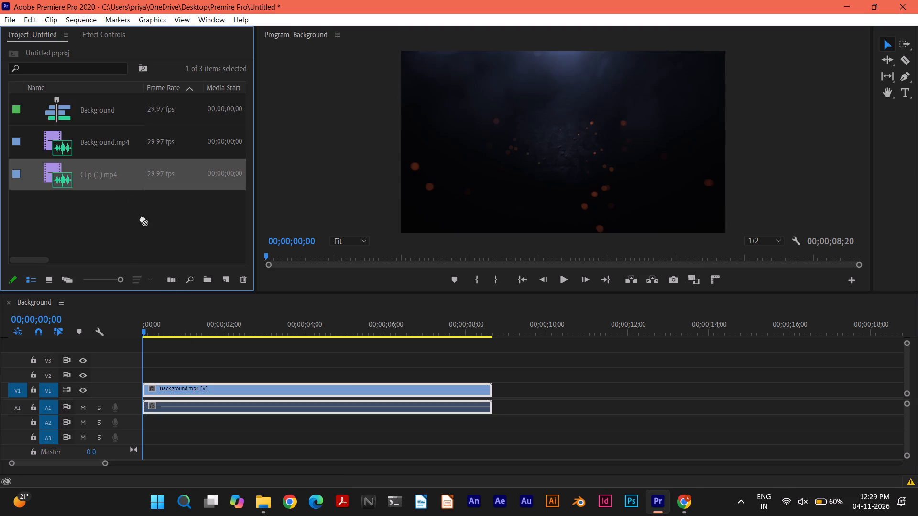
drag(142, 218, 163, 375)
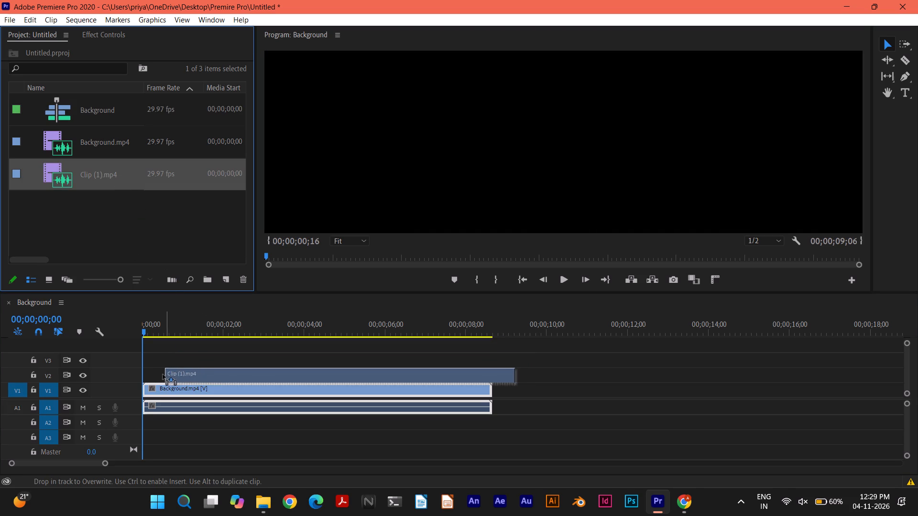
drag(163, 375, 141, 375)
drag(144, 331, 156, 332)
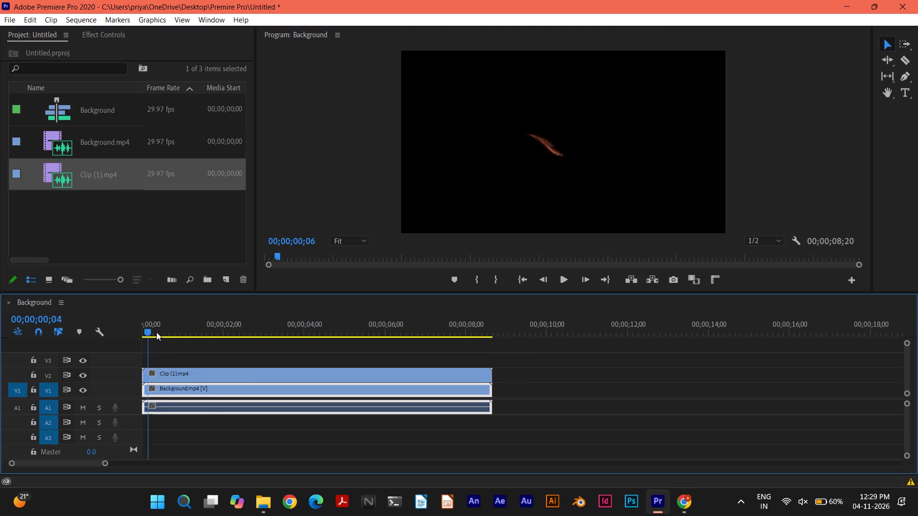
drag(156, 332, 281, 339)
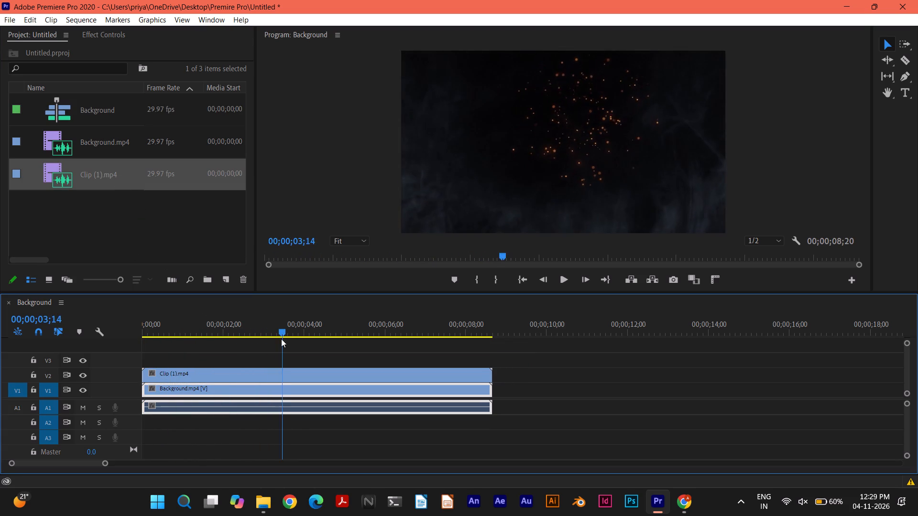
drag(281, 339, 112, 320)
Select Clip (1).mp4 on track V2 and show its effect controls.
click(165, 373)
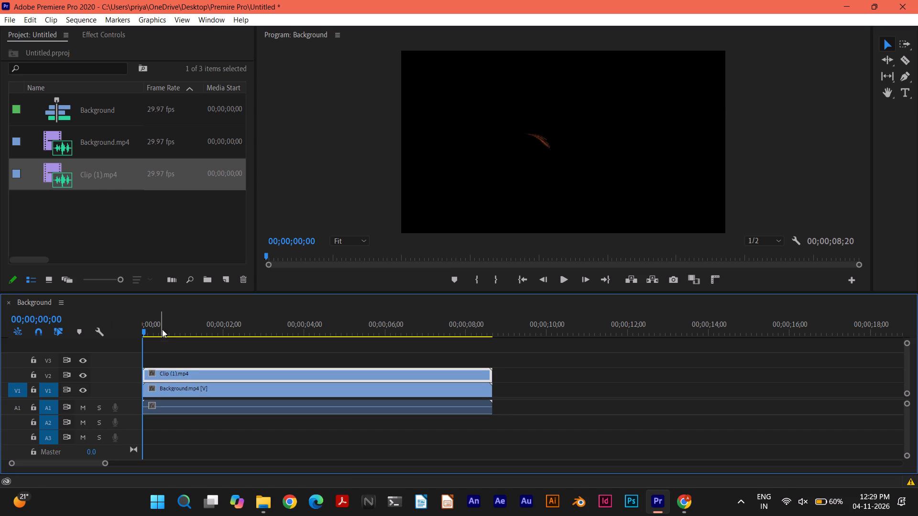
click(89, 36)
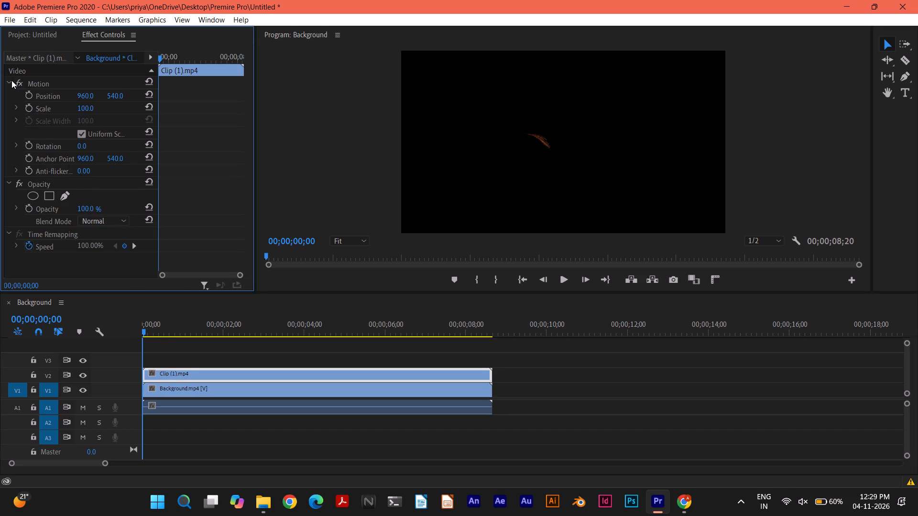
Switch to Chrome and skip ahead through the fire logo tutorial to see how the clip's blend mode is set, pausing there.
click(683, 505)
scroll(293, 258, down, 1)
scroll(293, 258, up, 1)
scroll(293, 258, down, 1)
scroll(293, 258, up, 1)
scroll(293, 258, down, 1)
scroll(293, 258, up, 1)
scroll(347, 240, up, 3)
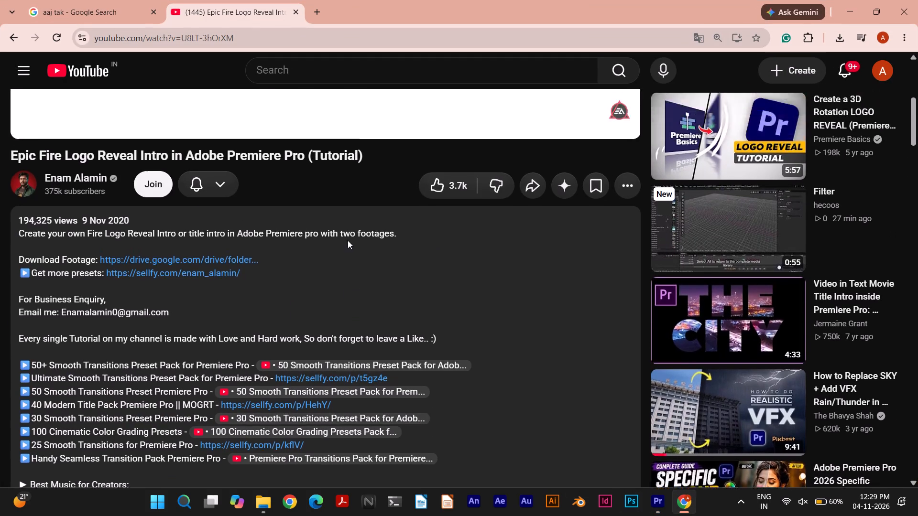
scroll(348, 240, up, 3)
click(347, 239)
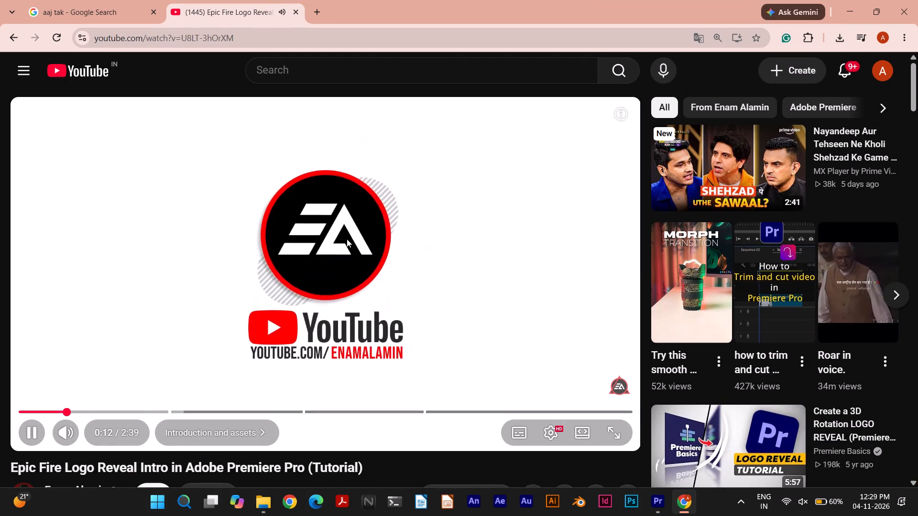
key(Right)
key(Right)
key(Right)
key(Right)
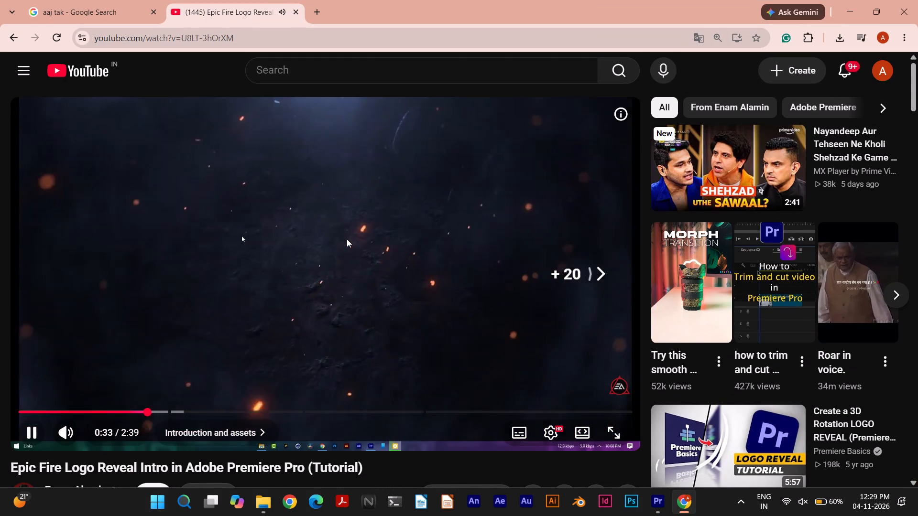
key(Right)
key(Right)
key(Right)
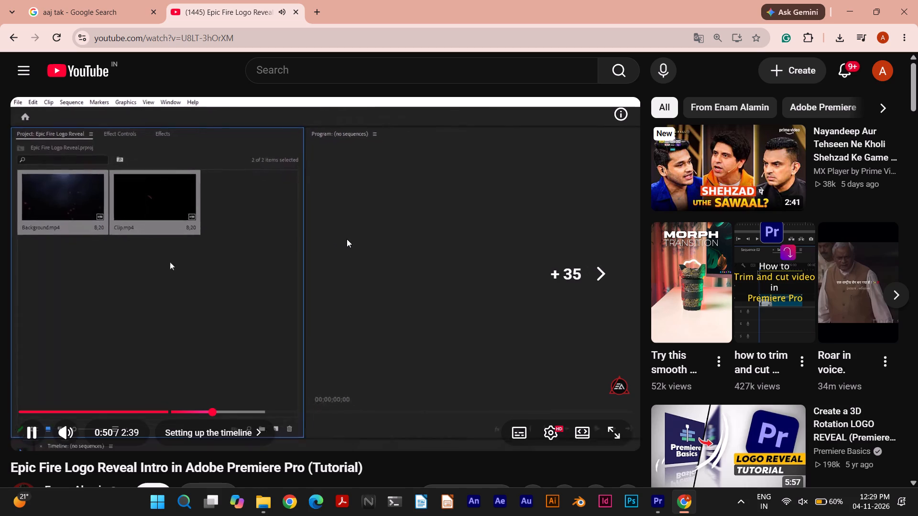
key(Right)
key(Right)
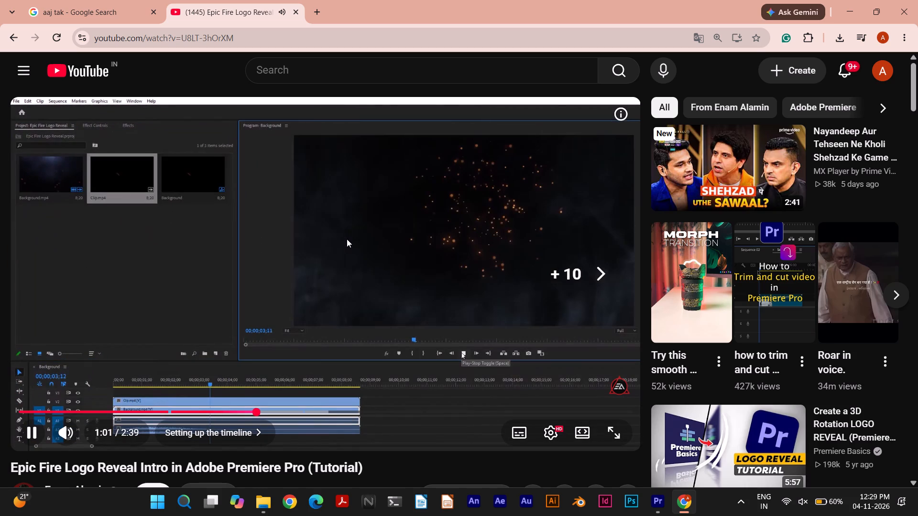
key(Right)
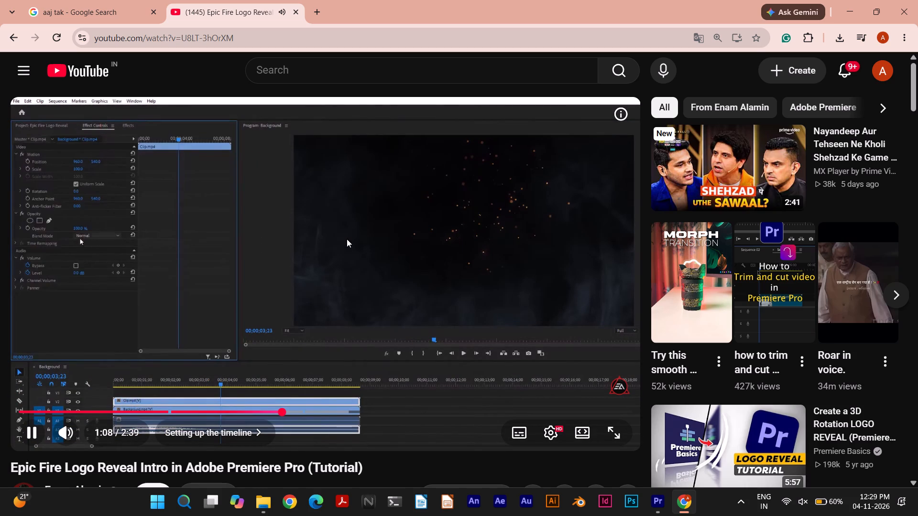
key(space)
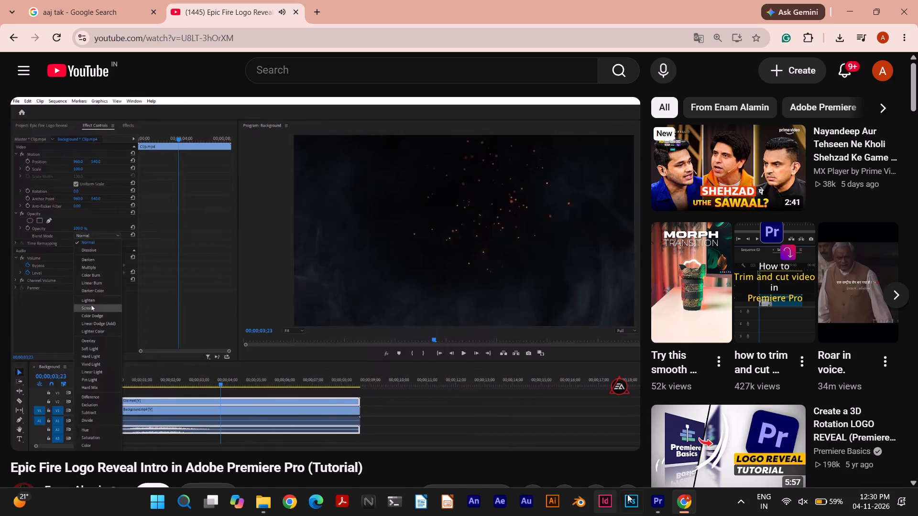
Back in Premiere Pro, set the blend mode of Clip (1).mp4 to Screen and scrub the timeline to check the blend.
click(648, 497)
click(112, 221)
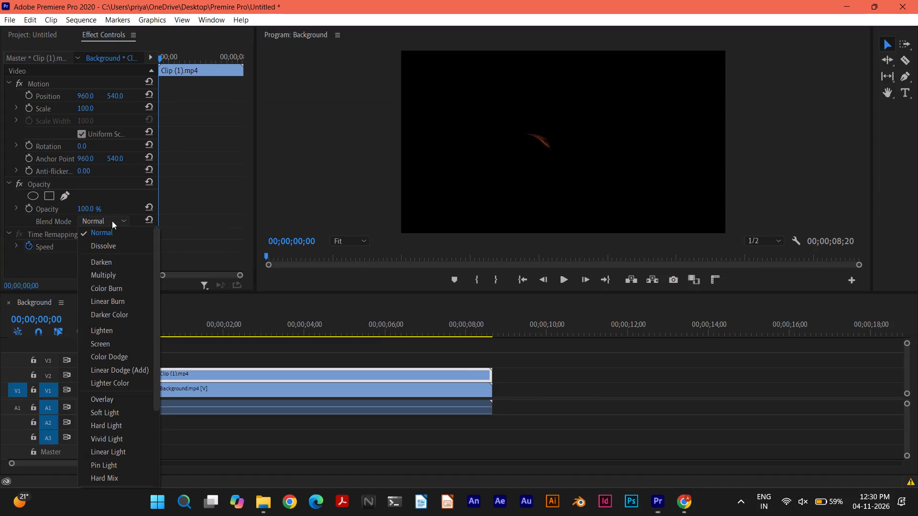
click(109, 341)
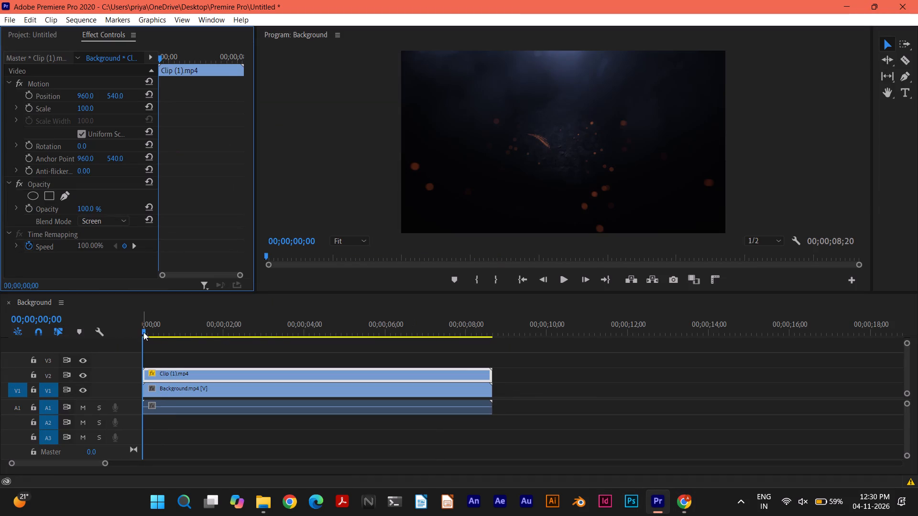
drag(143, 332, 249, 345)
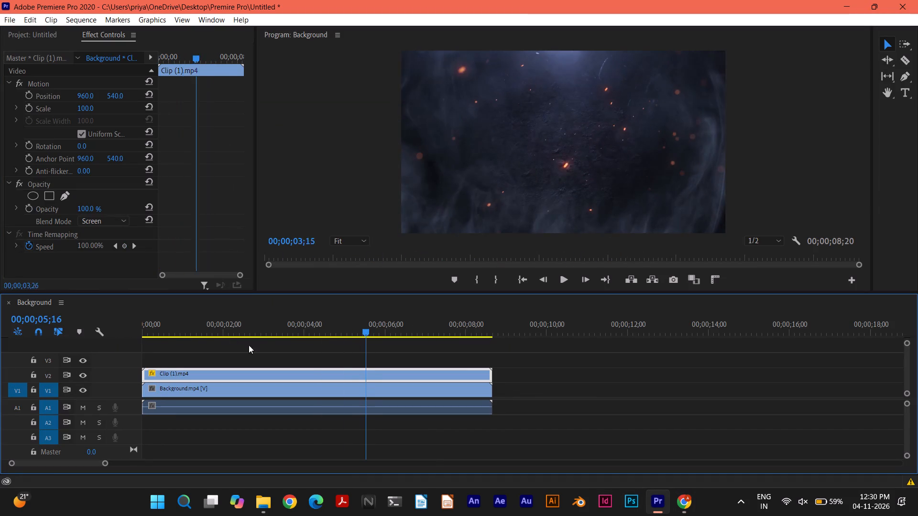
drag(249, 345, 100, 326)
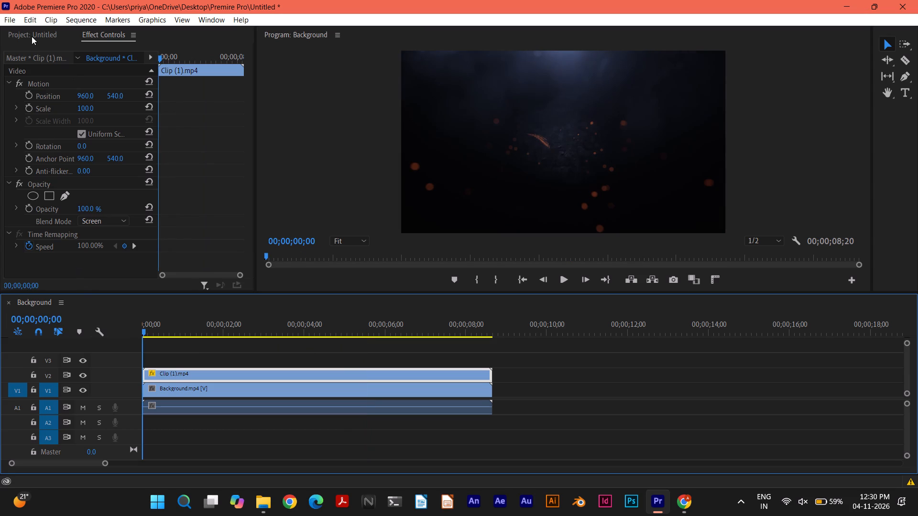
Import the BBC News logo images (3).png from the Downloads folder into the project.
click(32, 36)
double_click(82, 209)
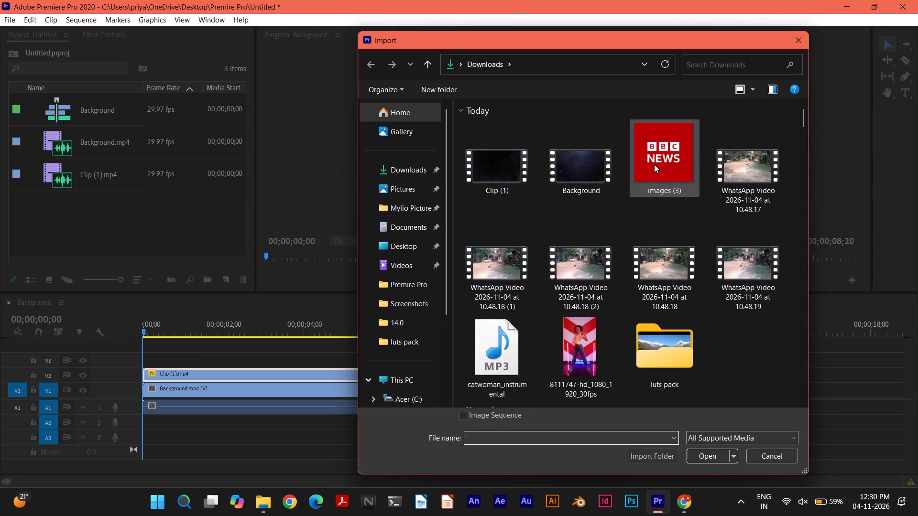
click(654, 164)
click(717, 456)
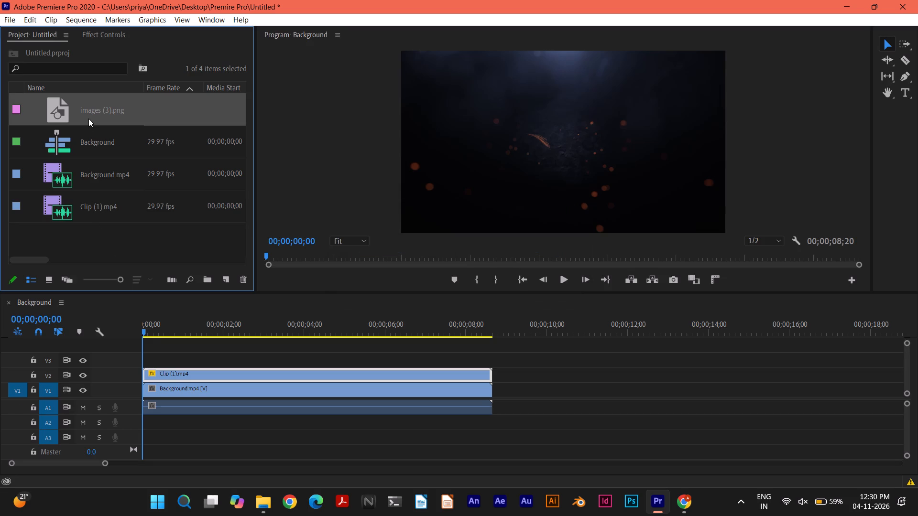
Place images (3).png on a new video track V4, starting at about 00;00;01;08.
drag(89, 110, 193, 350)
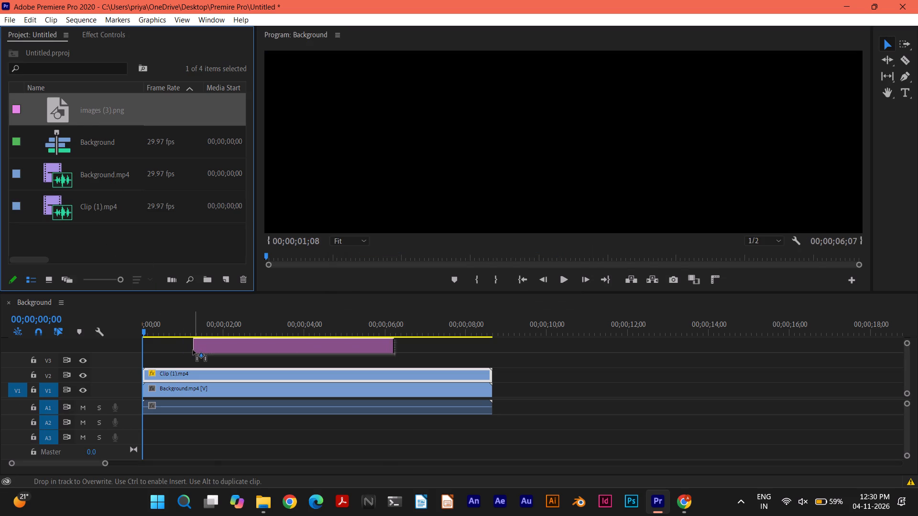
drag(193, 350, 193, 351)
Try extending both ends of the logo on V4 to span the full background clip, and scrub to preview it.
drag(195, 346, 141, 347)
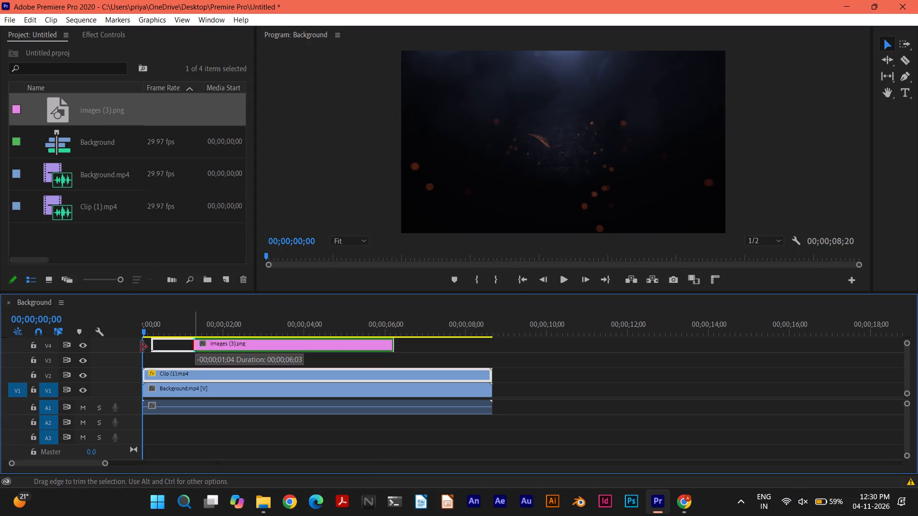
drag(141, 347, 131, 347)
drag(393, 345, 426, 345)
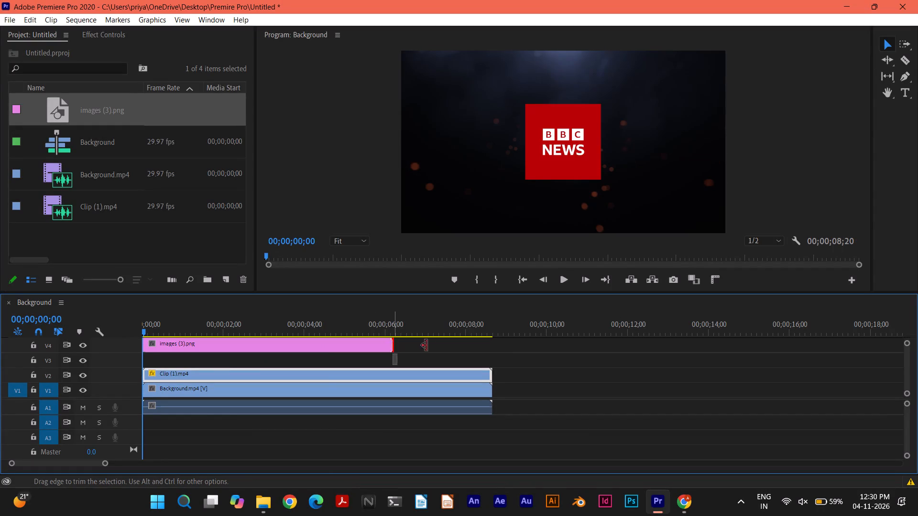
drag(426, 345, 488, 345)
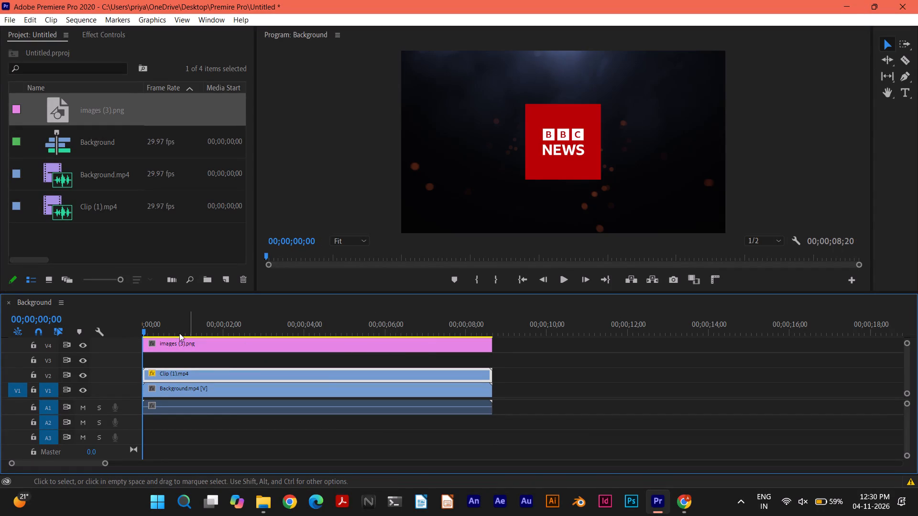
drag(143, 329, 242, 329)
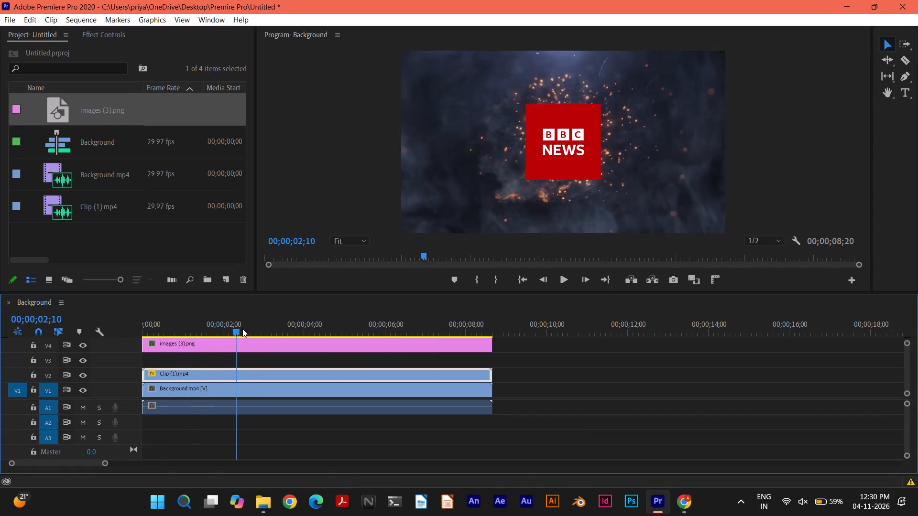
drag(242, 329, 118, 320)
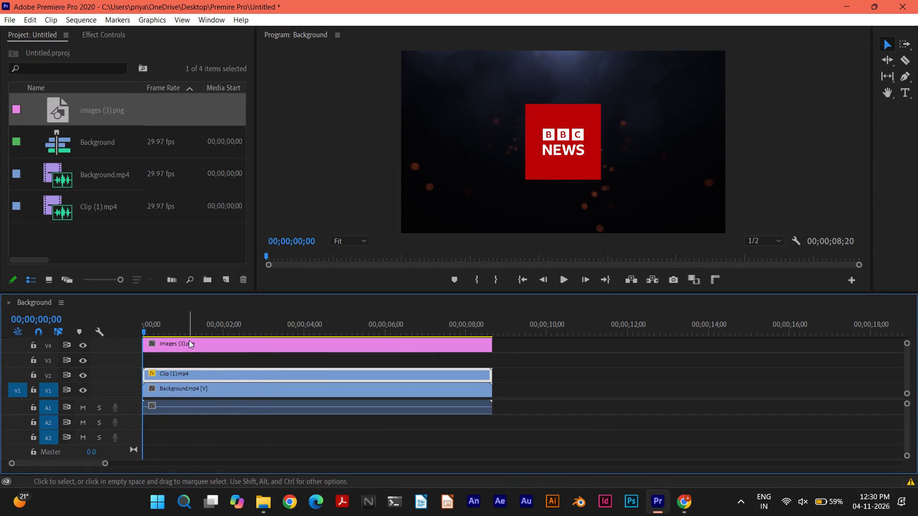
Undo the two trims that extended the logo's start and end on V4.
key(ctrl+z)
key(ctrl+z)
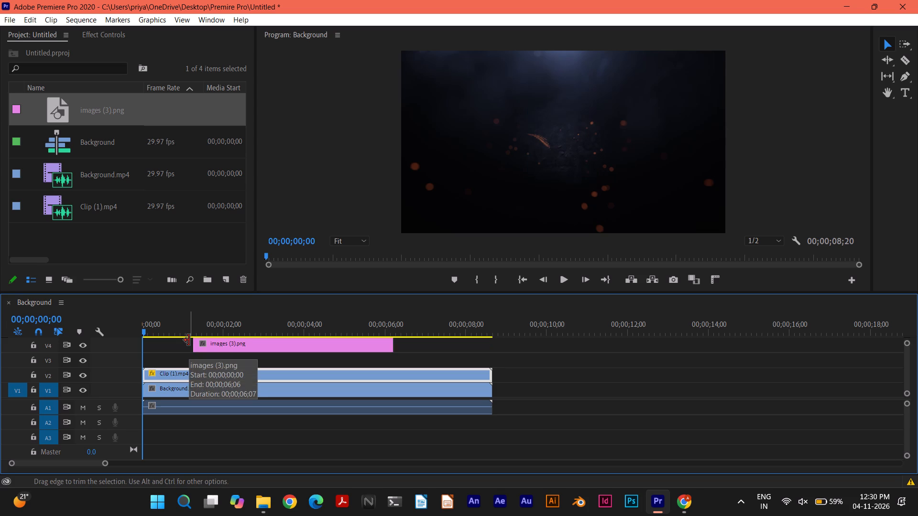
Switch to Chrome and watch how the tutorial adds and extends the logo on the timeline, pausing afterwards.
click(680, 502)
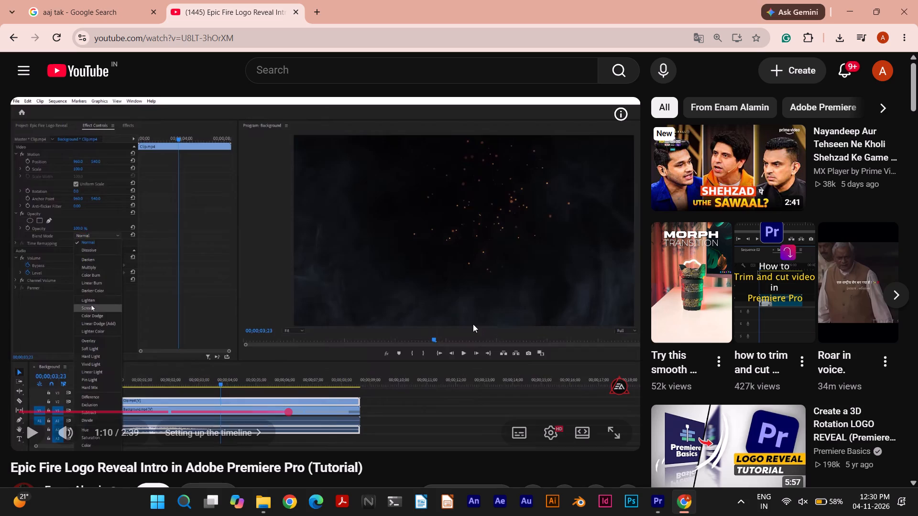
click(472, 324)
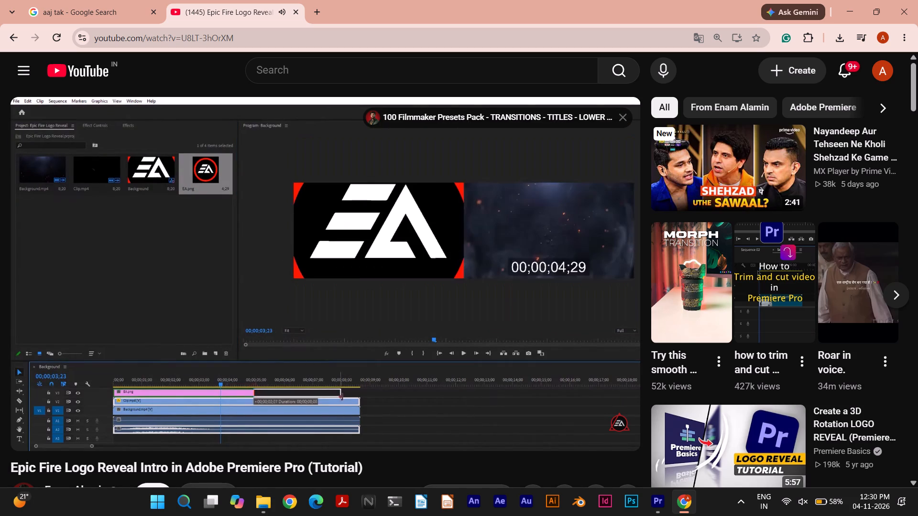
click(470, 264)
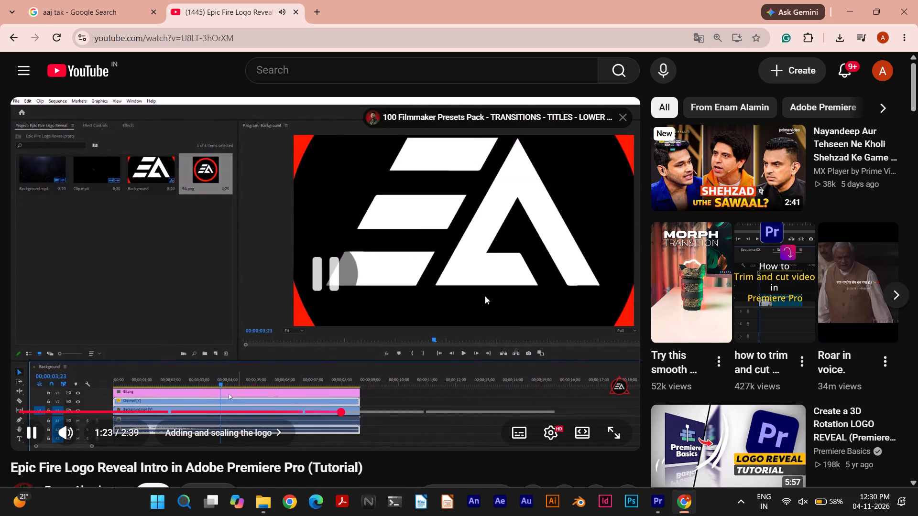
In Premiere Pro, move images (3).png to the start of track V3 and extend its end to match the clips below.
click(656, 501)
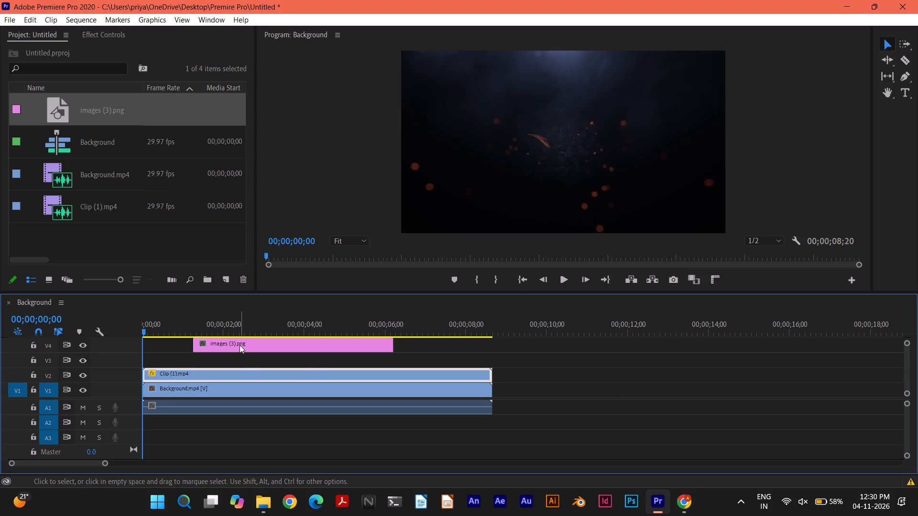
drag(240, 345, 189, 363)
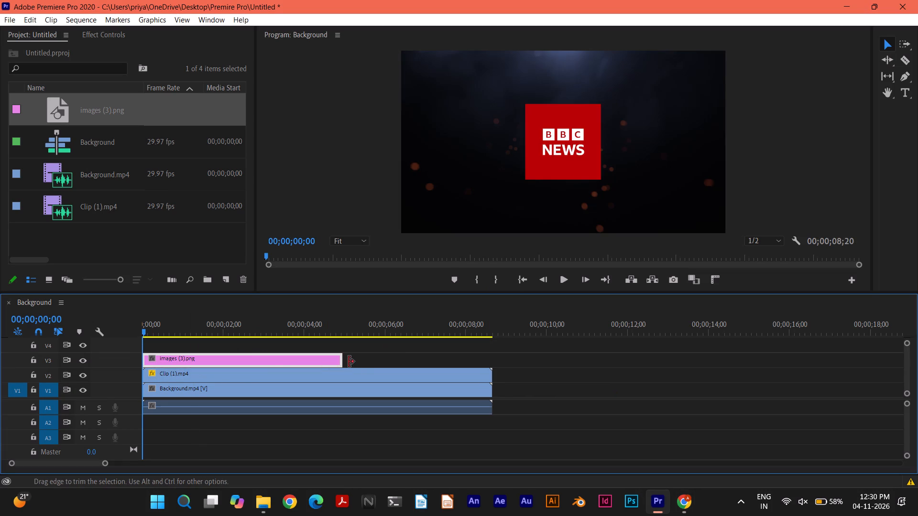
drag(341, 362, 492, 362)
Switch to Chrome and watch how the tutorial scales down the logo in Effect Controls, pausing afterwards.
click(680, 503)
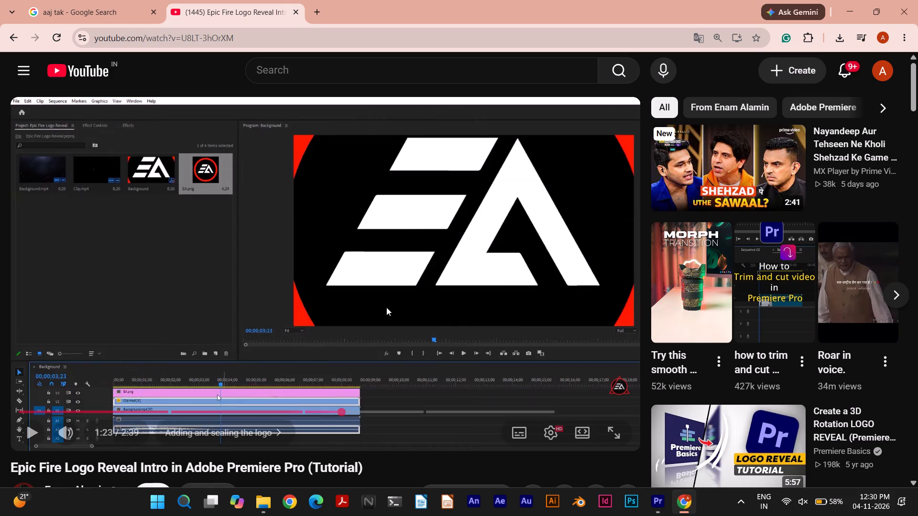
click(374, 300)
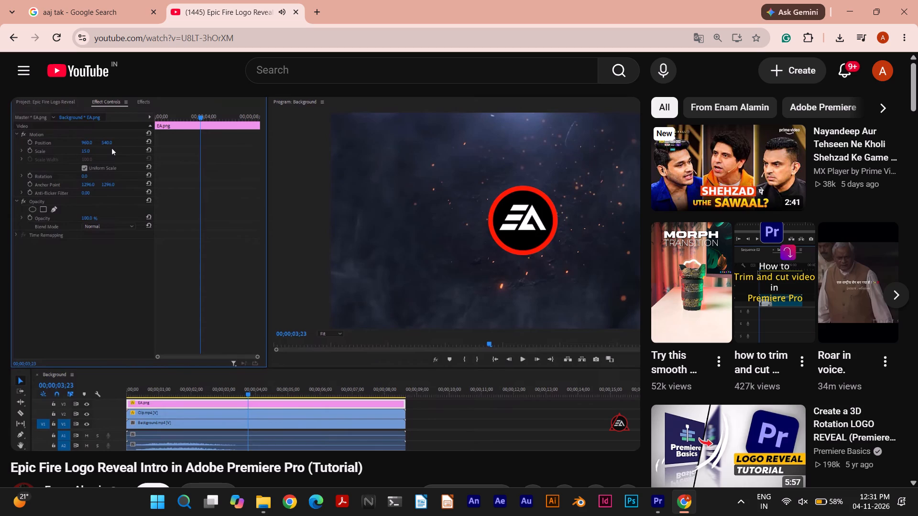
click(374, 300)
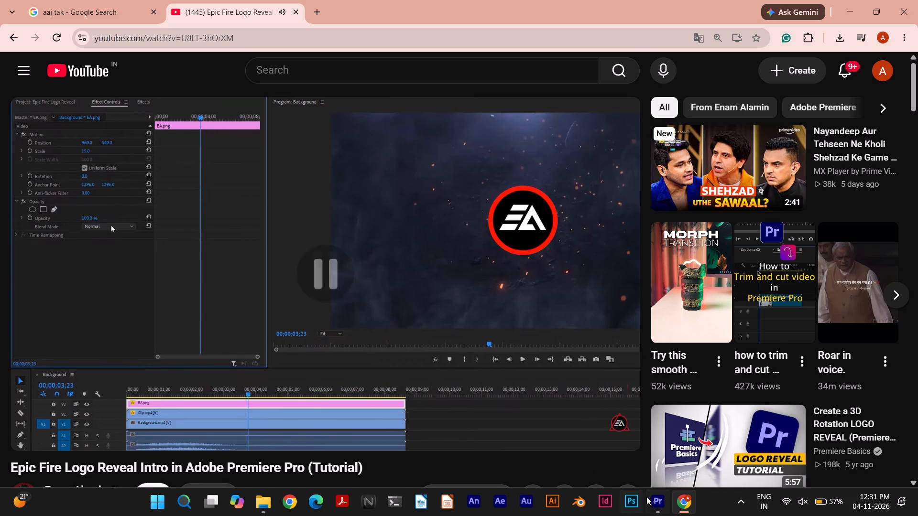
In Premiere Pro, scale the images (3).png logo down to 56 and scrub through the opening to preview it.
click(652, 501)
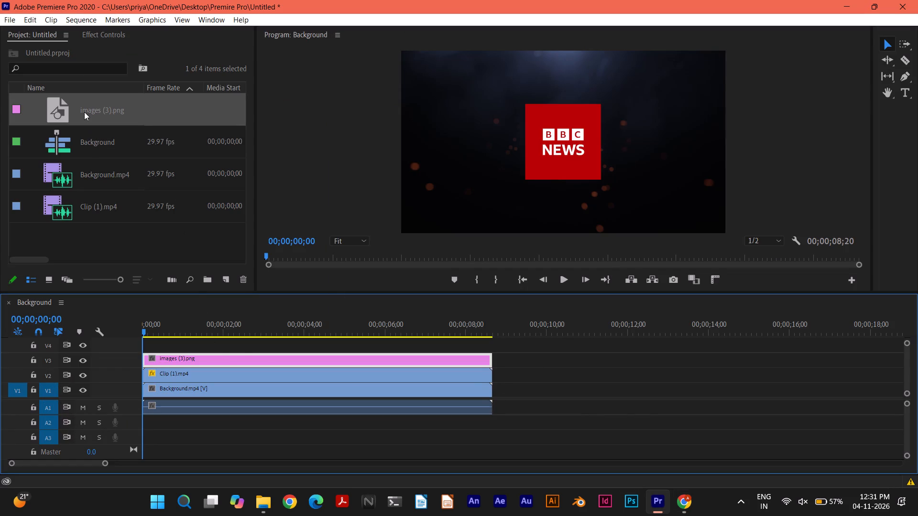
click(100, 34)
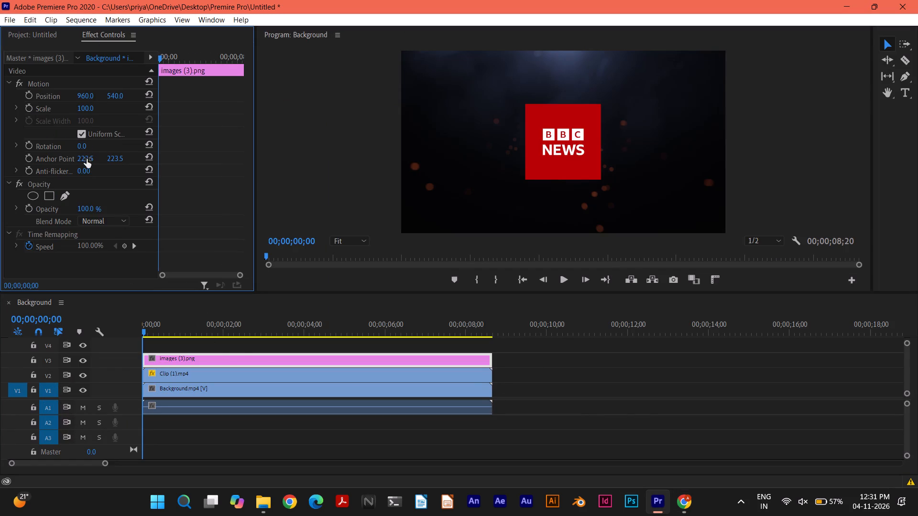
drag(86, 107, 67, 107)
drag(67, 107, 48, 104)
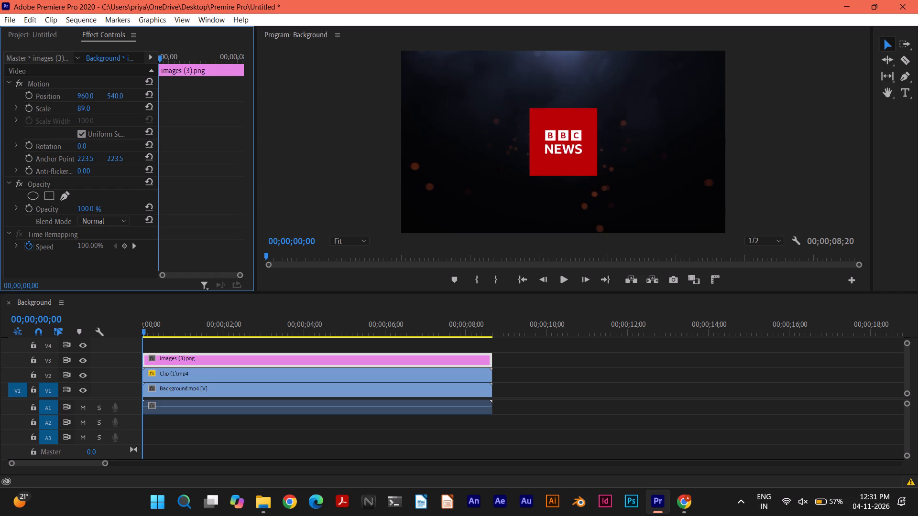
drag(48, 104, 29, 104)
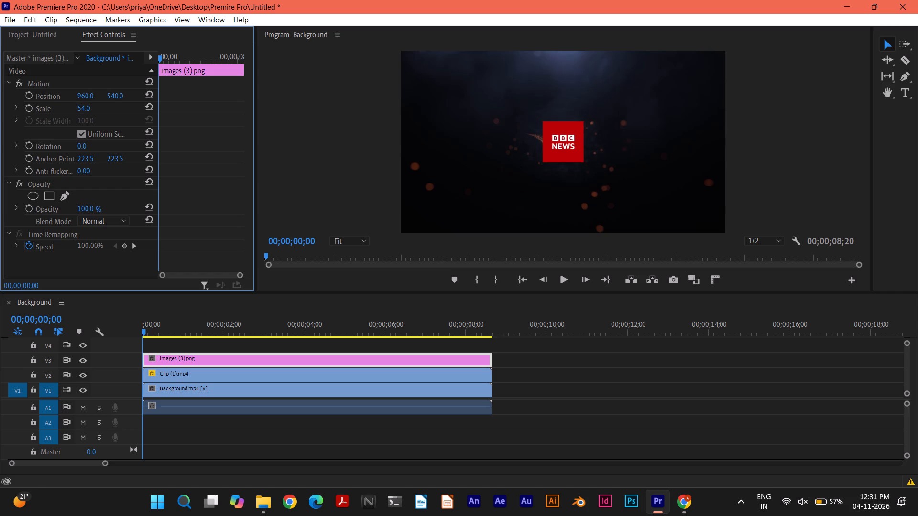
drag(29, 104, 18, 104)
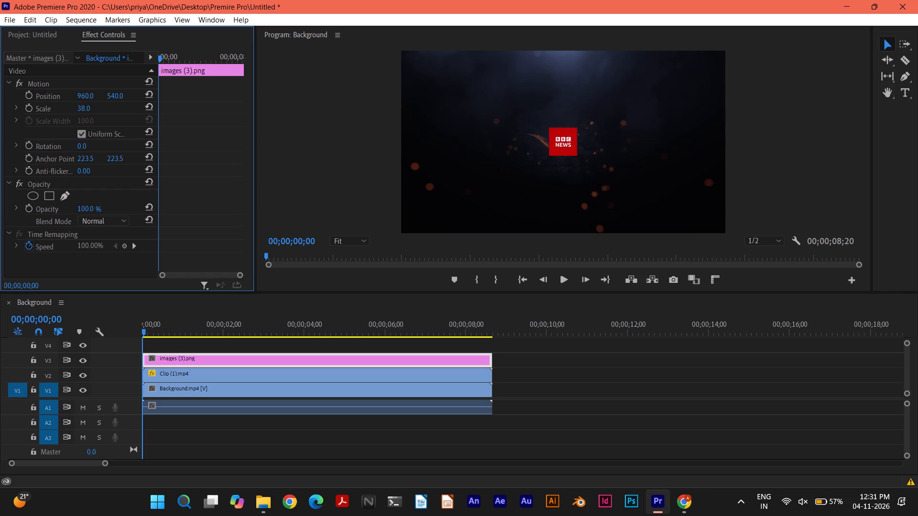
drag(18, 104, 10, 104)
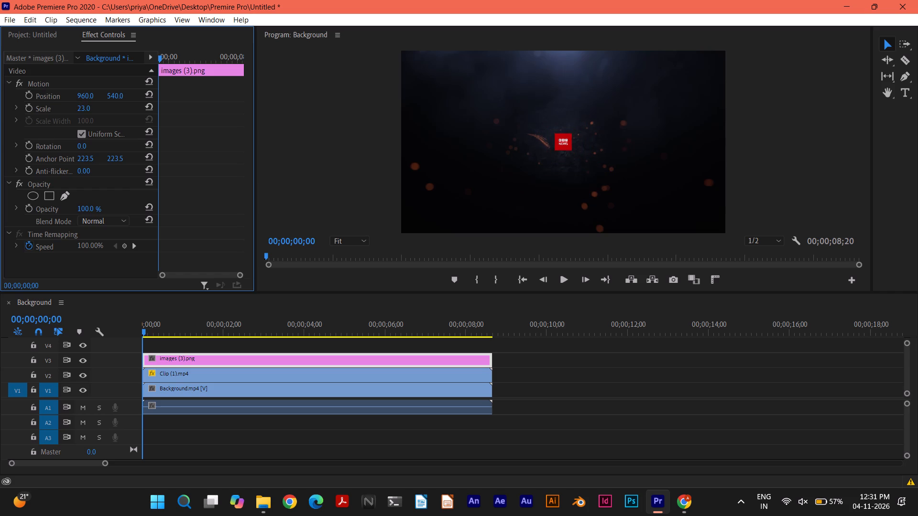
drag(10, 104, 32, 102)
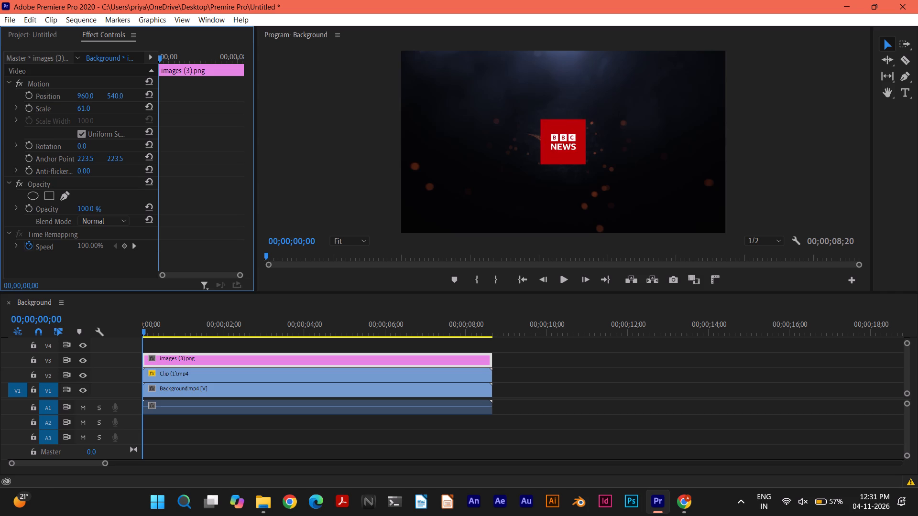
drag(32, 102, 29, 102)
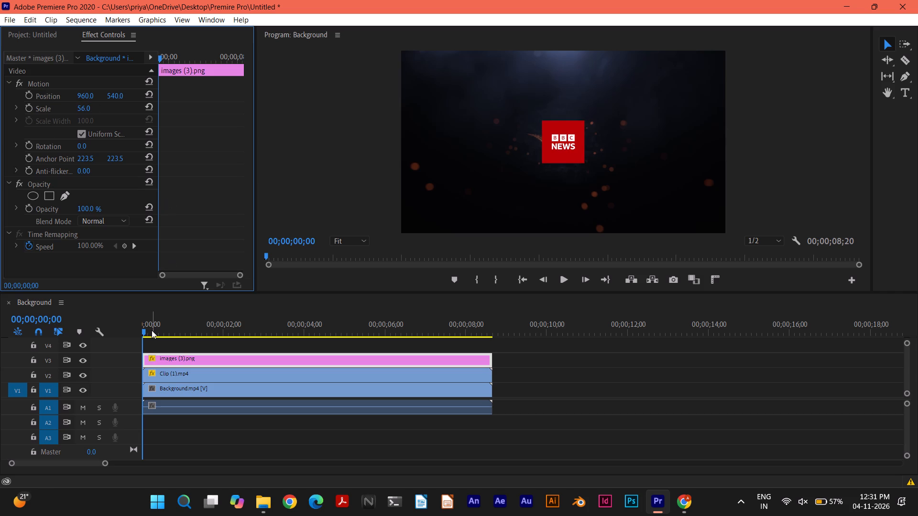
drag(145, 330, 261, 339)
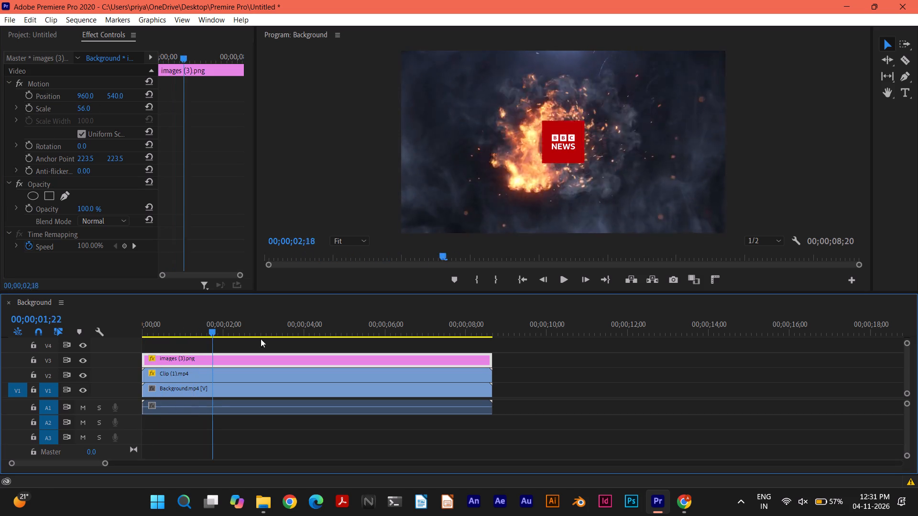
drag(261, 339, 146, 325)
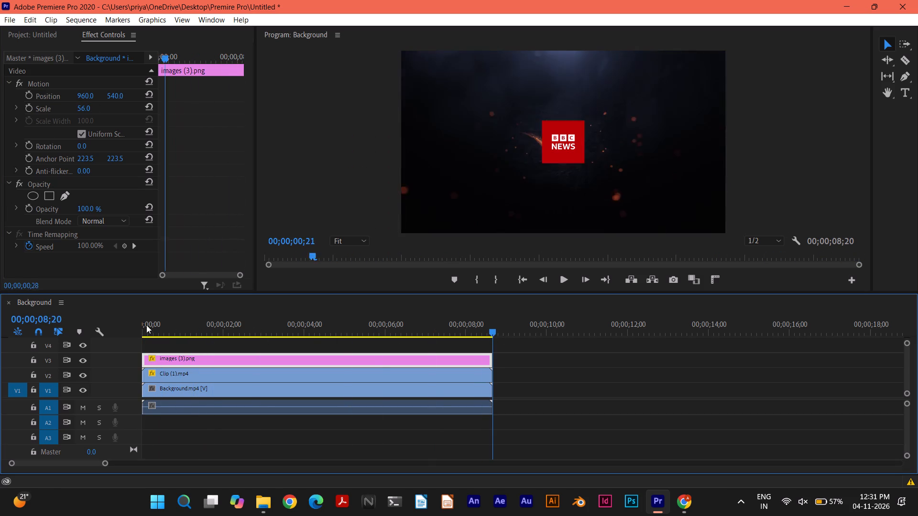
drag(146, 325, 50, 312)
Switch to Chrome and watch which blend mode the tutorial applies to the logo, pausing afterwards.
click(688, 505)
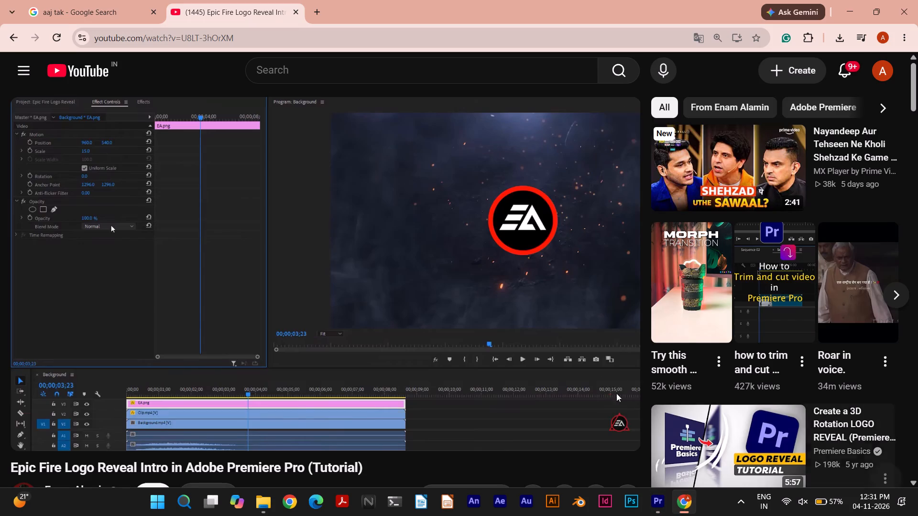
click(439, 279)
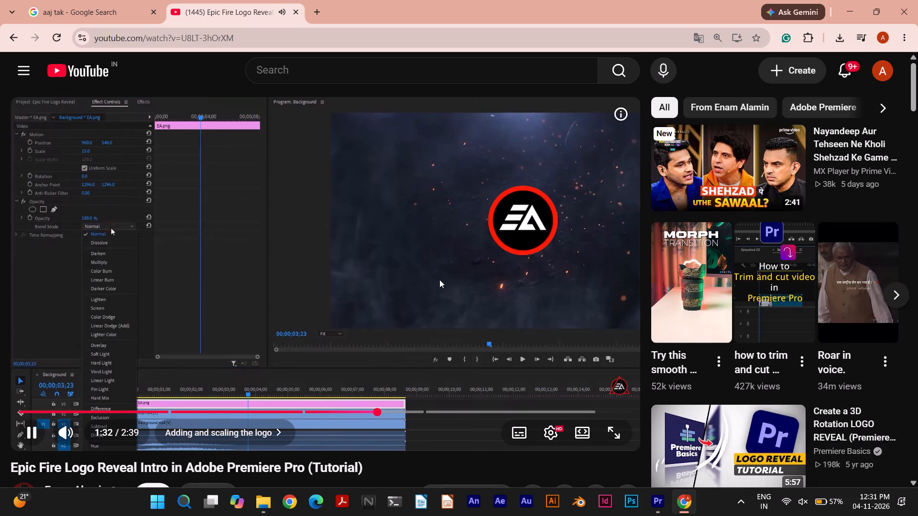
click(439, 279)
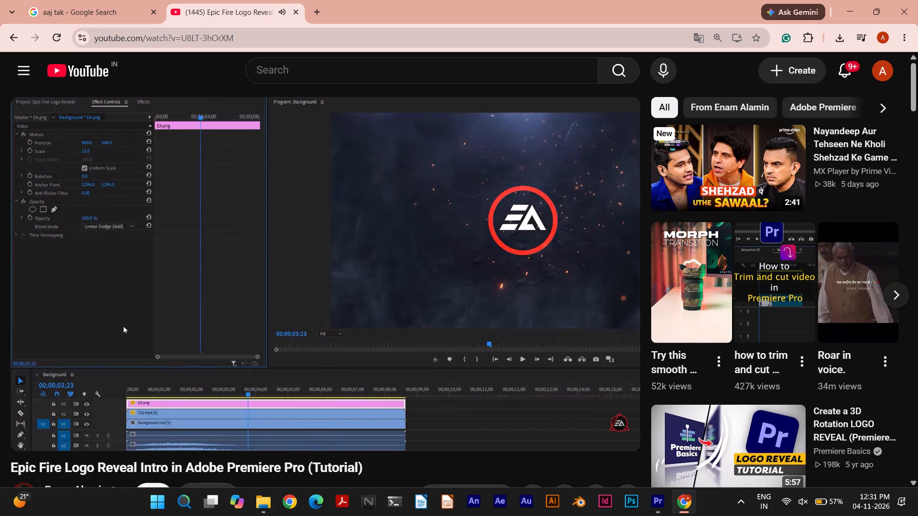
In Premiere Pro, set the logo's blend mode to Linear Dodge (Add) and scrub the sequence to preview it.
click(660, 504)
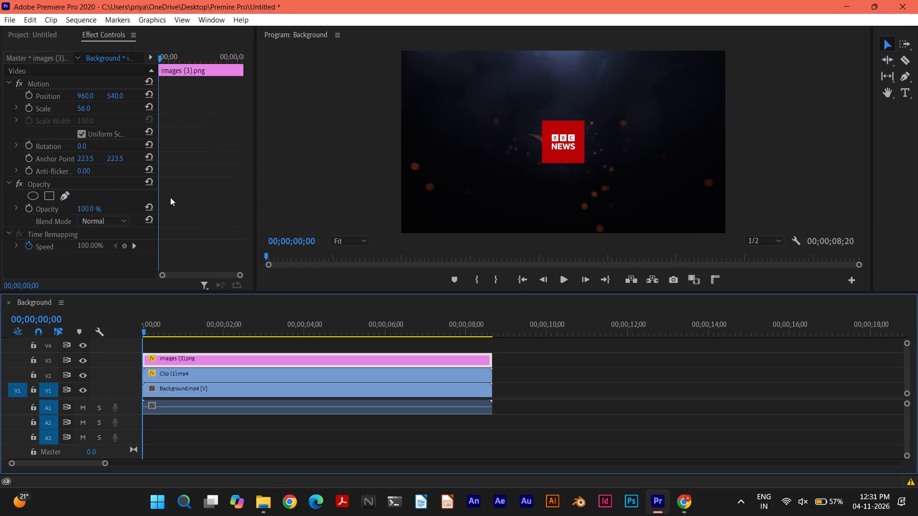
click(95, 222)
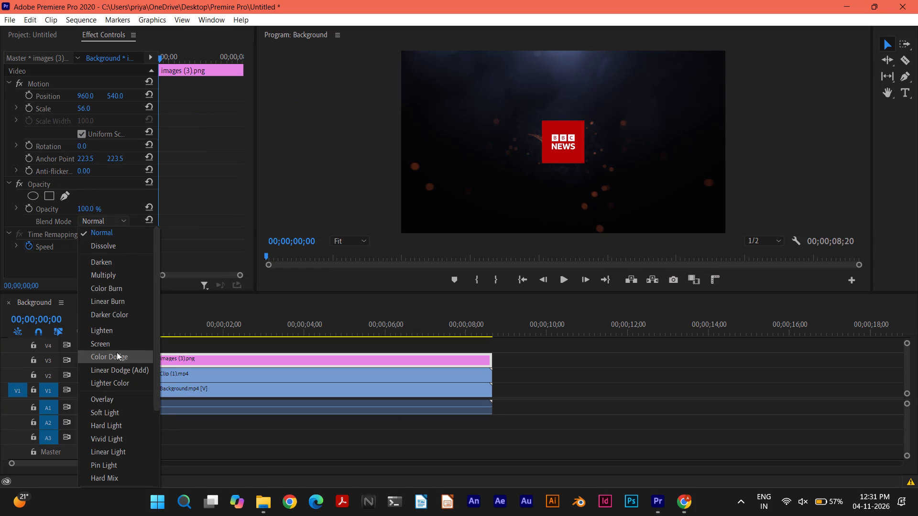
click(118, 367)
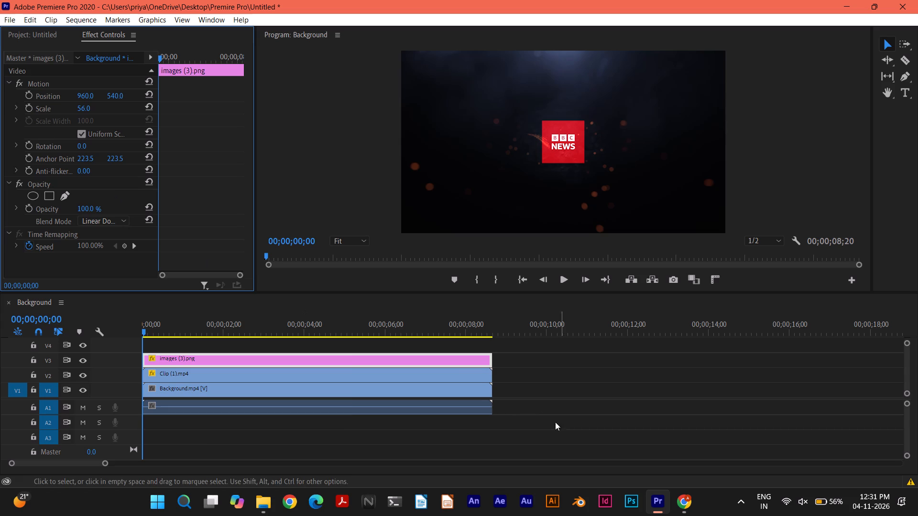
drag(267, 255, 289, 253)
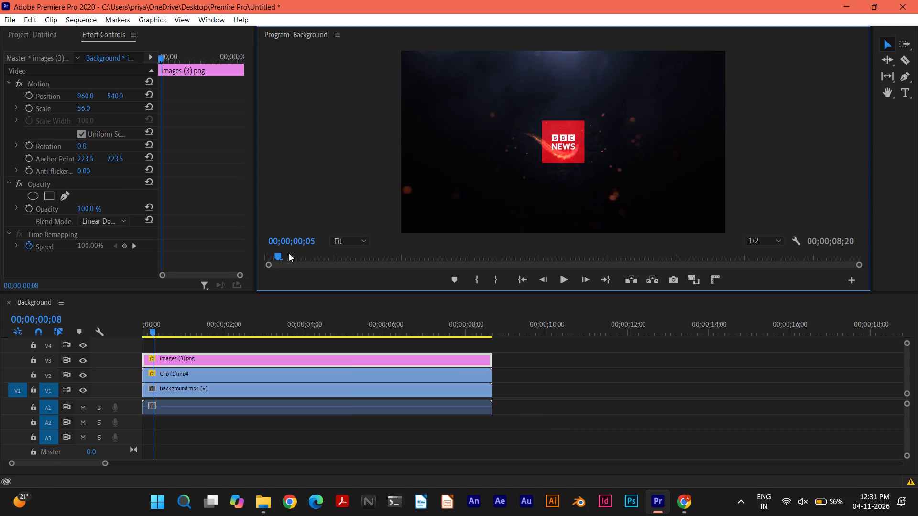
drag(289, 253, 483, 252)
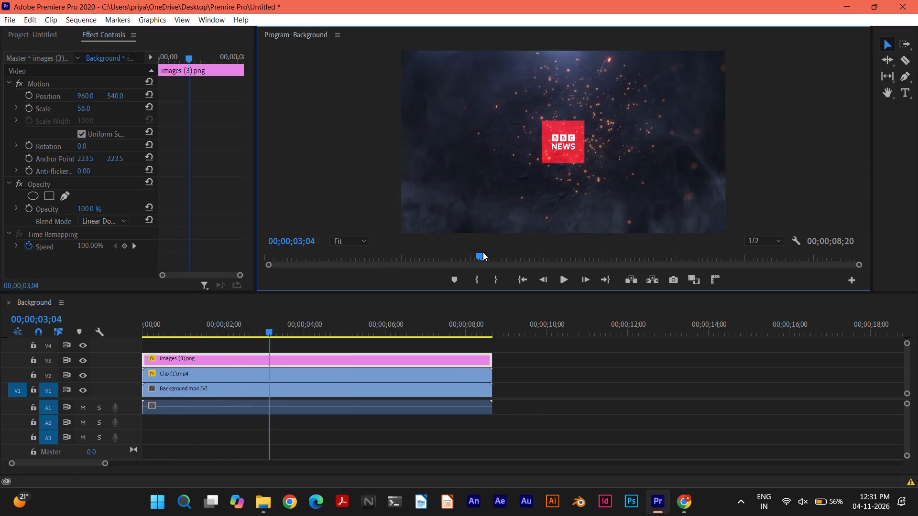
drag(483, 252, 242, 253)
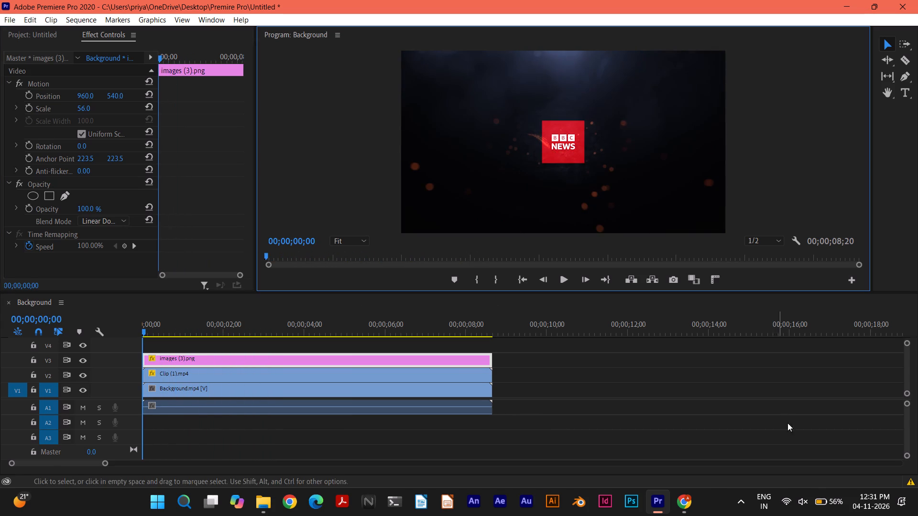
Switch to Chrome and watch how the tutorial adjusts the logo's scale after blending, pausing afterwards.
click(678, 502)
click(384, 256)
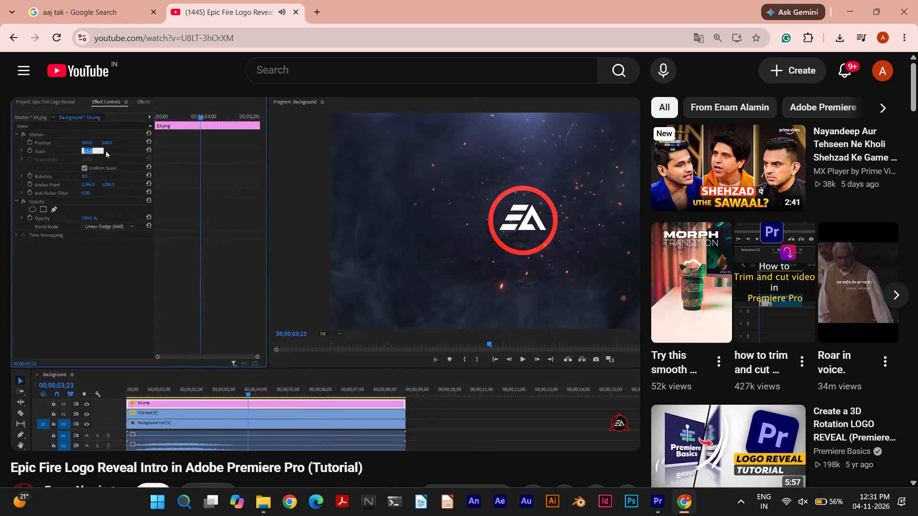
click(384, 256)
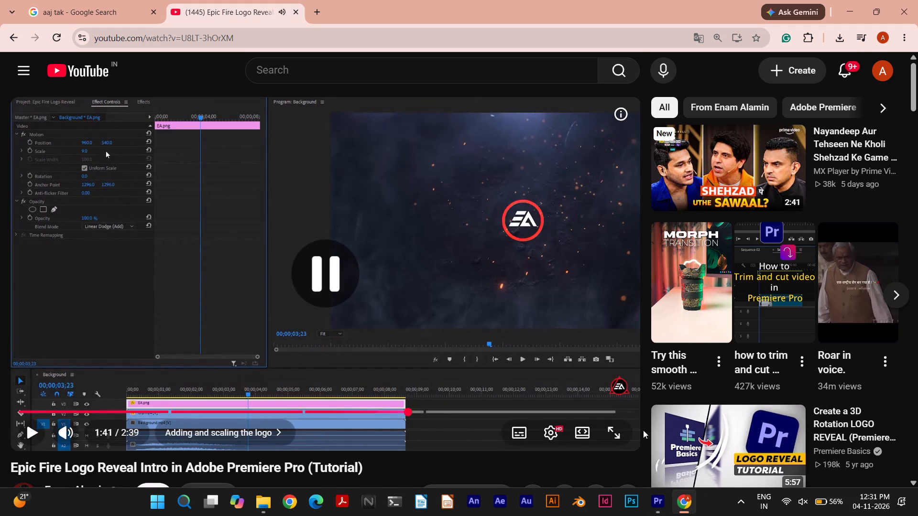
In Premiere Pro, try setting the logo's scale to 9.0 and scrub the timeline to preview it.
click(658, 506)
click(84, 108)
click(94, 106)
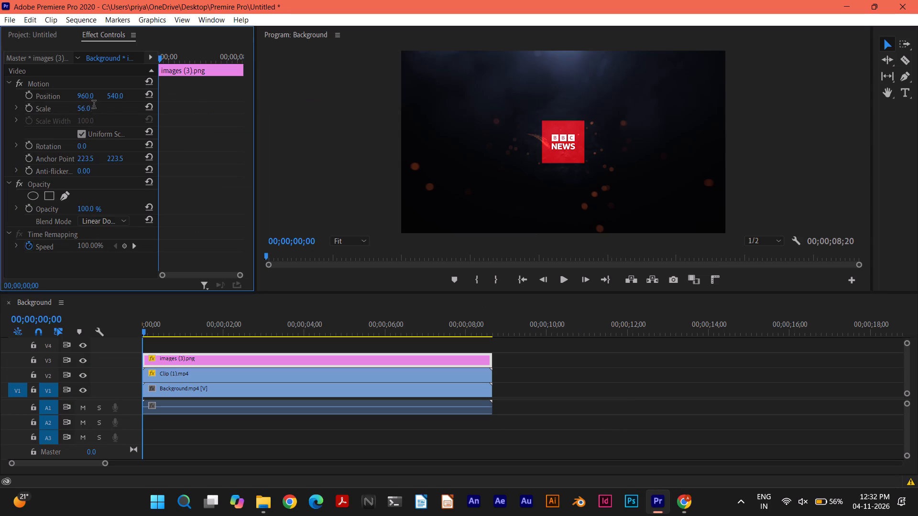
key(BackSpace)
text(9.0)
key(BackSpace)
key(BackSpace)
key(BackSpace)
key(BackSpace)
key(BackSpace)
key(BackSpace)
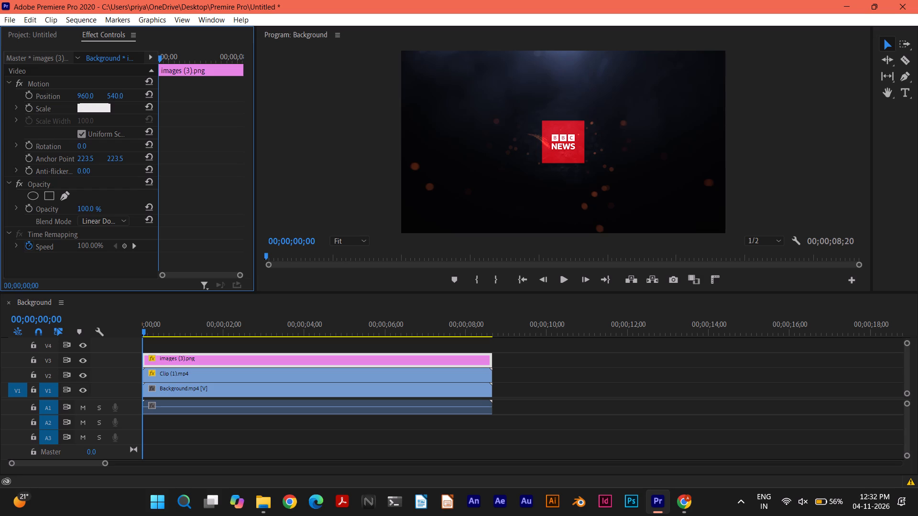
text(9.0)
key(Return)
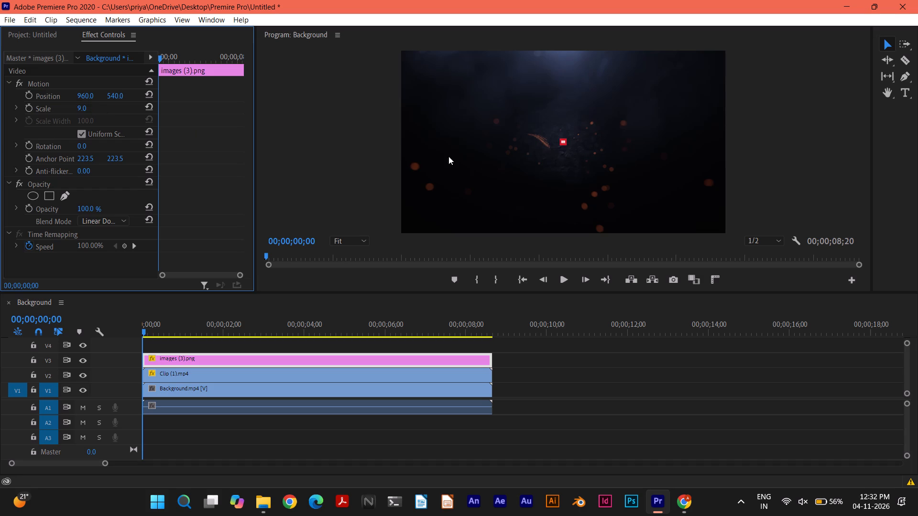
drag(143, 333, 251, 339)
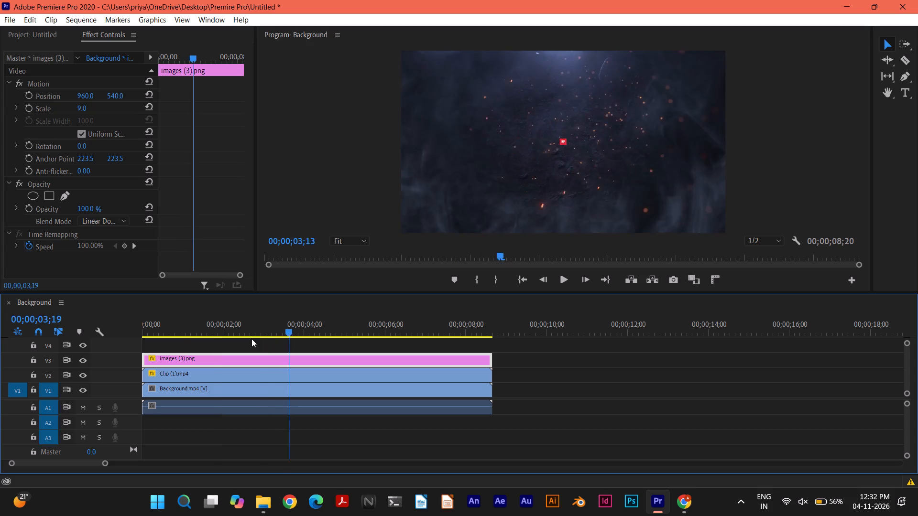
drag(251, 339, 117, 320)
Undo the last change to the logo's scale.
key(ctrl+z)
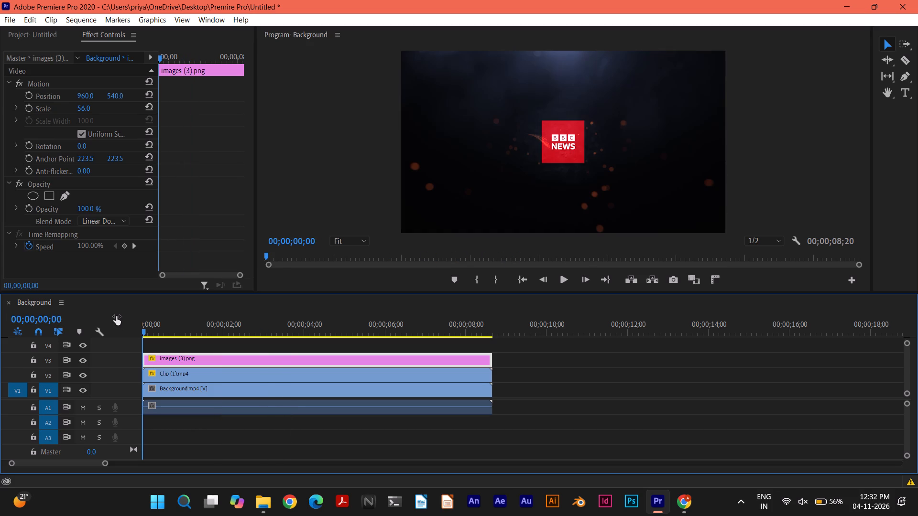
Adjust the BBC News logo's scale to 45.0.
drag(85, 110, 85, 110)
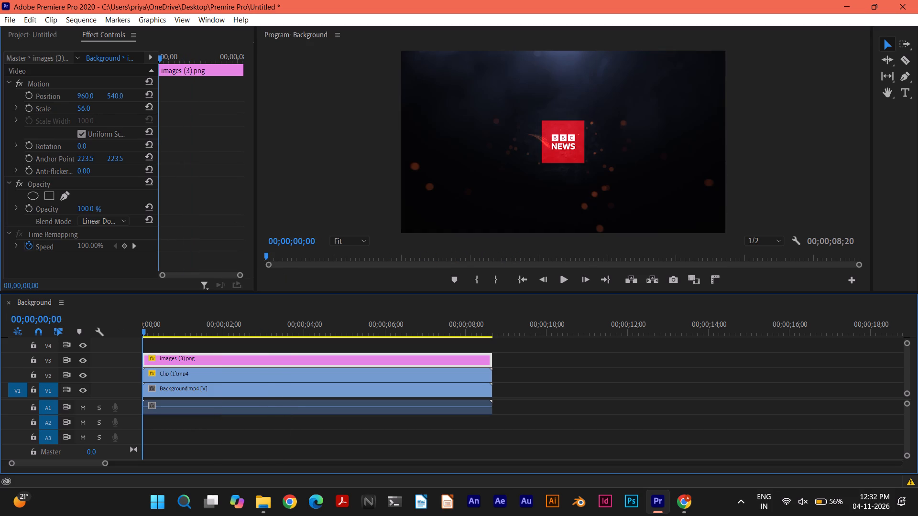
drag(85, 110, 65, 106)
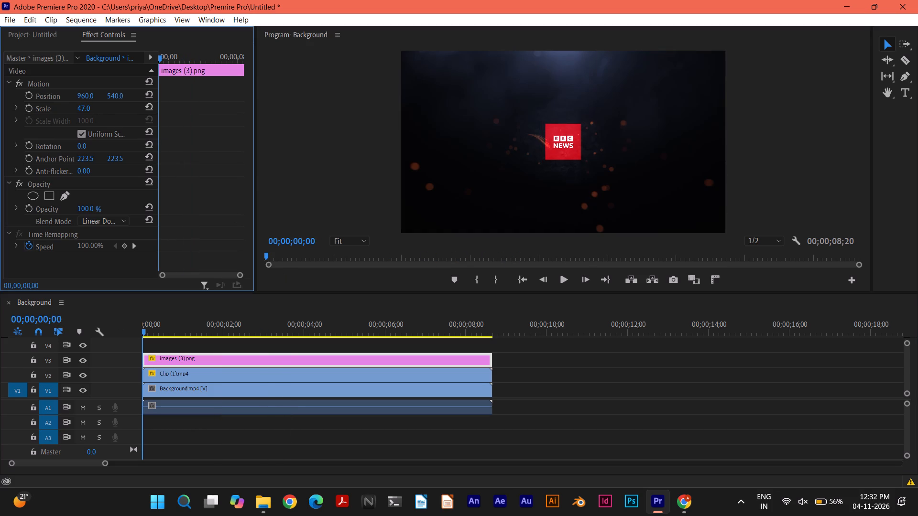
drag(65, 106, 57, 105)
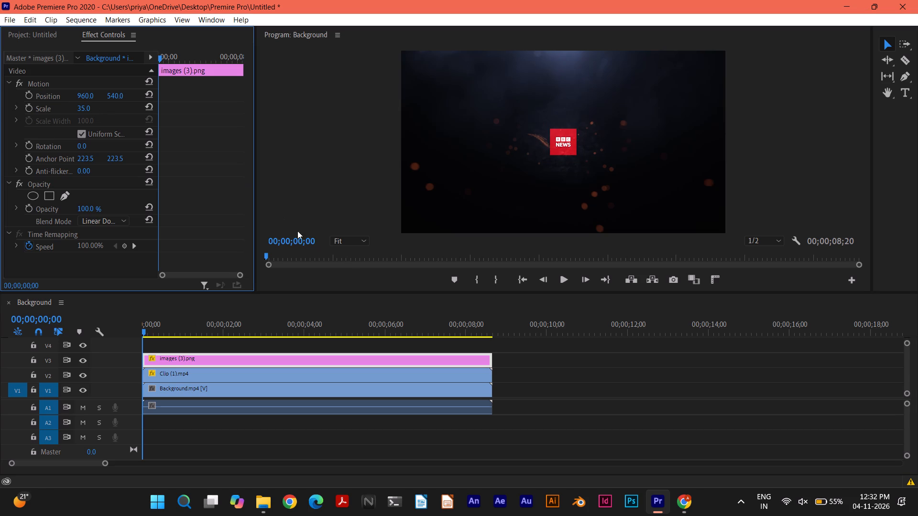
drag(83, 110, 93, 110)
drag(93, 110, 112, 108)
Switch to Chrome, check the tutorial's logo settings, and watch up to the start of the logo animation, pausing there.
click(686, 504)
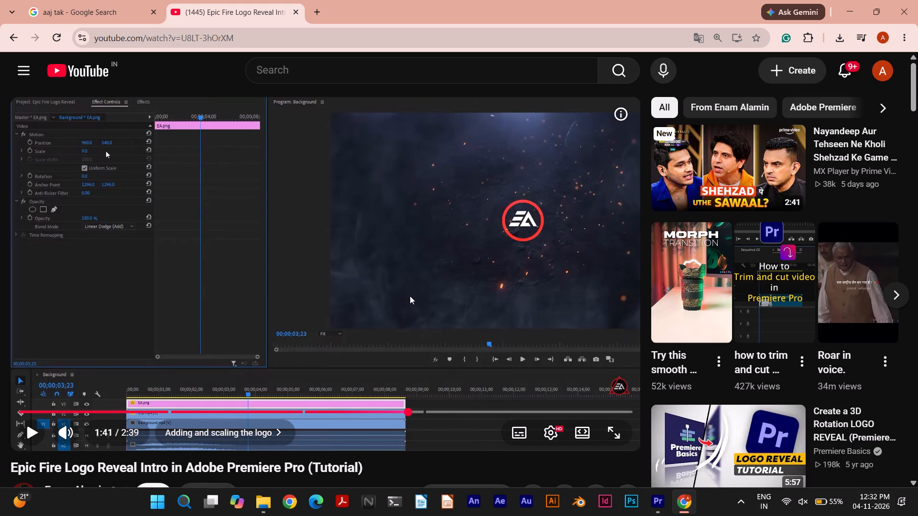
scroll(623, 471, up, 1)
click(657, 511)
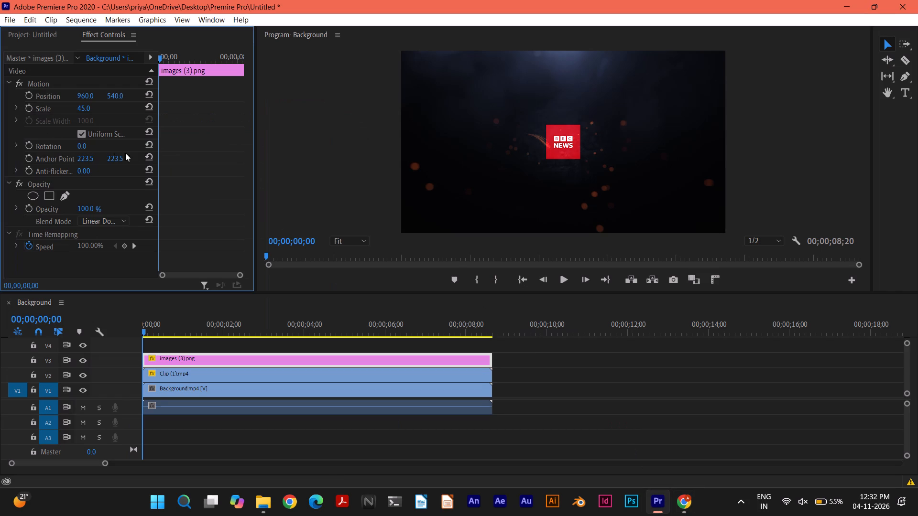
click(683, 504)
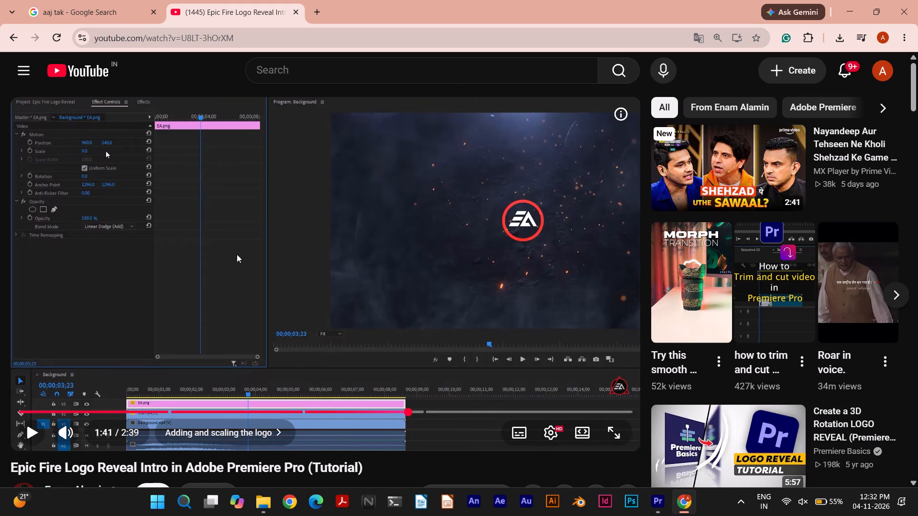
click(276, 282)
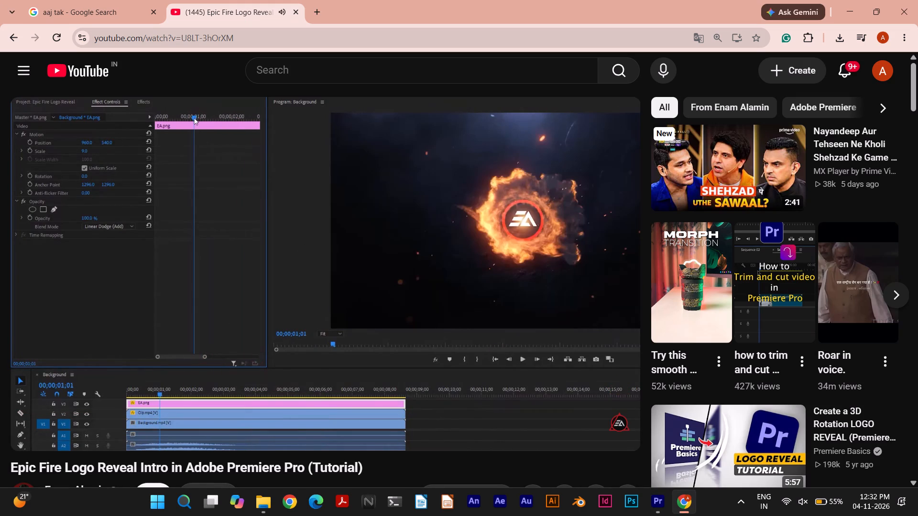
click(390, 268)
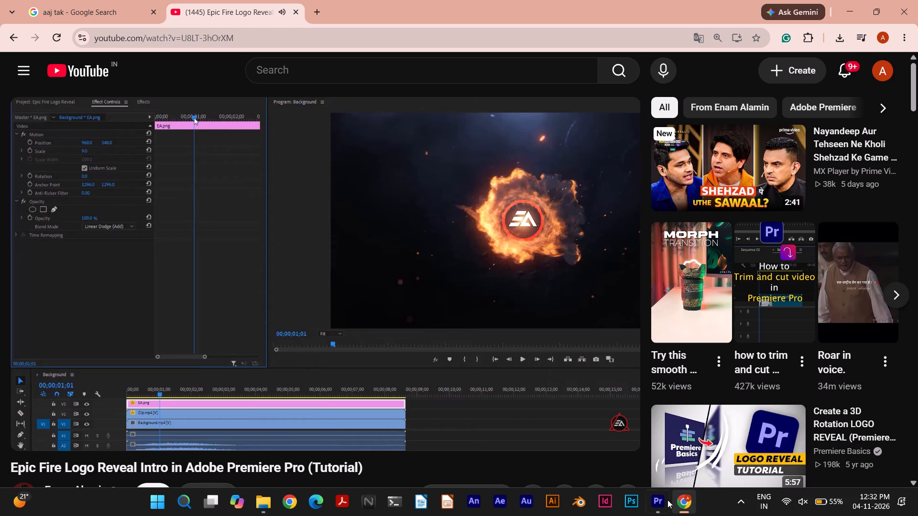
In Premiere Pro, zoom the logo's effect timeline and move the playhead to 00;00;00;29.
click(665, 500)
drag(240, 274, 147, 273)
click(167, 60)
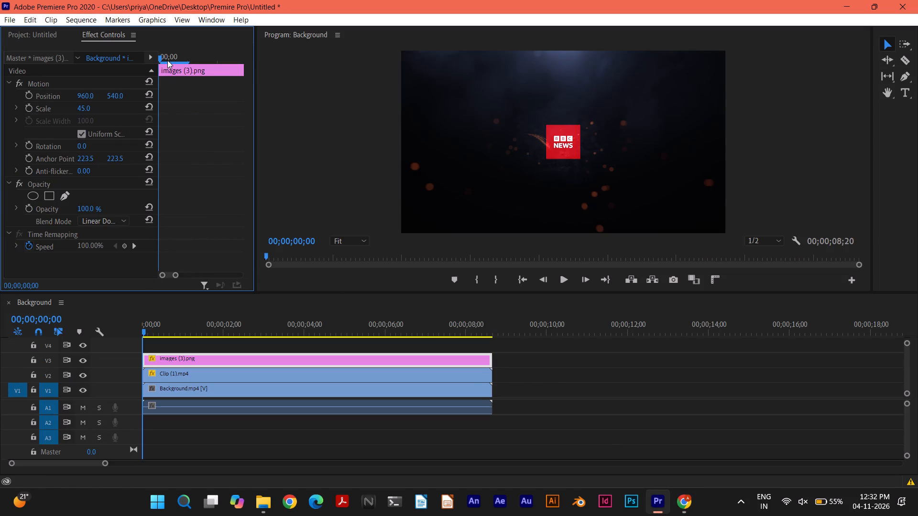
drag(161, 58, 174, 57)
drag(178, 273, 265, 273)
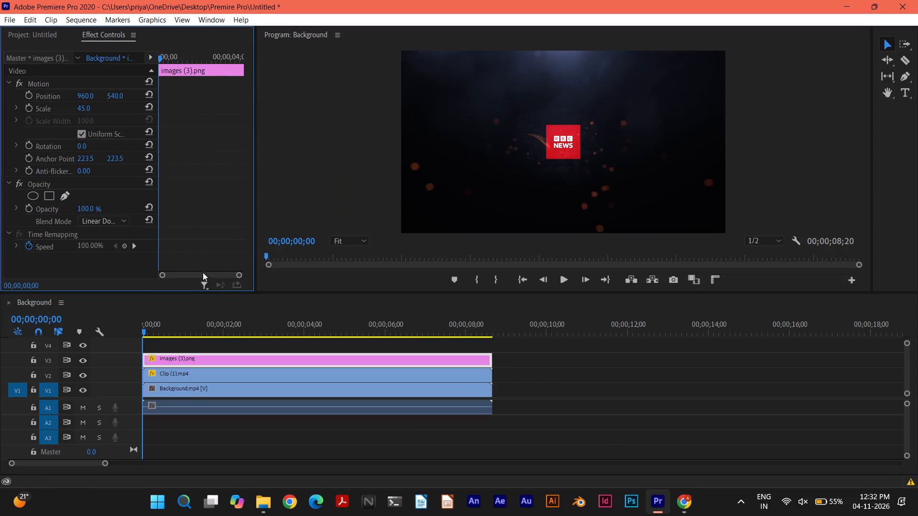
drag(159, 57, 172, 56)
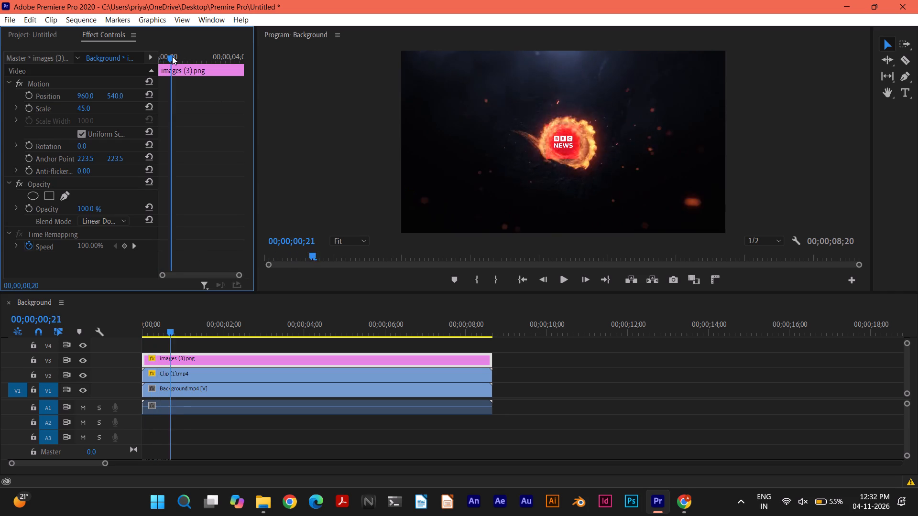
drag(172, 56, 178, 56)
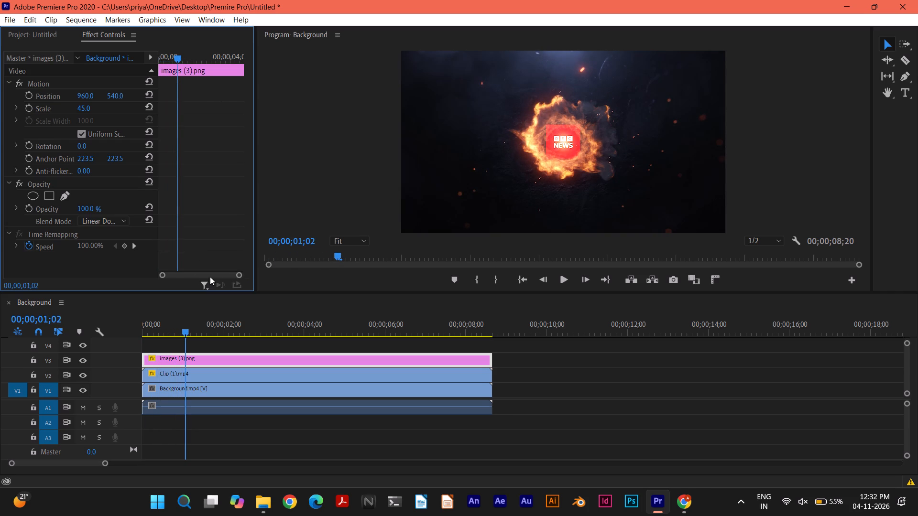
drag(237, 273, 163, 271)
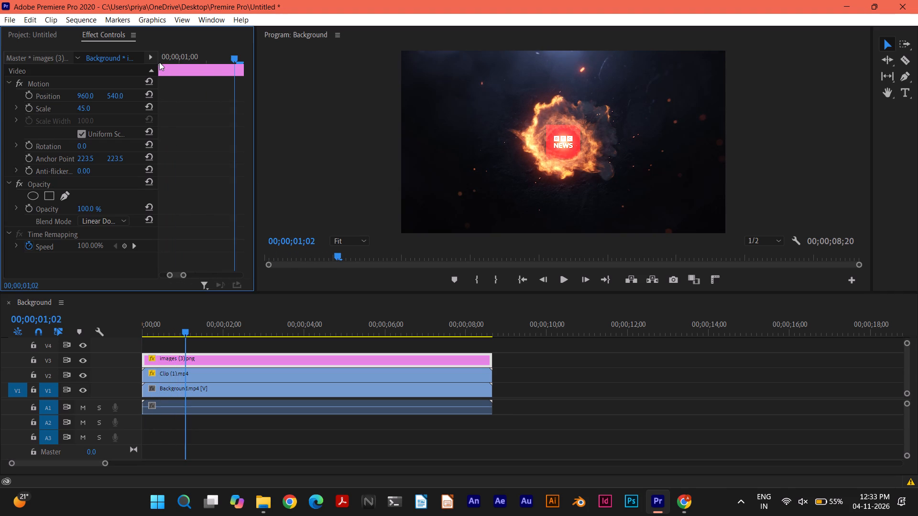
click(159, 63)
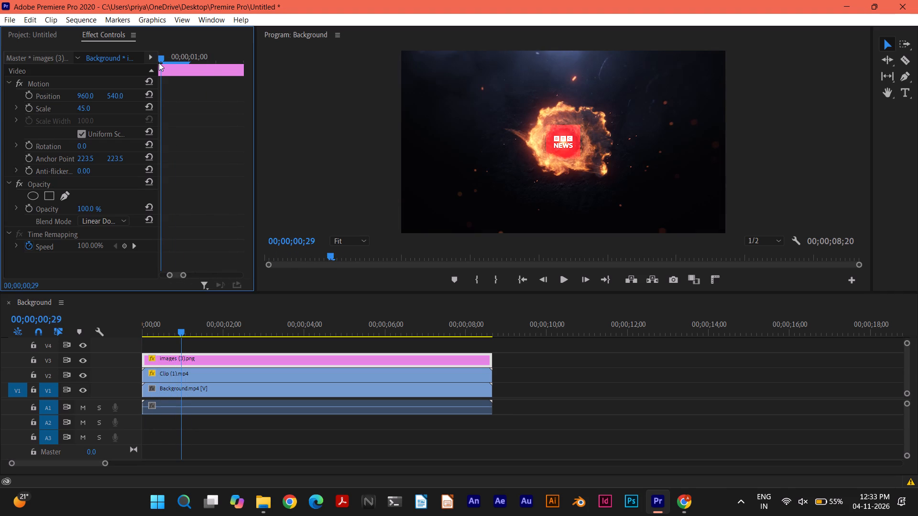
Switch to Chrome and watch how the tutorial adds the first scale keyframe to the logo, pausing afterwards.
click(689, 499)
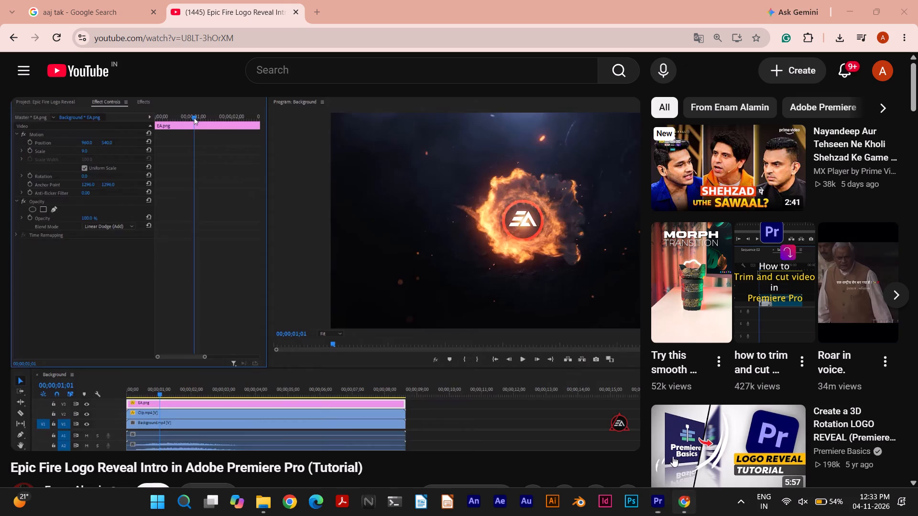
click(434, 273)
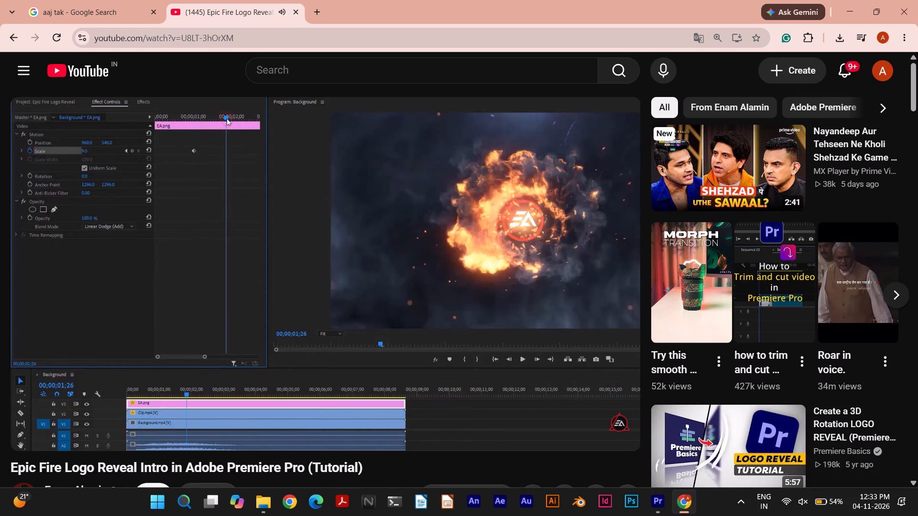
click(434, 273)
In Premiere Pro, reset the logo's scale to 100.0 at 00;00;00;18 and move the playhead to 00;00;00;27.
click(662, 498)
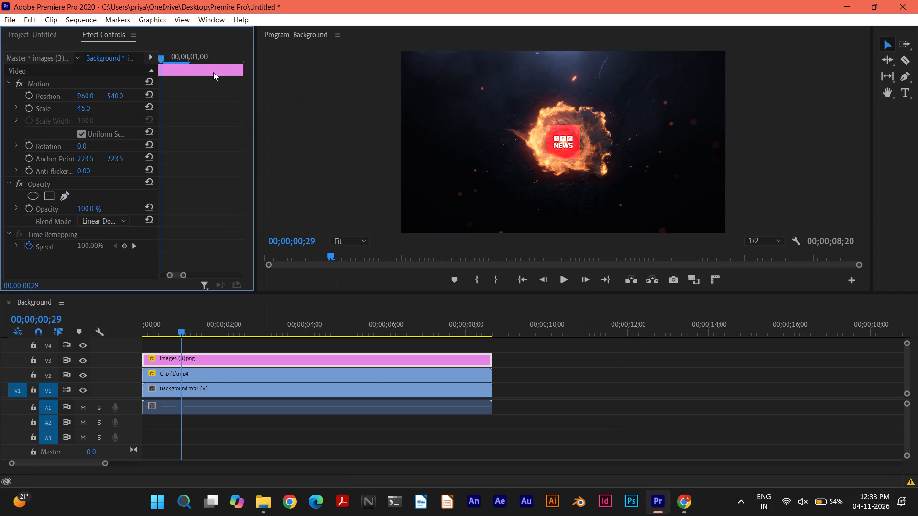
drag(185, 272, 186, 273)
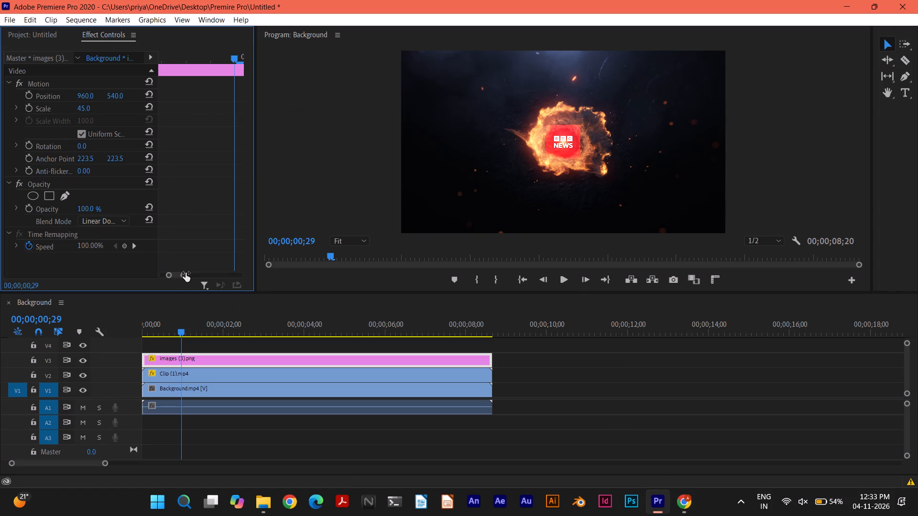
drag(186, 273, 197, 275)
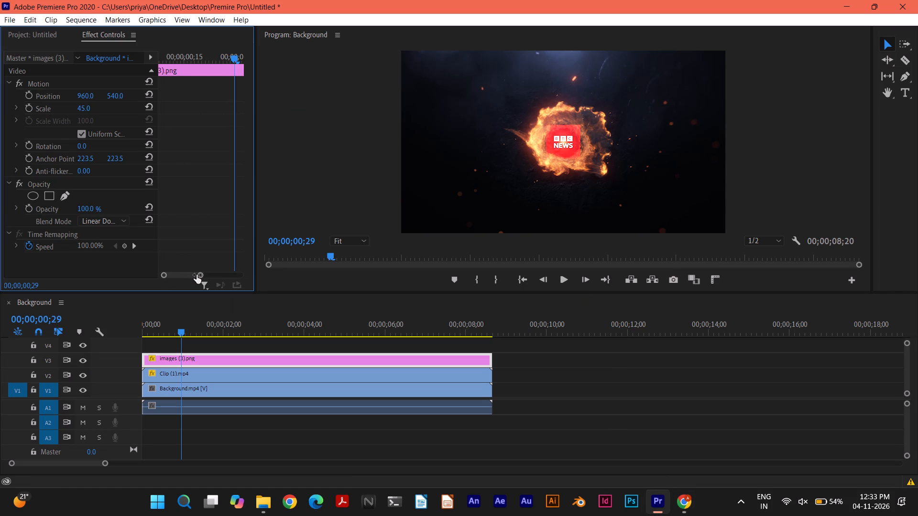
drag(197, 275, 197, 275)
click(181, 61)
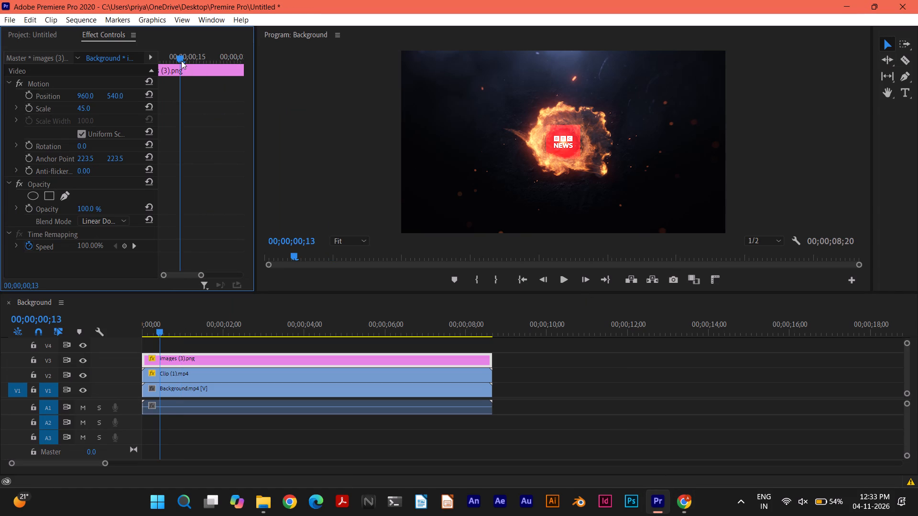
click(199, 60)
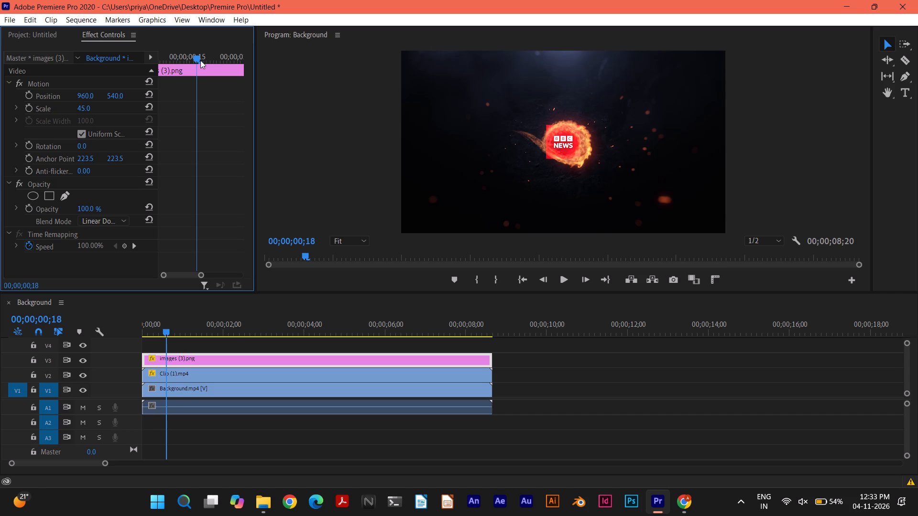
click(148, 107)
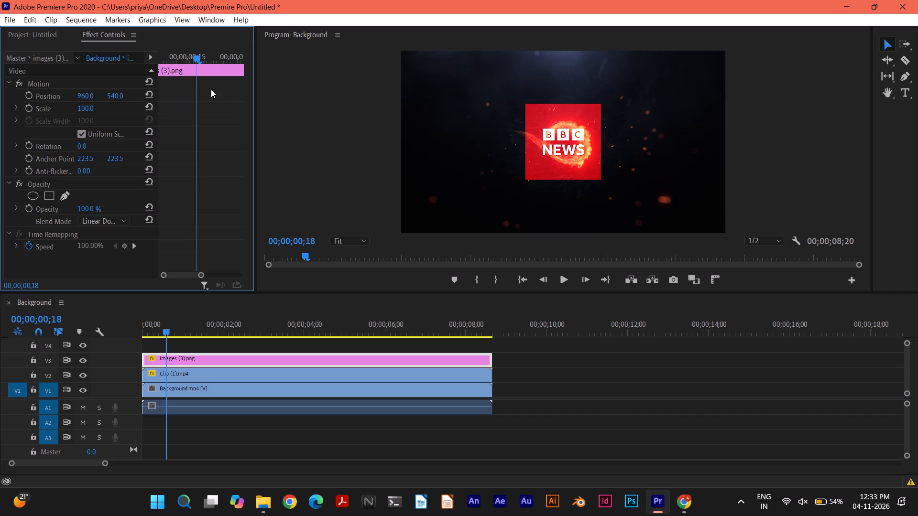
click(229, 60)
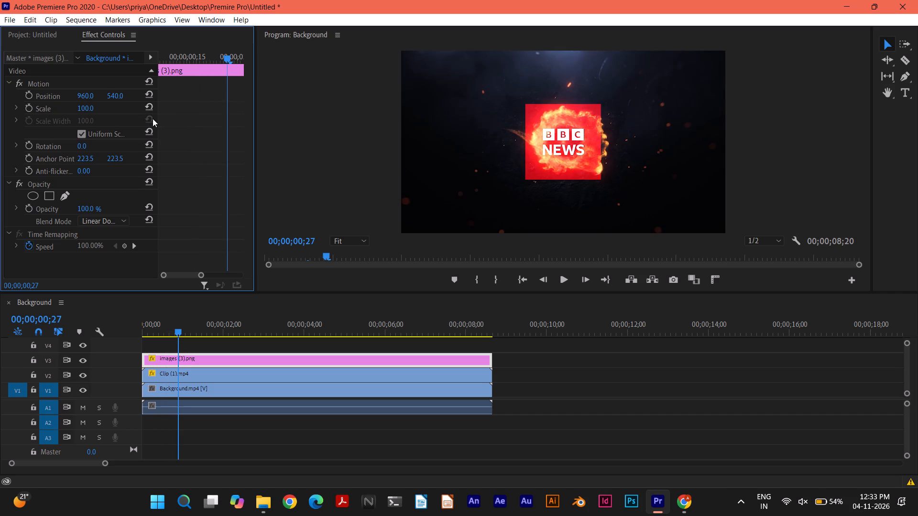
Switch to Chrome and watch how the tutorial sets the logo's second scale keyframe, pausing afterwards.
click(678, 504)
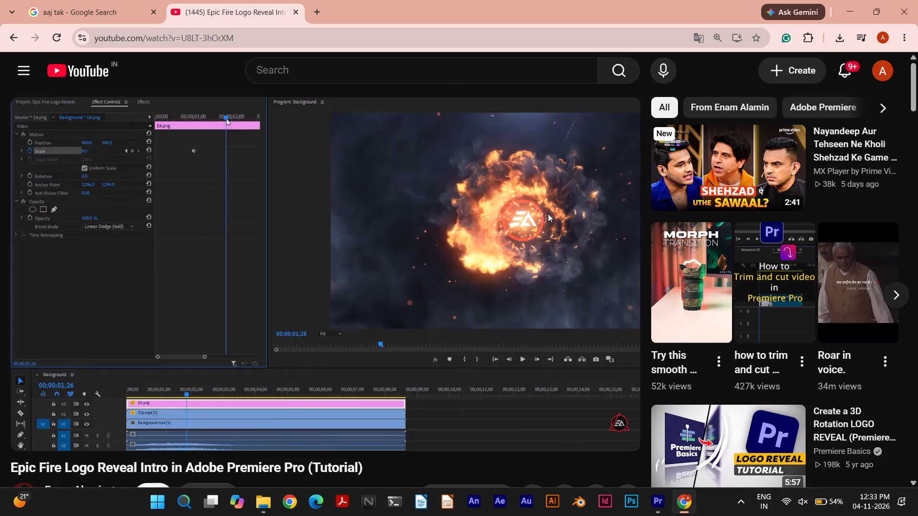
click(338, 236)
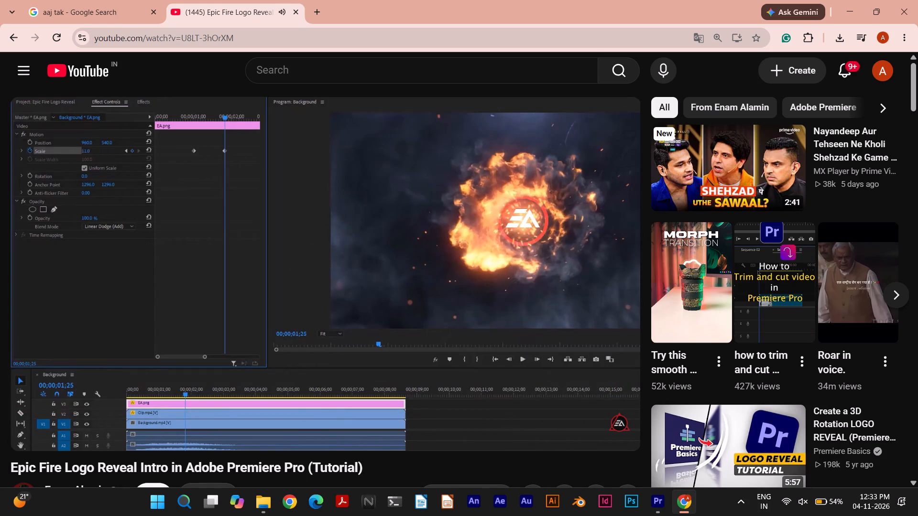
click(338, 236)
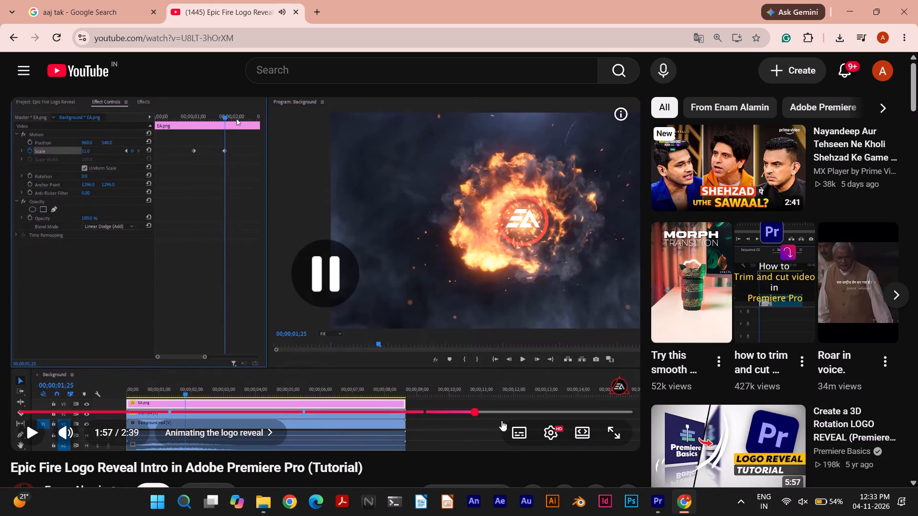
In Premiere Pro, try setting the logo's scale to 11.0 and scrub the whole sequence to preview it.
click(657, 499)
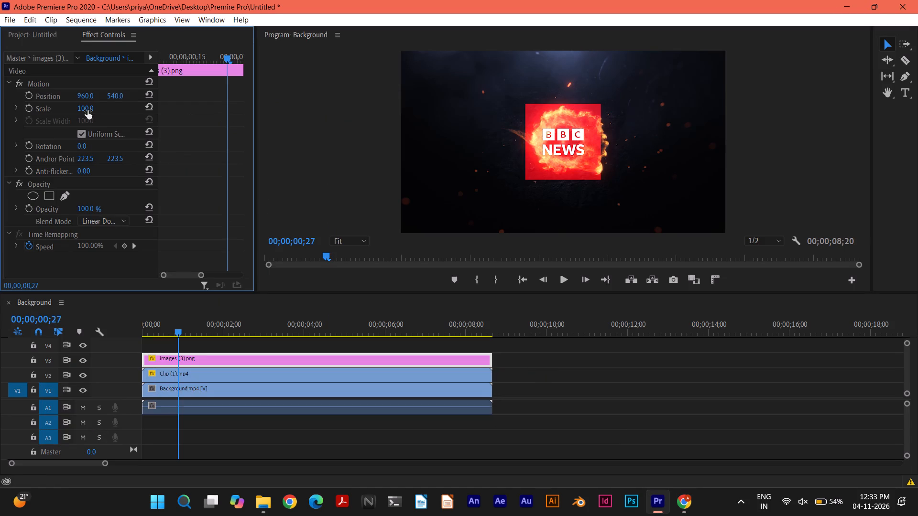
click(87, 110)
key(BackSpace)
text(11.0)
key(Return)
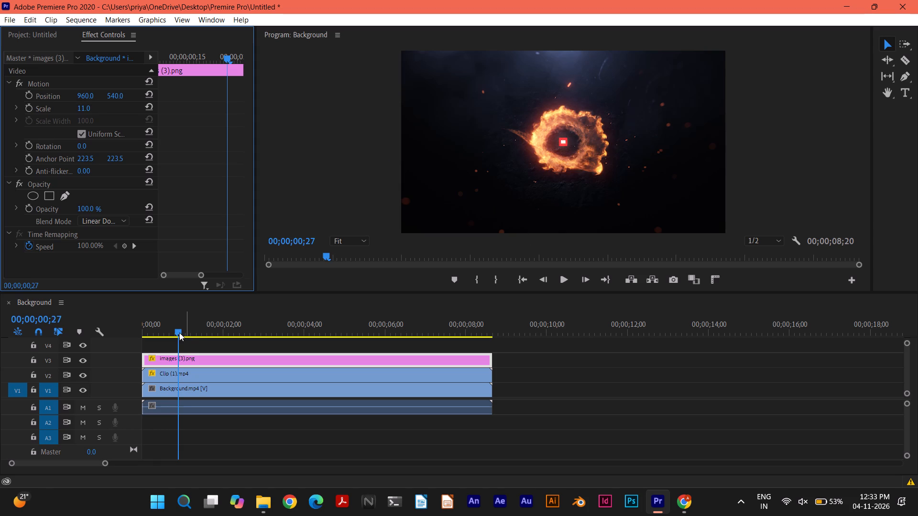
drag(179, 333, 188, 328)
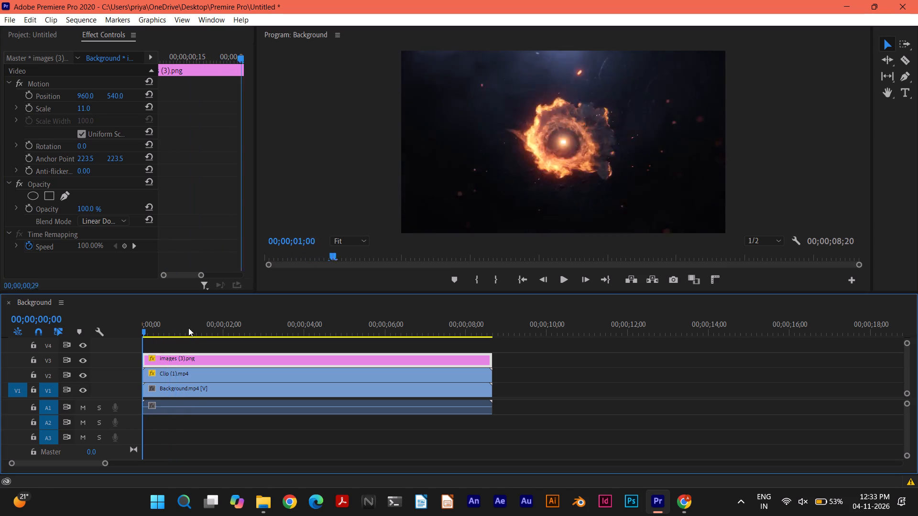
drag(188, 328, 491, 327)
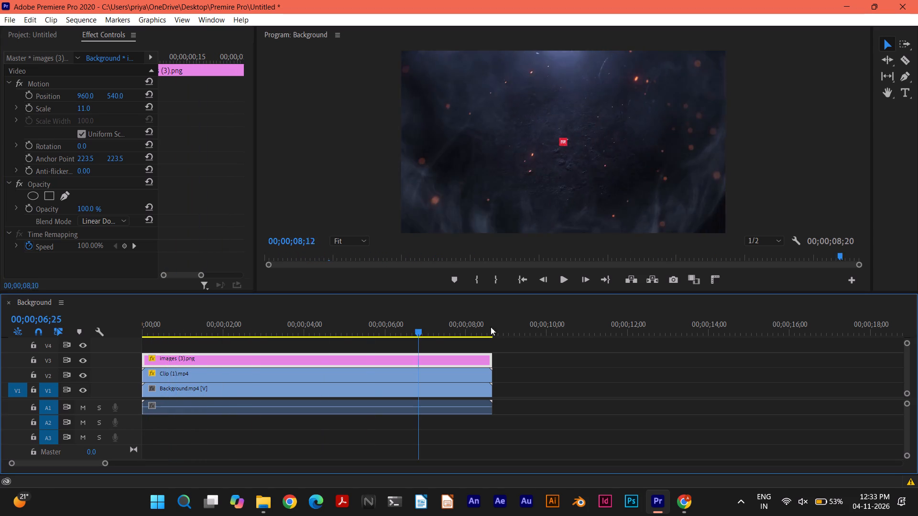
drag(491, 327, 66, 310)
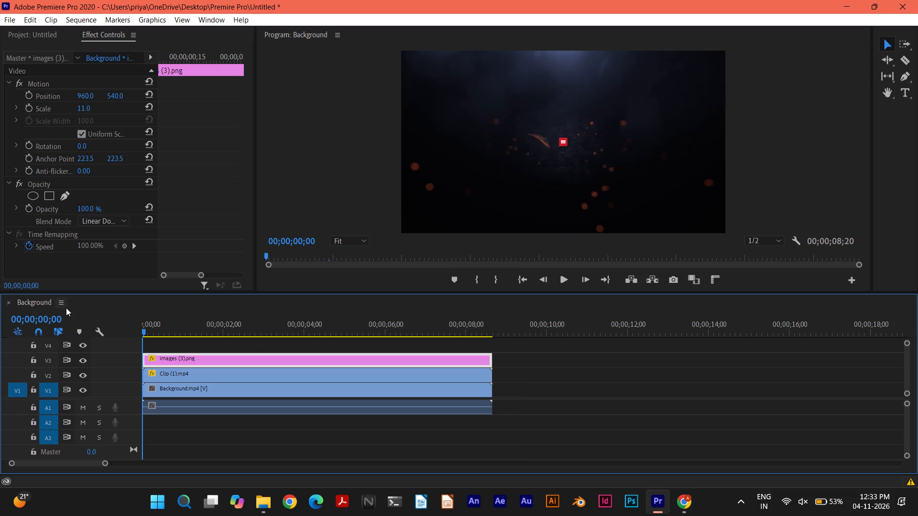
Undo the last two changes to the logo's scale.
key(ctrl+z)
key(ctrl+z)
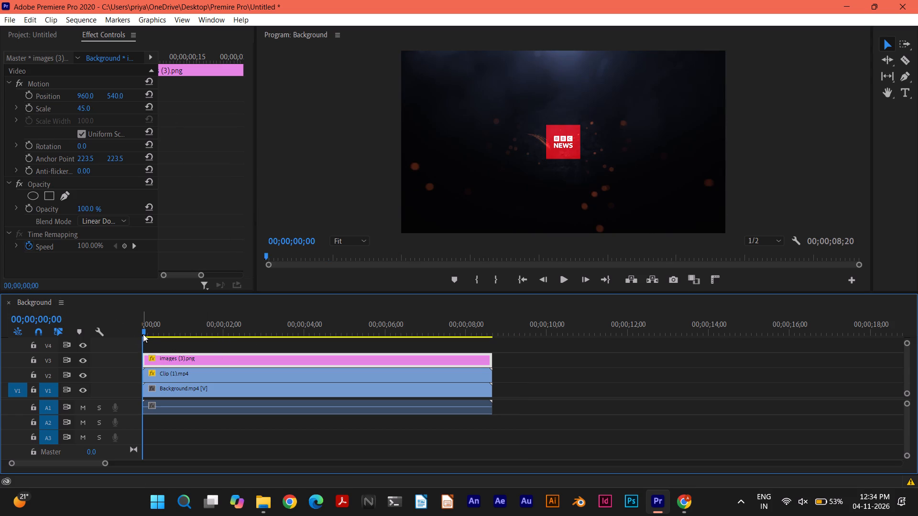
Scrub the first two seconds of the sequence to preview the logo against the fire, returning to 00;00;00;00.
drag(143, 333, 238, 331)
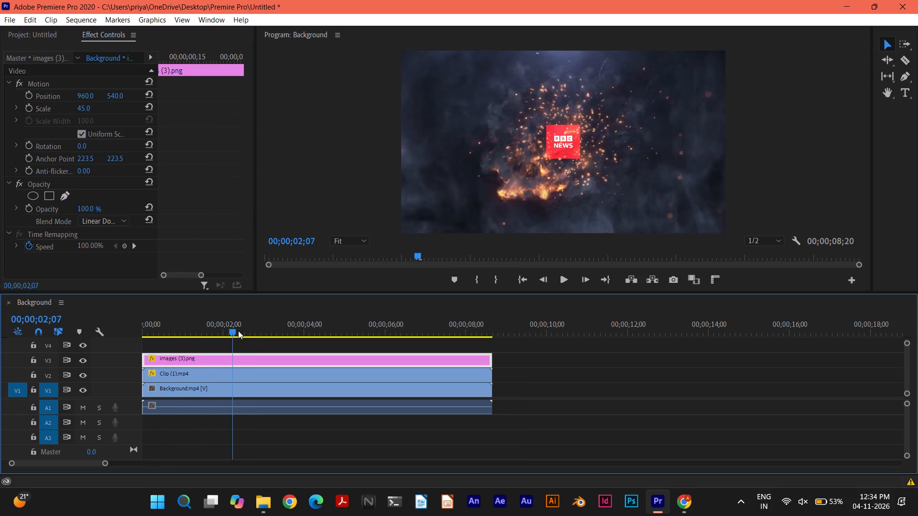
drag(238, 331, 171, 323)
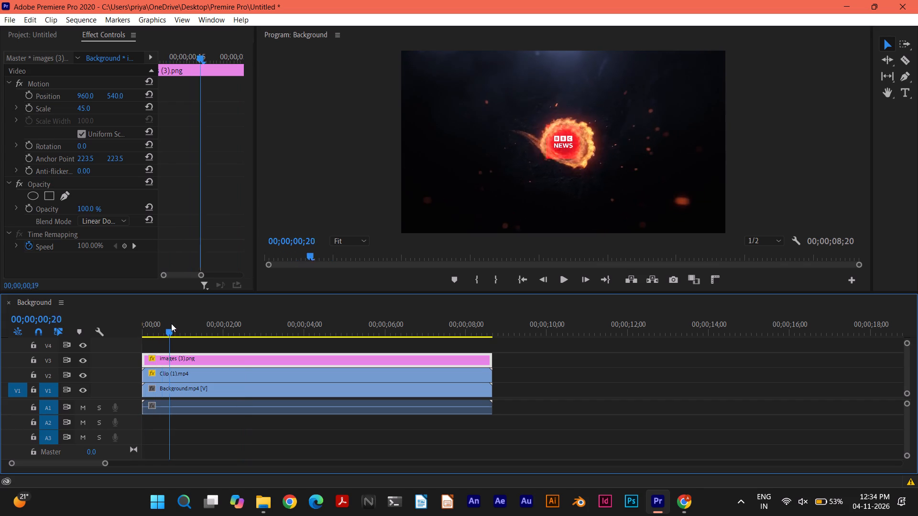
drag(171, 323, 228, 320)
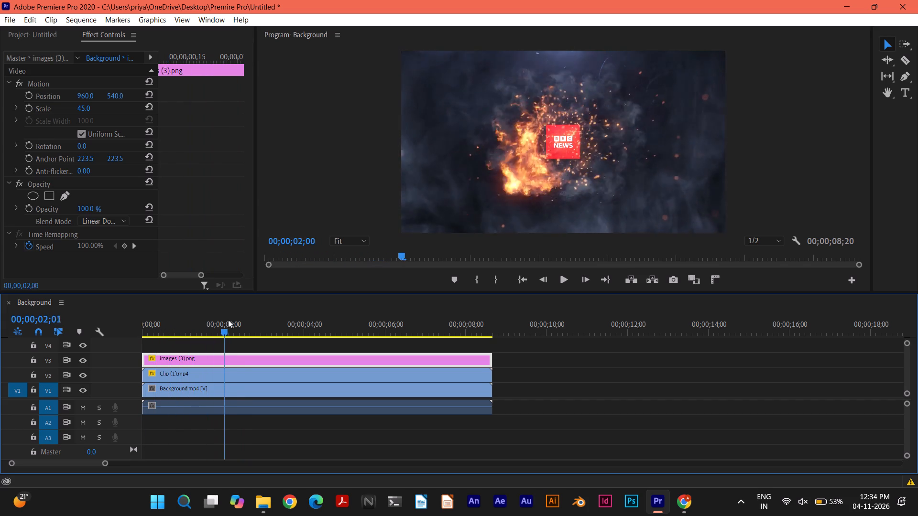
drag(228, 320, 131, 312)
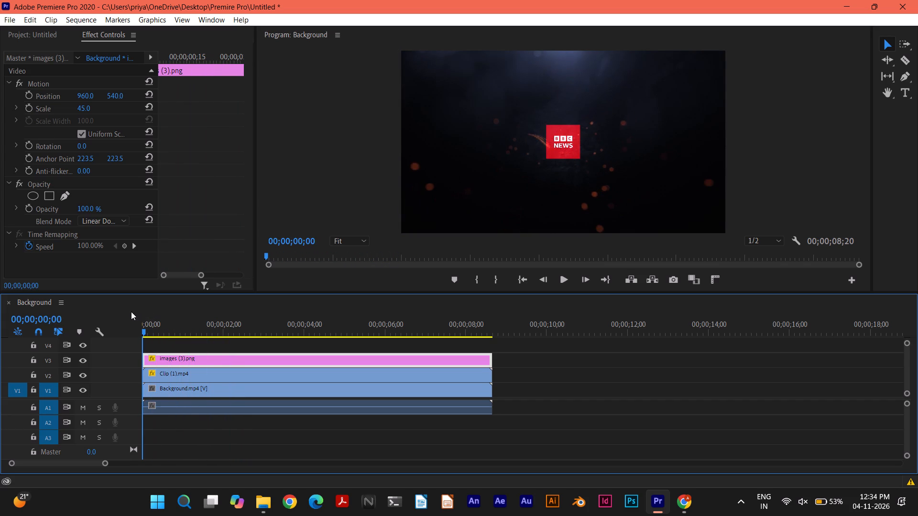
drag(131, 312, 121, 310)
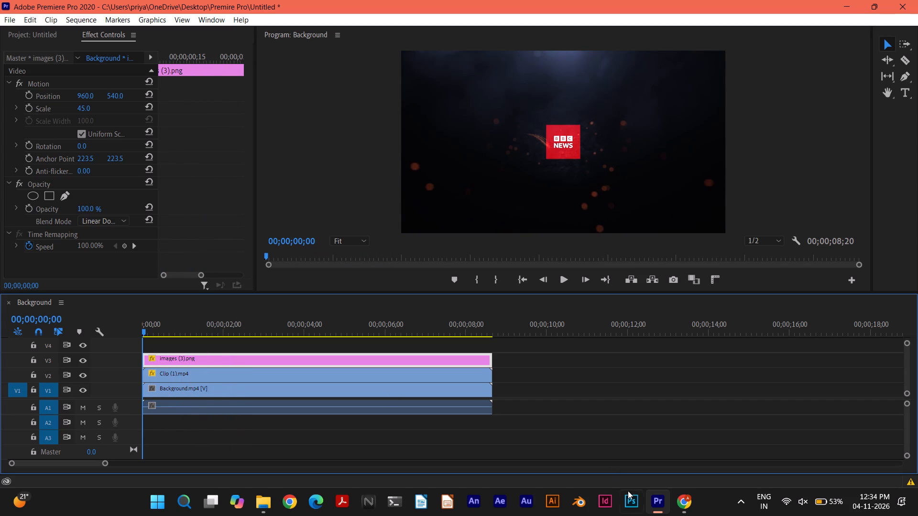
Switch to Chrome, rewind the tutorial 10 seconds and watch how the logo's first scale keyframe is created, pausing afterwards.
click(694, 500)
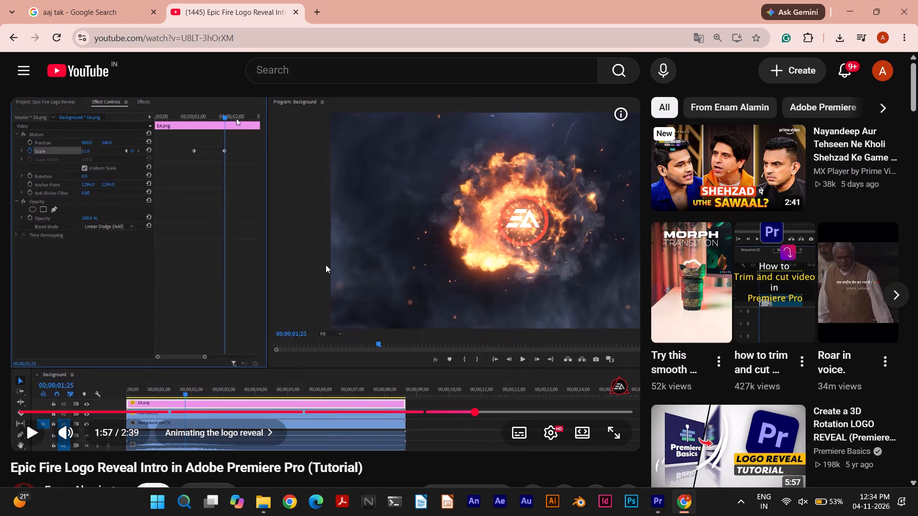
key(Left)
key(Left)
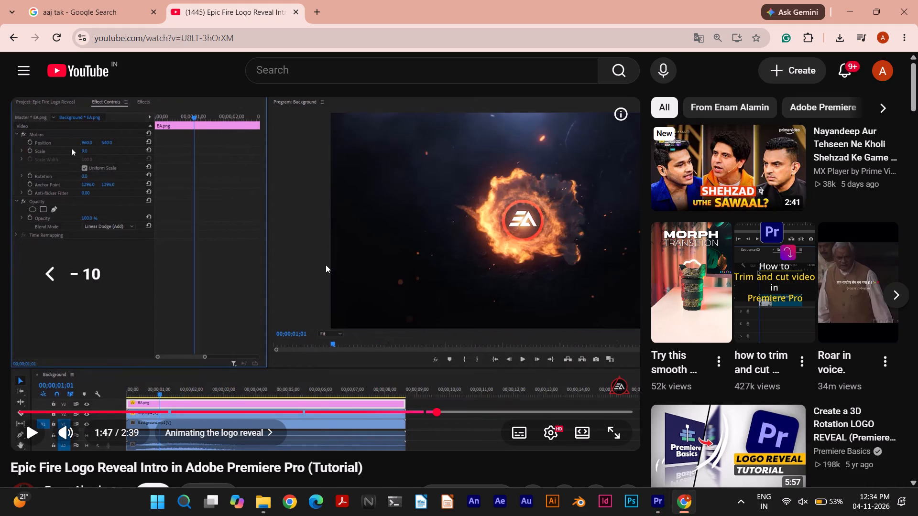
click(326, 265)
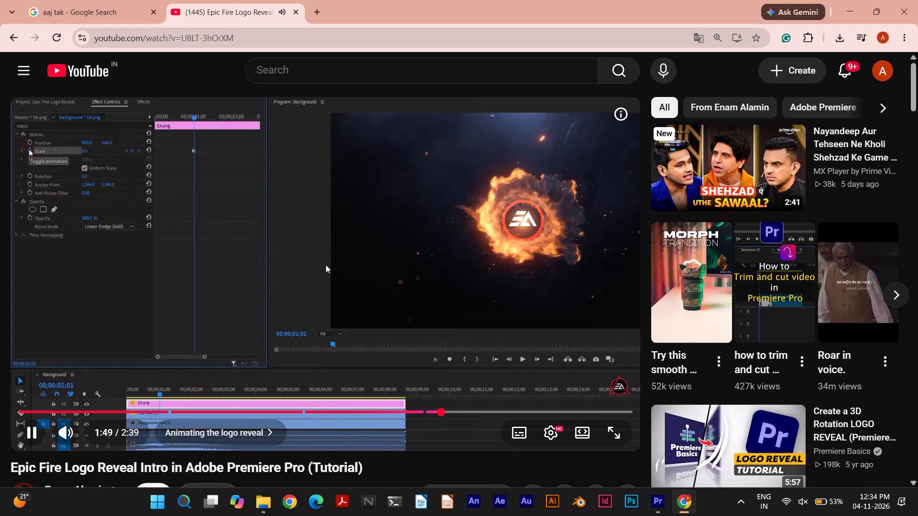
click(326, 265)
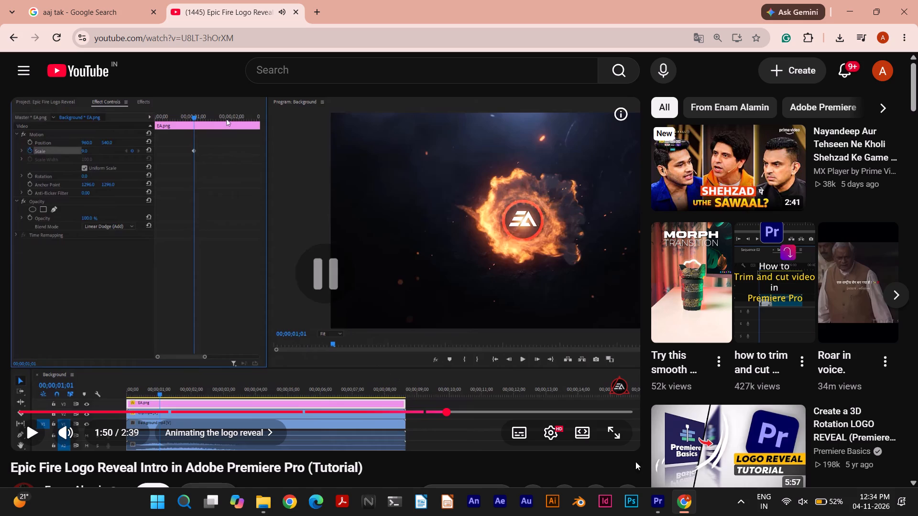
In Premiere Pro, enable scale animation for the logo at 00;00;00;00 to create its first keyframe.
click(656, 497)
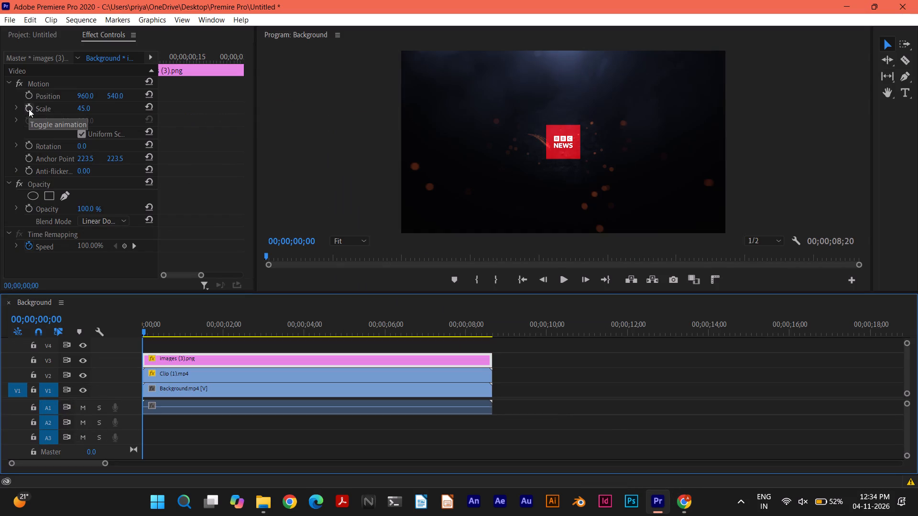
click(29, 109)
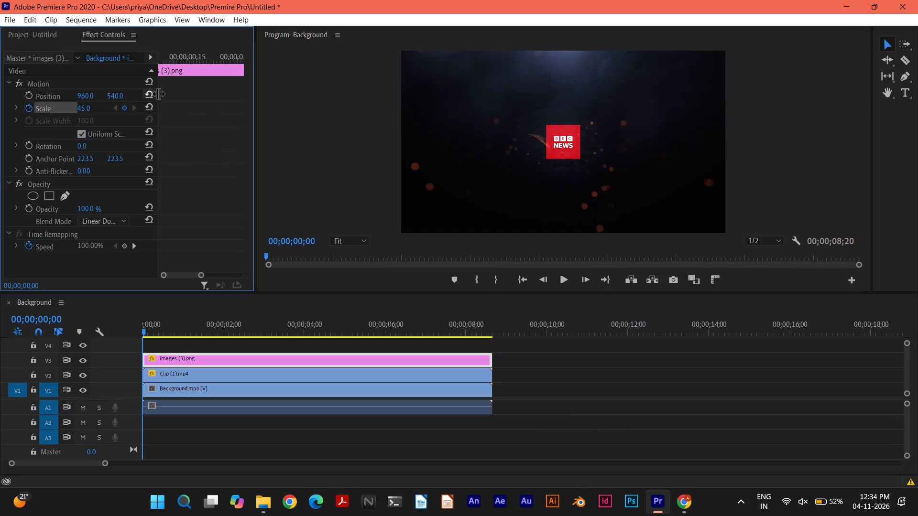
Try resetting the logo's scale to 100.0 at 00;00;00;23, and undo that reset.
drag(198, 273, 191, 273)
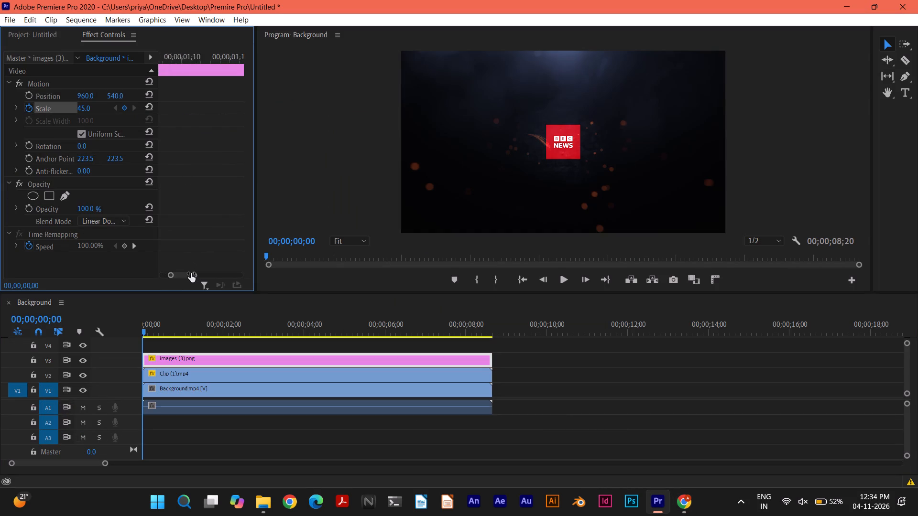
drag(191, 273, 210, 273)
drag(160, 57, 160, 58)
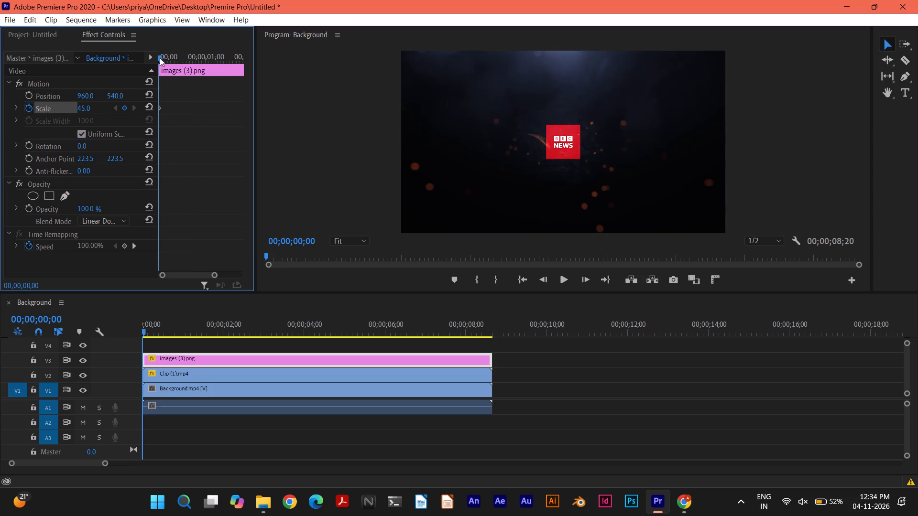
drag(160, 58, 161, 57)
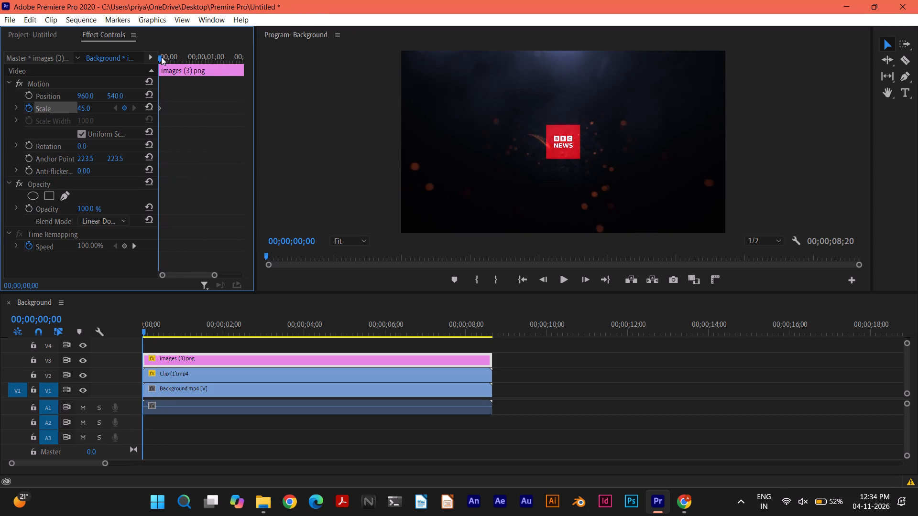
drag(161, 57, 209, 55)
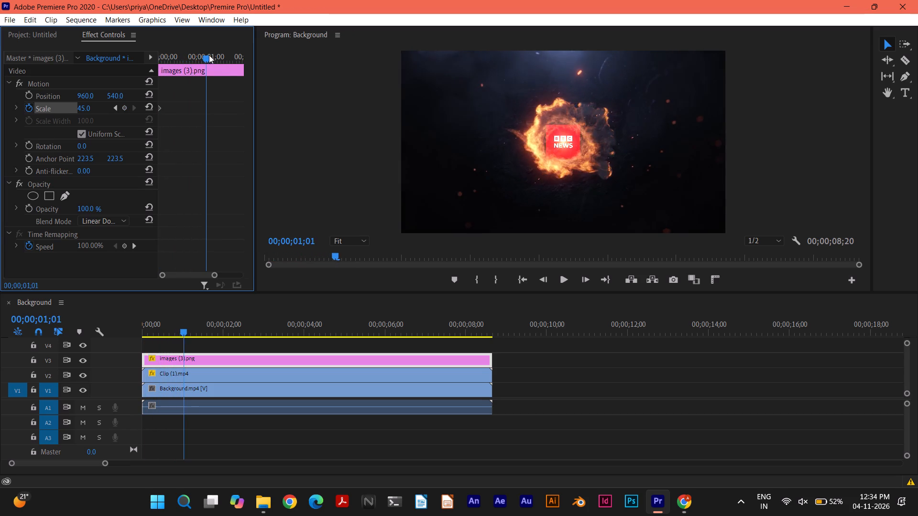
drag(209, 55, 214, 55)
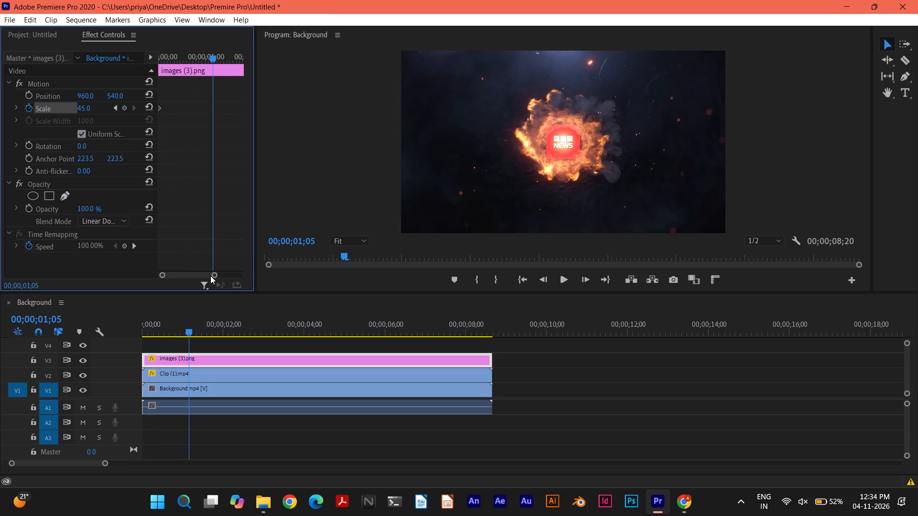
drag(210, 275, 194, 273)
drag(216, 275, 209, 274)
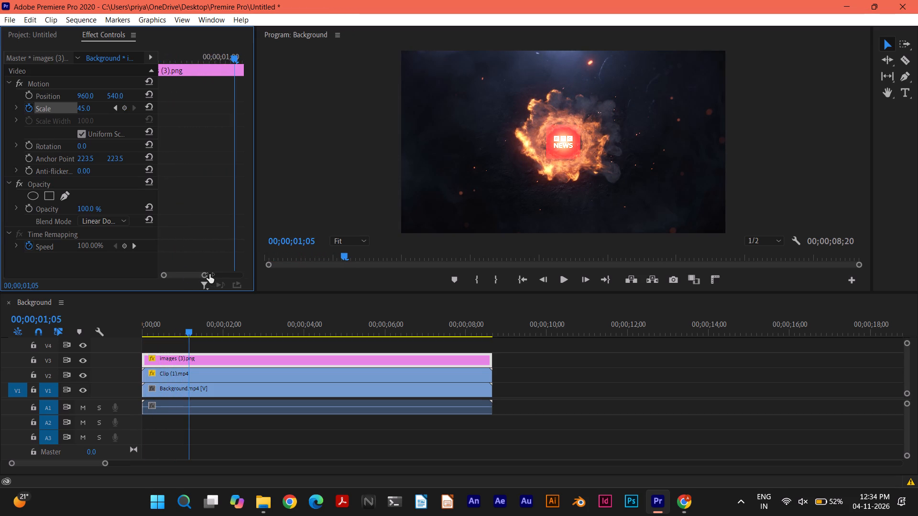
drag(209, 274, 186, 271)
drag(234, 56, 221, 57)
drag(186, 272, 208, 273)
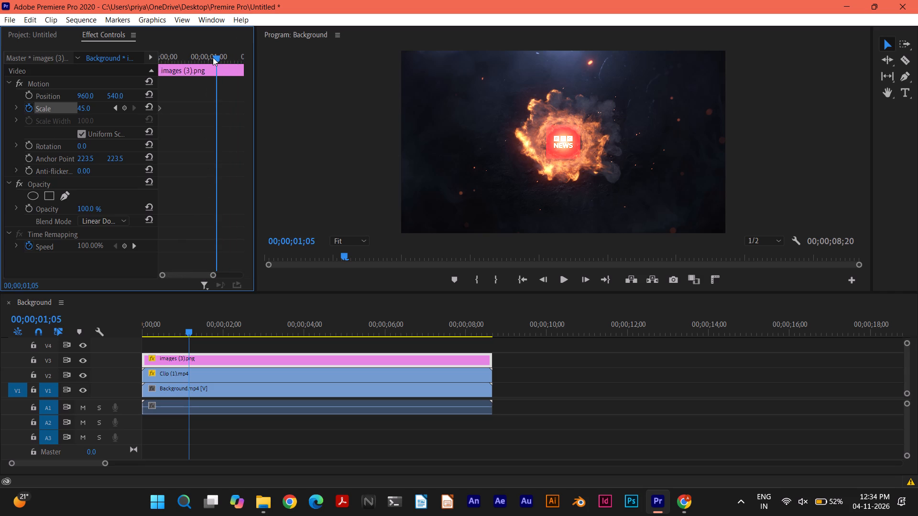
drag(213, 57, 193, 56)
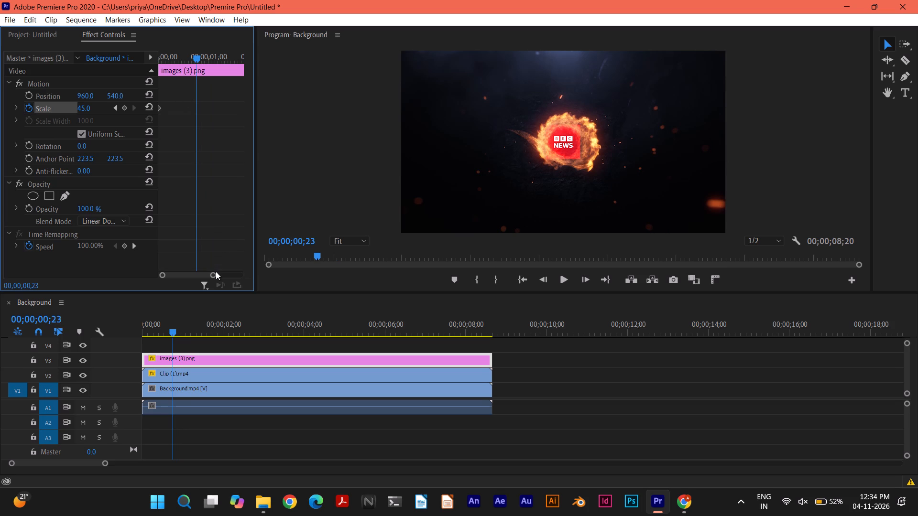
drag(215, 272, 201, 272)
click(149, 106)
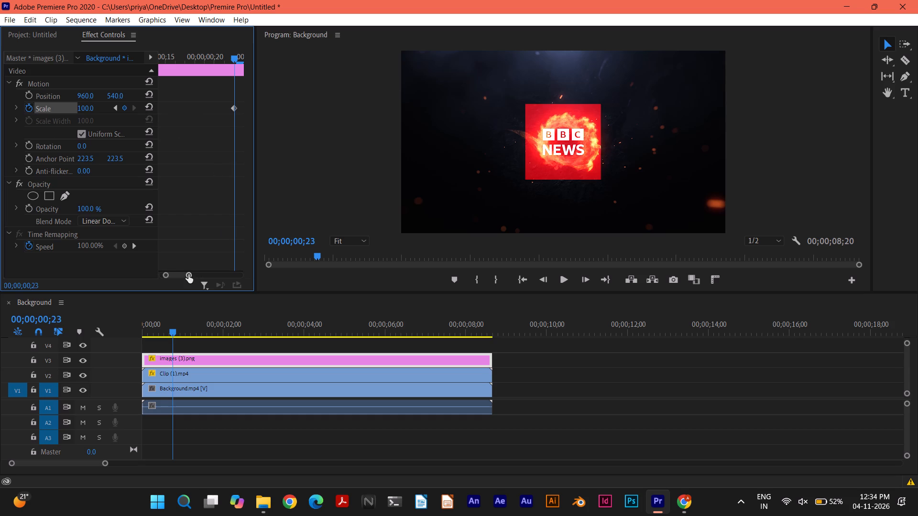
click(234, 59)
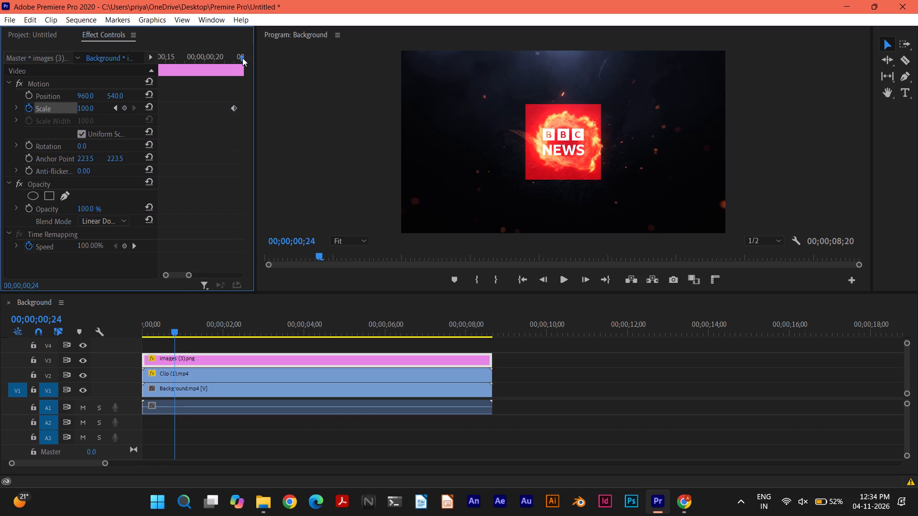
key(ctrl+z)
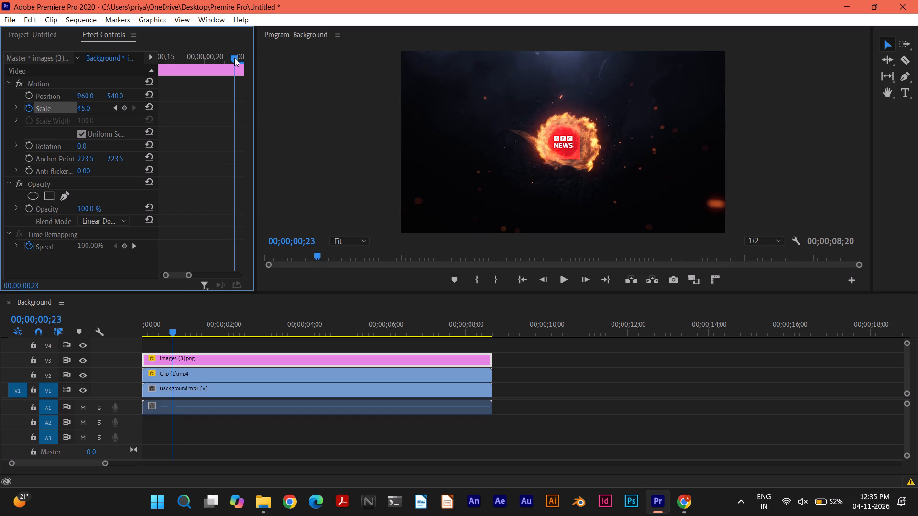
Reset the logo's scale to 100.0 at both 00;00;00;18 and 00;00;00;23, adding a keyframe at each time.
drag(236, 57, 236, 57)
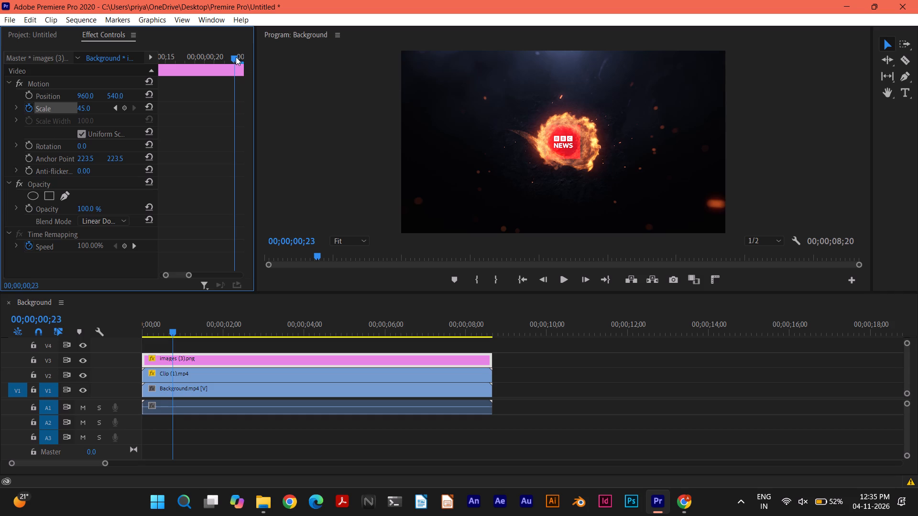
drag(236, 57, 185, 49)
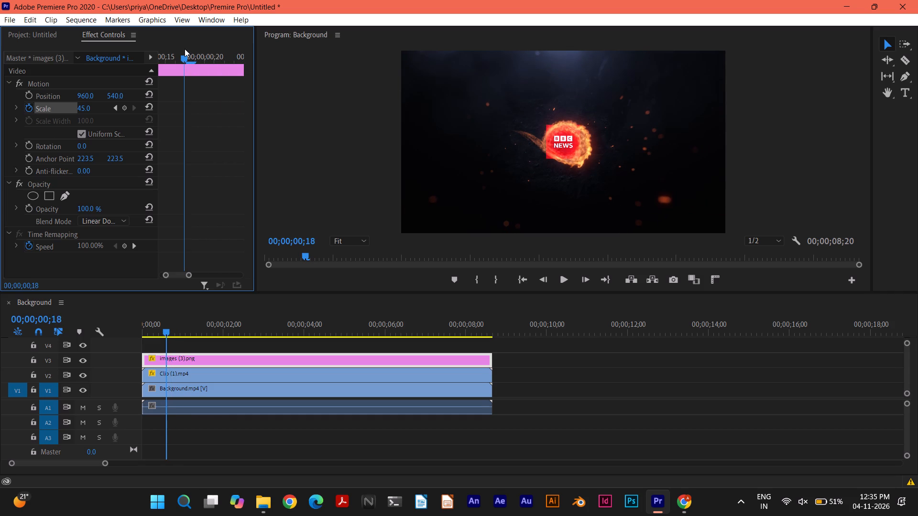
drag(185, 49, 190, 49)
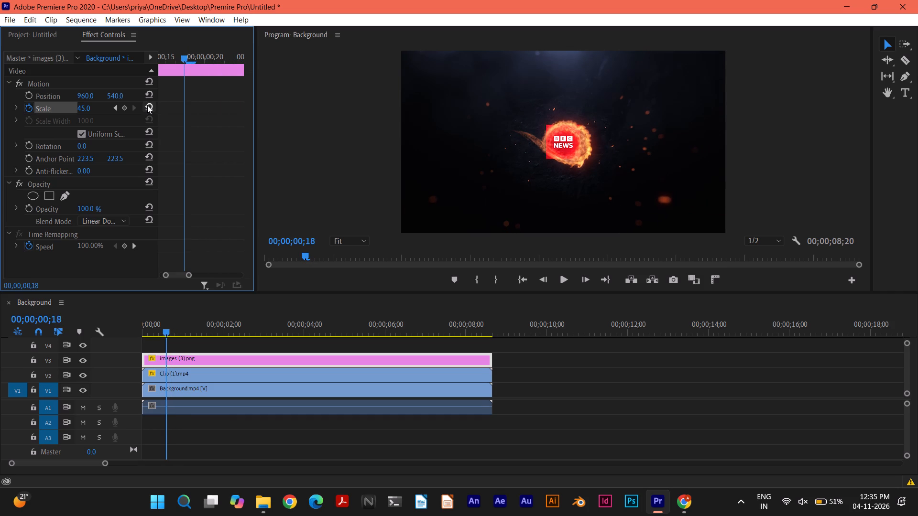
click(147, 105)
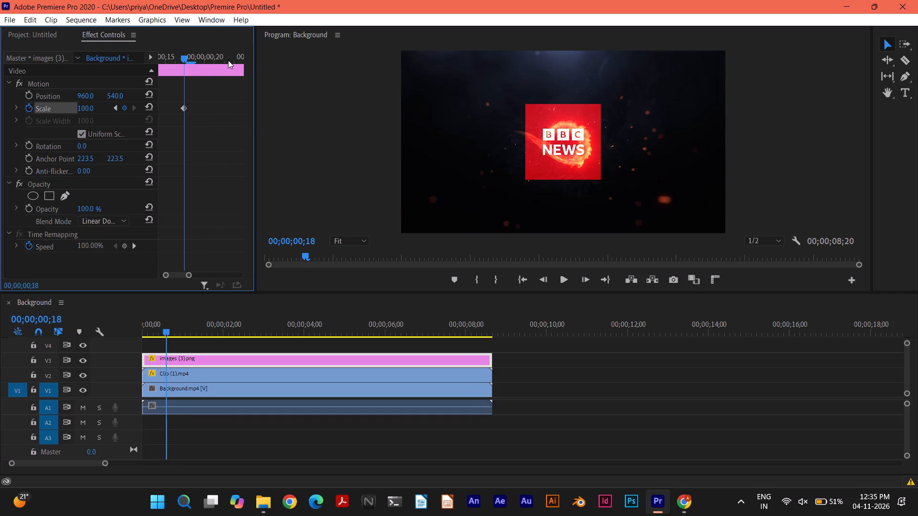
click(233, 60)
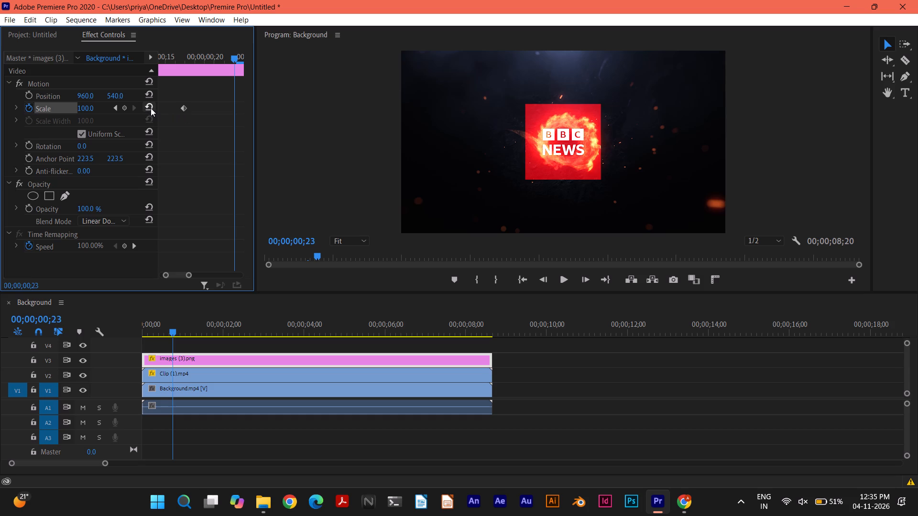
click(151, 108)
Switch to Chrome and watch how the tutorial adds its second and third scale keyframes, pausing afterwards.
click(689, 499)
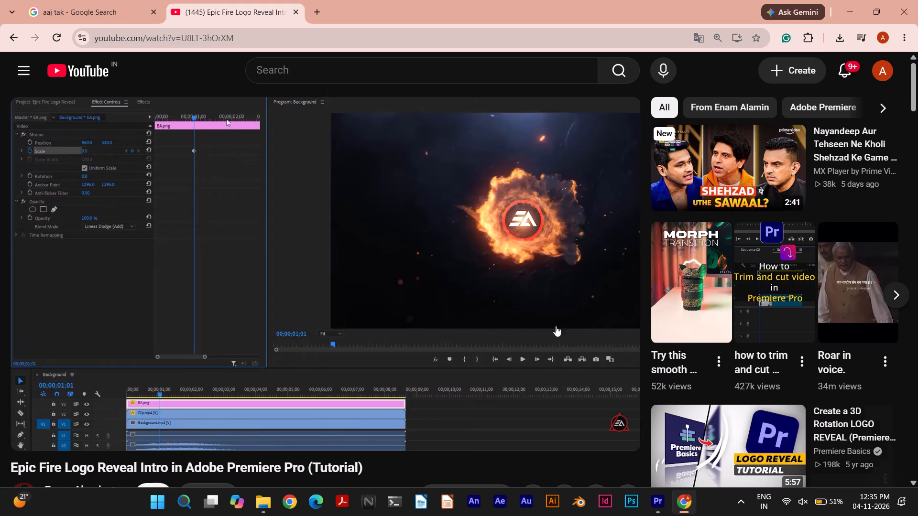
click(488, 227)
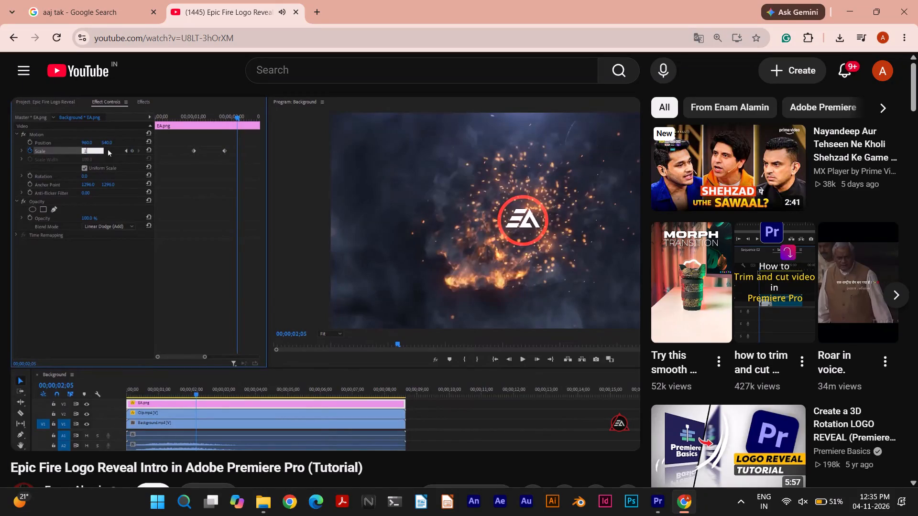
click(468, 218)
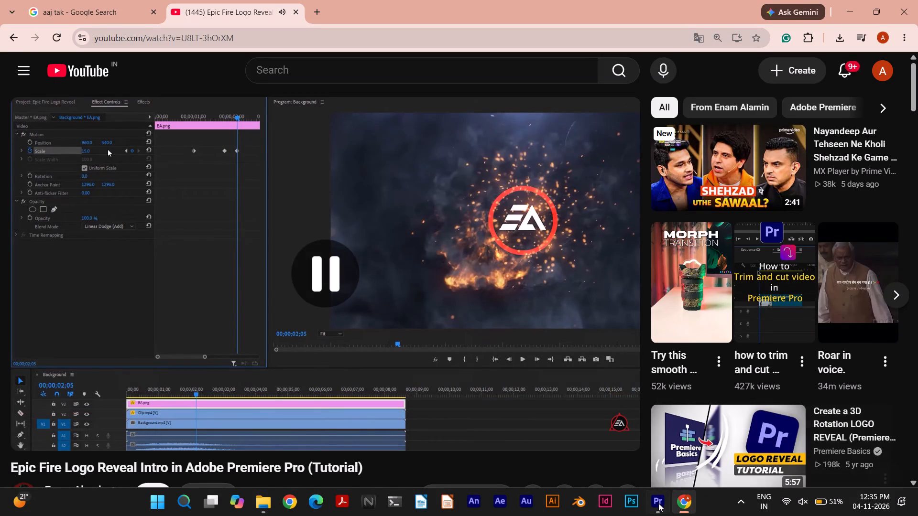
In Premiere Pro, set the logo's scale to 63.0 at 00;00;00;23.
click(658, 504)
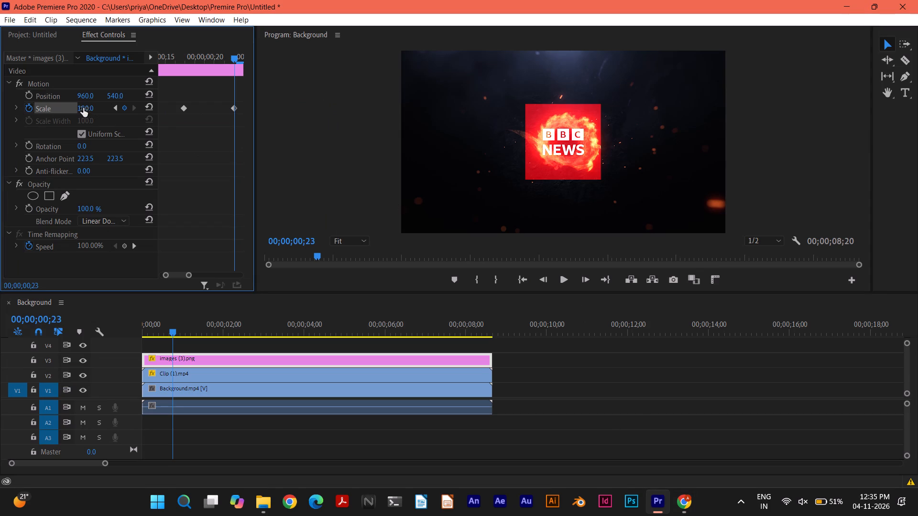
click(83, 108)
click(94, 106)
drag(98, 112, 104, 111)
drag(84, 110, 66, 107)
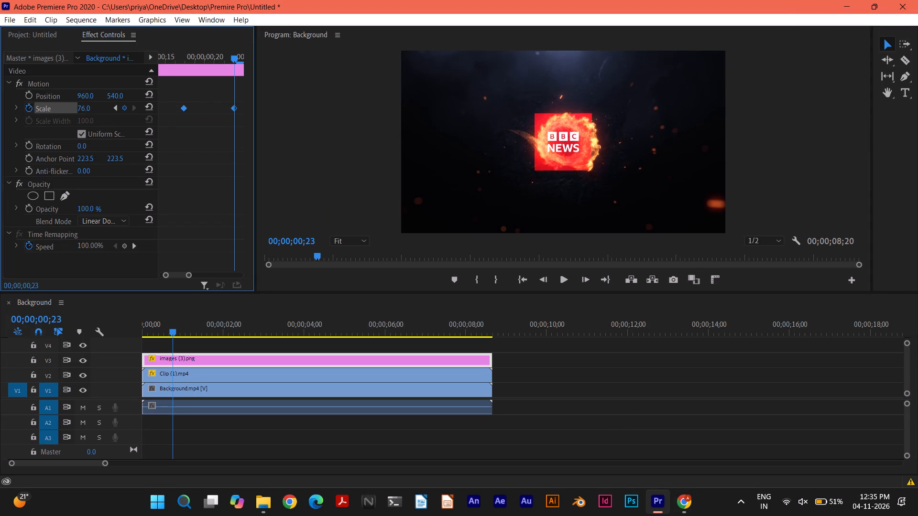
drag(66, 107, 59, 107)
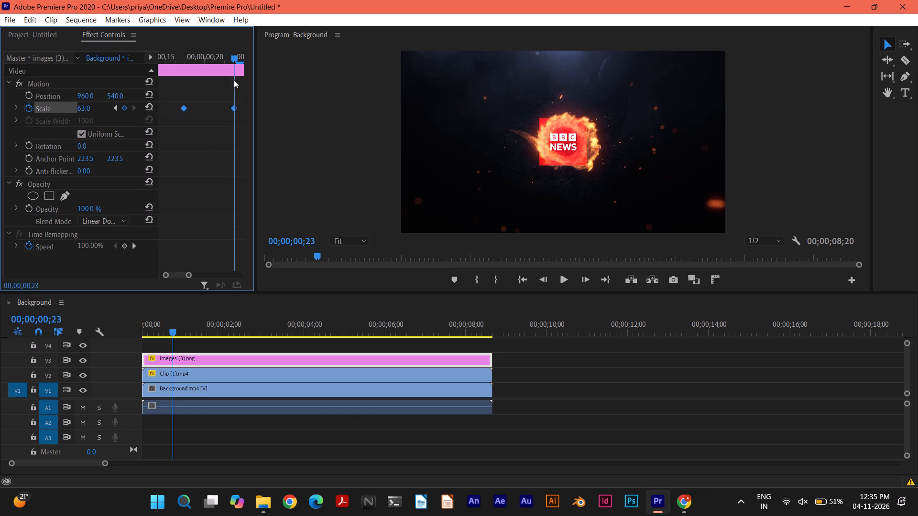
Set the logo's scale to 45.0 at 00;00;00;27, adding a keyframe there.
drag(234, 58, 245, 58)
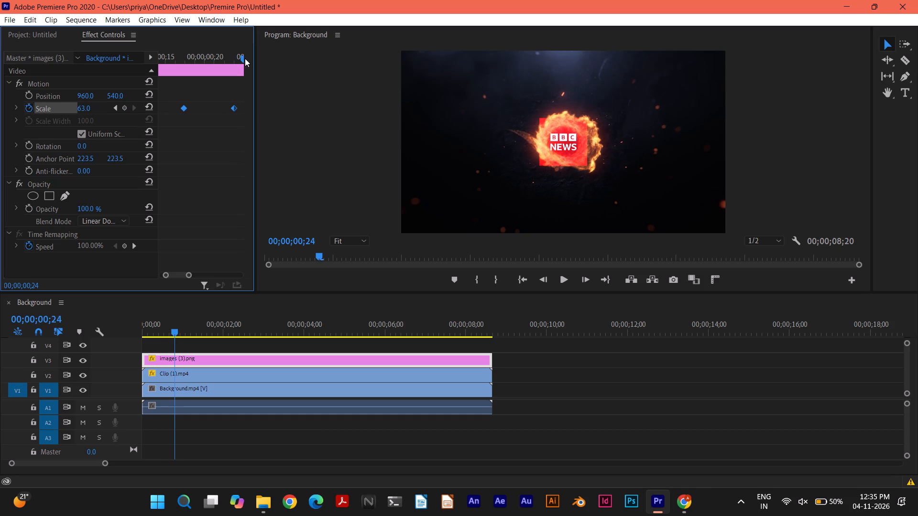
drag(245, 58, 265, 58)
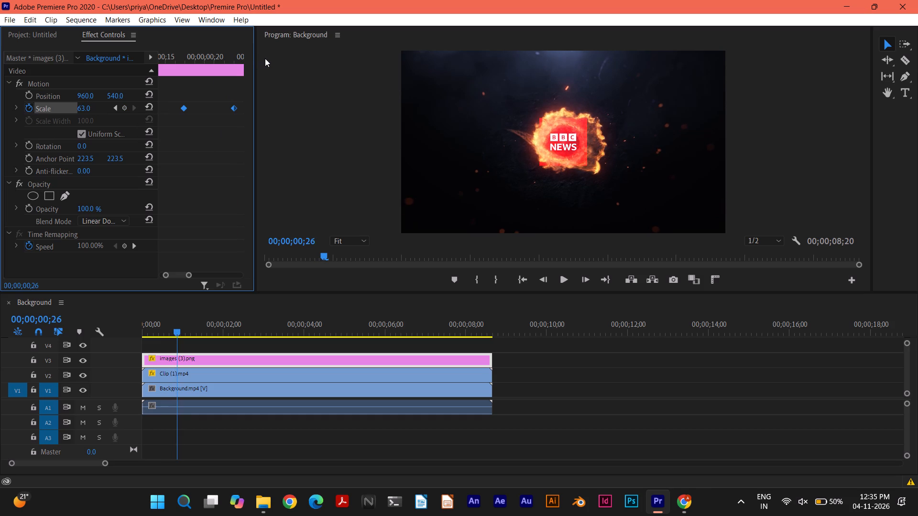
drag(265, 58, 272, 58)
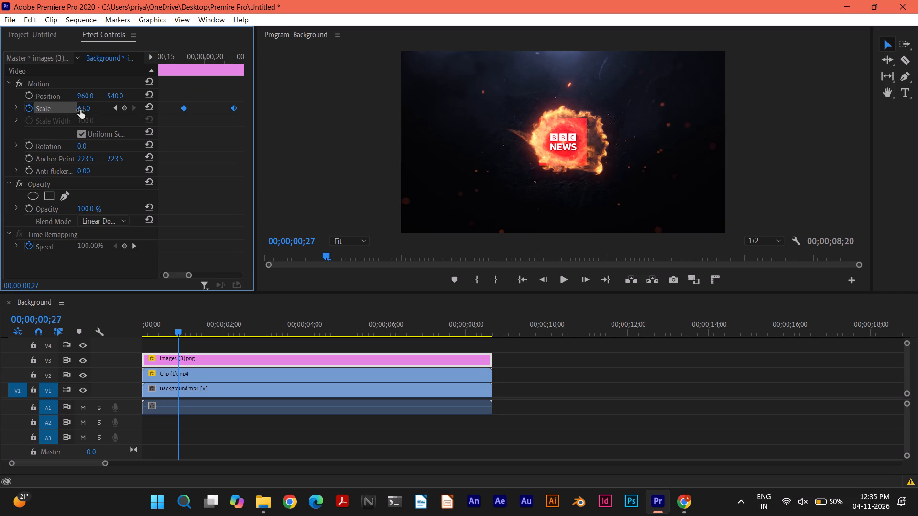
drag(80, 110, 86, 106)
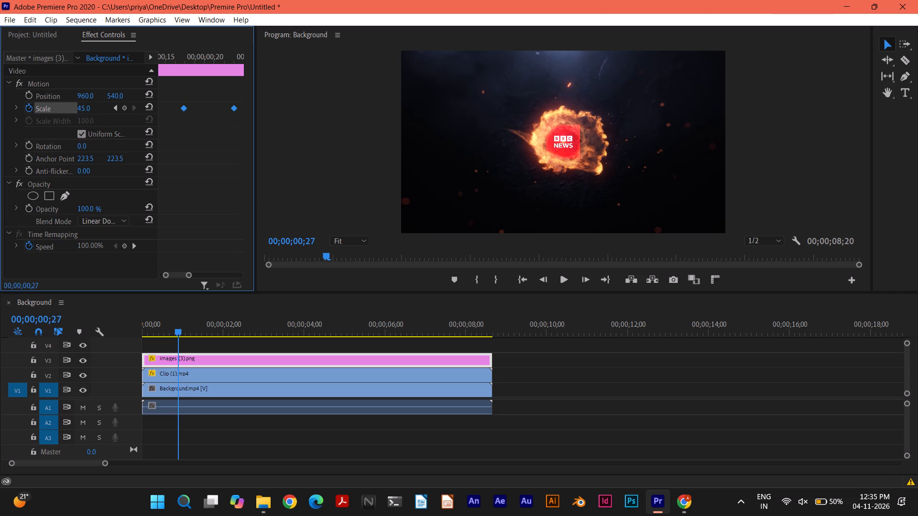
drag(86, 106, 86, 106)
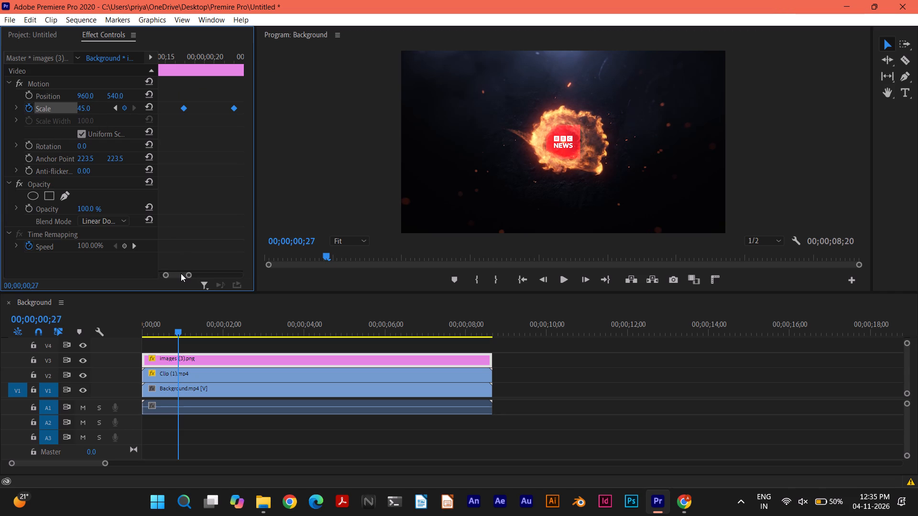
Add a scale keyframe for the logo at 00;00;01;01, resetting it to 100.0 and adjusting it down to 42.0.
click(180, 273)
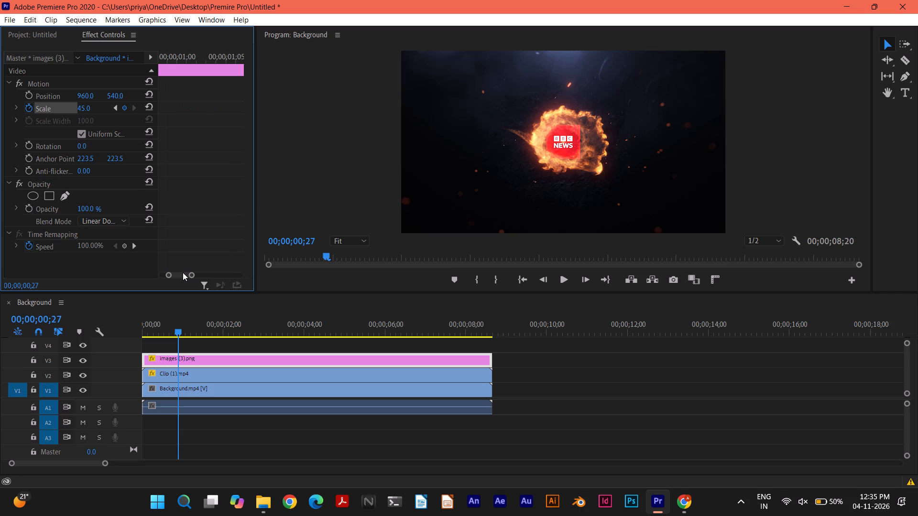
click(185, 63)
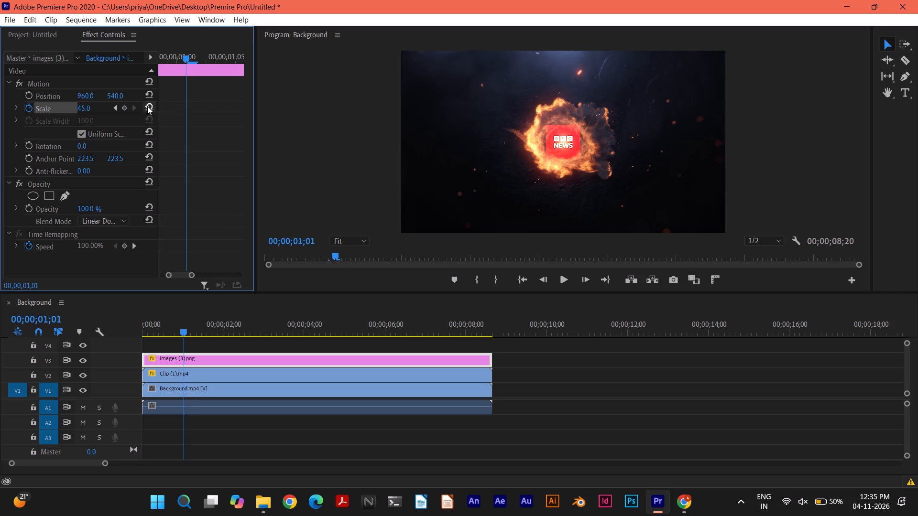
click(147, 106)
drag(83, 111, 86, 111)
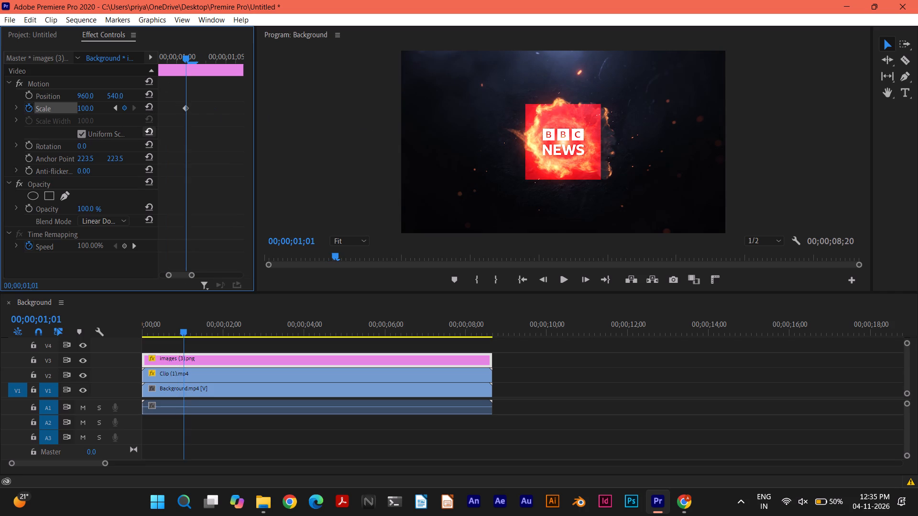
drag(86, 111, 111, 111)
drag(111, 111, 140, 107)
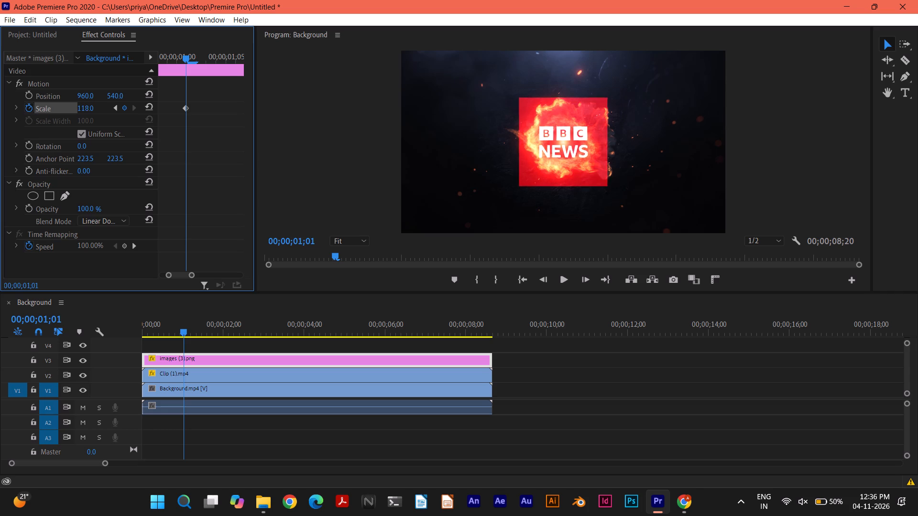
drag(140, 107, 109, 110)
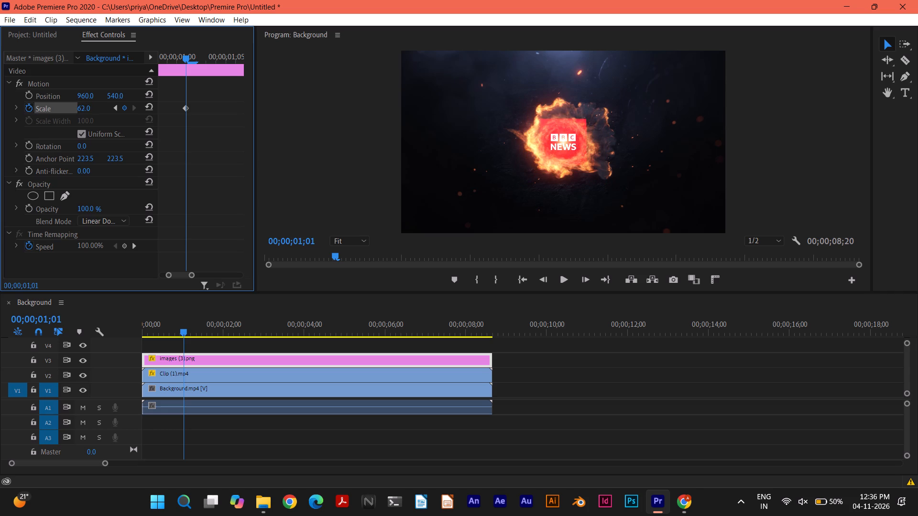
drag(109, 110, 98, 111)
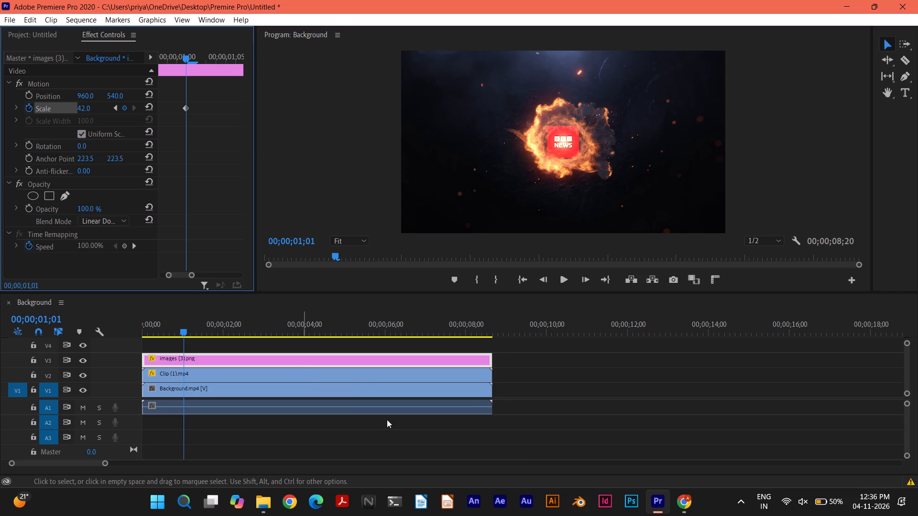
Switch to Chrome and watch how the tutorial starts the logo's opacity animation, pausing afterwards.
click(691, 500)
click(318, 283)
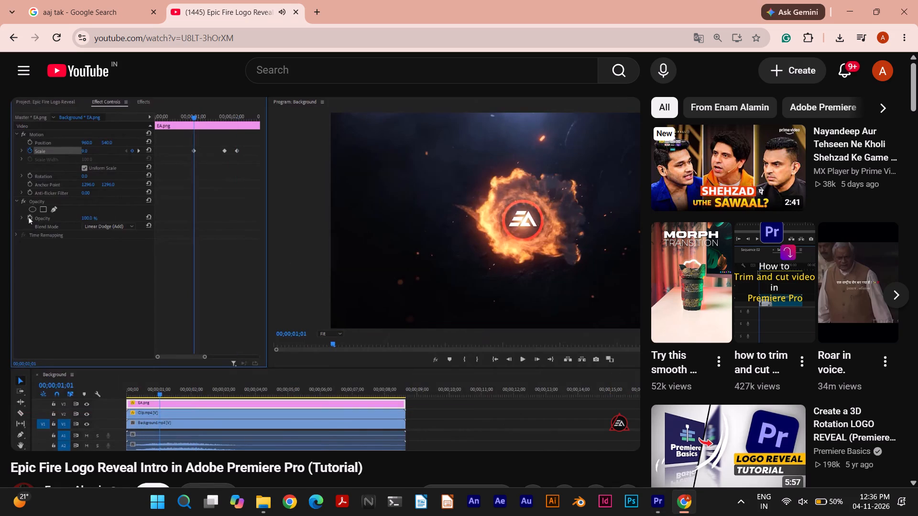
click(318, 283)
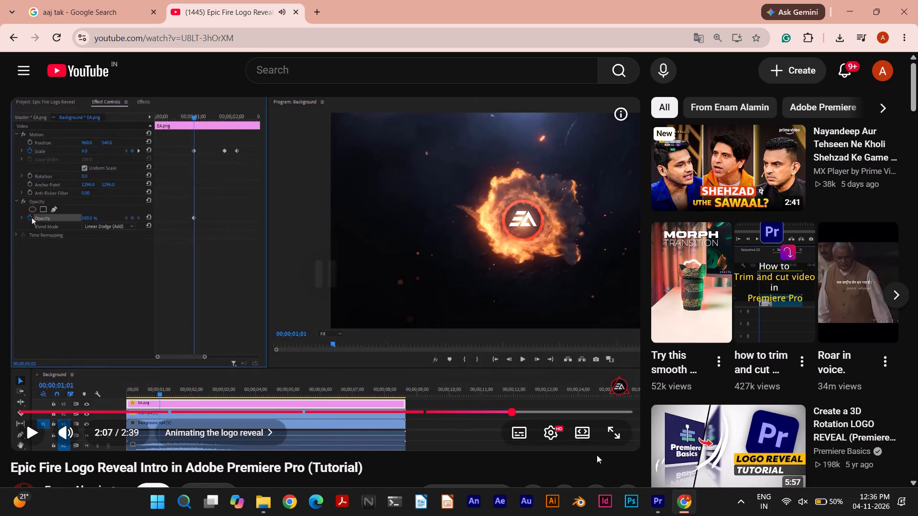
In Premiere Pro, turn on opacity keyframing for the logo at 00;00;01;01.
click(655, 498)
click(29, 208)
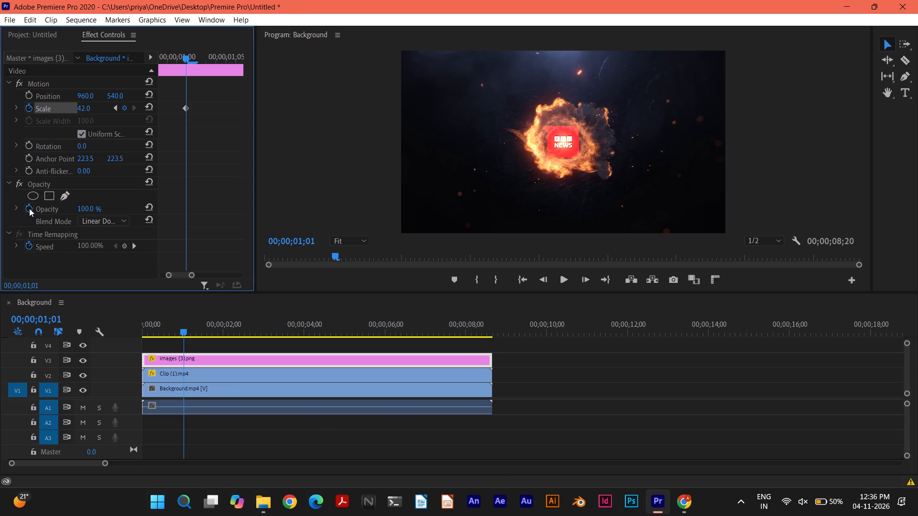
Switch to Chrome and watch how the tutorial continues the logo's opacity keyframes, then pause the video.
click(682, 505)
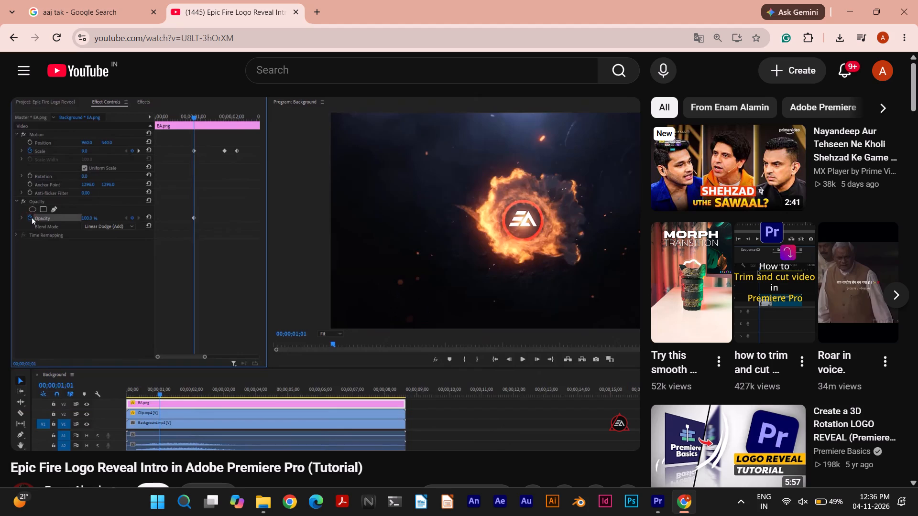
click(427, 306)
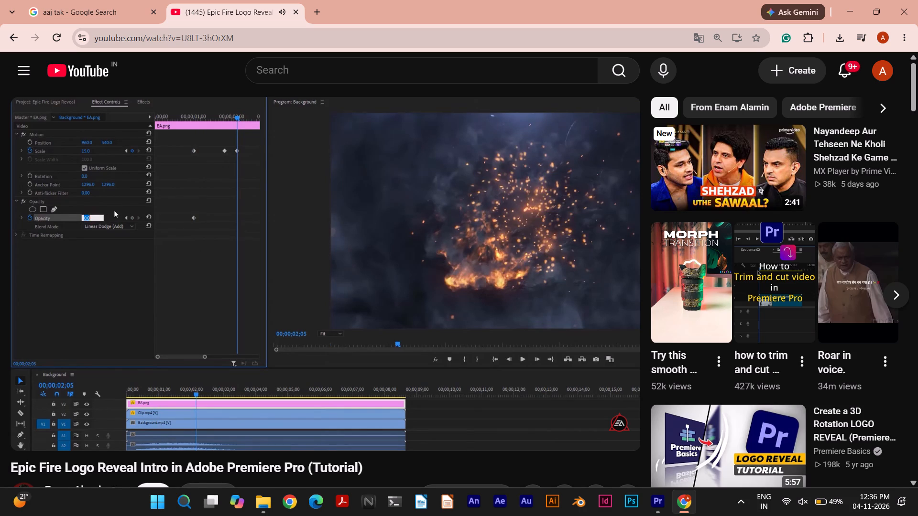
click(401, 273)
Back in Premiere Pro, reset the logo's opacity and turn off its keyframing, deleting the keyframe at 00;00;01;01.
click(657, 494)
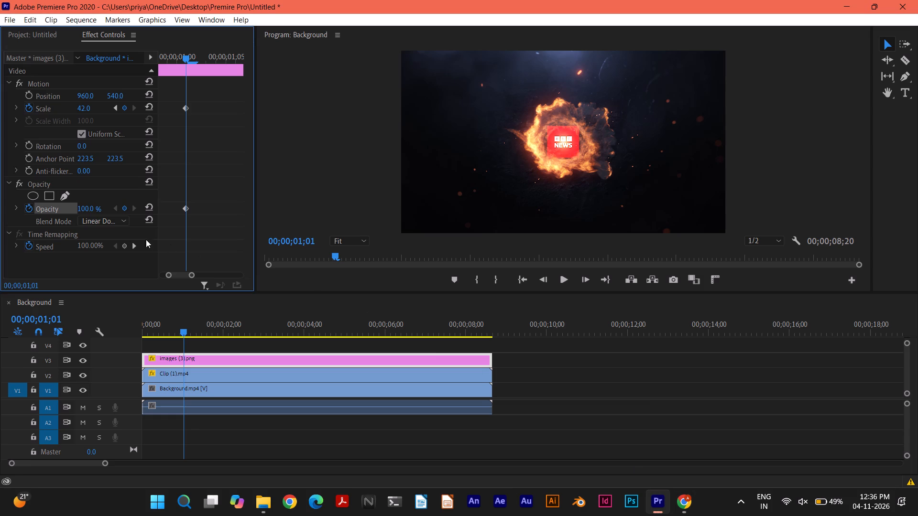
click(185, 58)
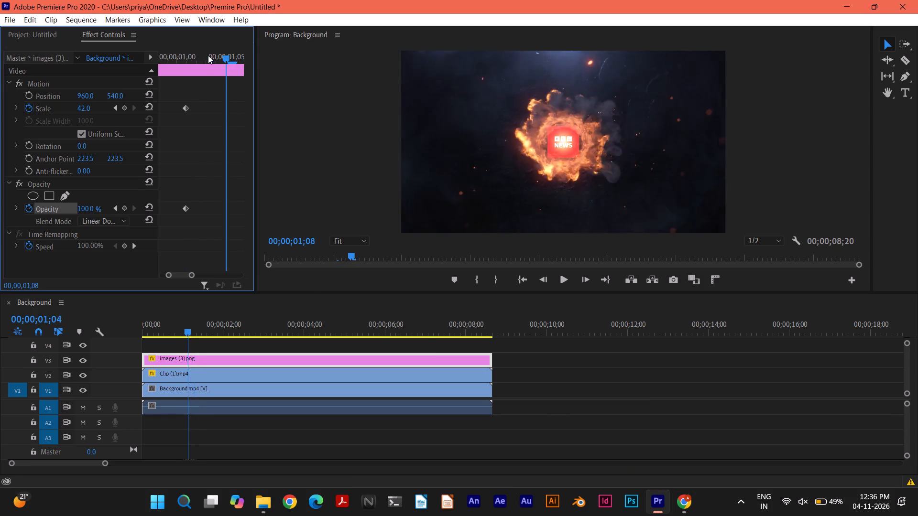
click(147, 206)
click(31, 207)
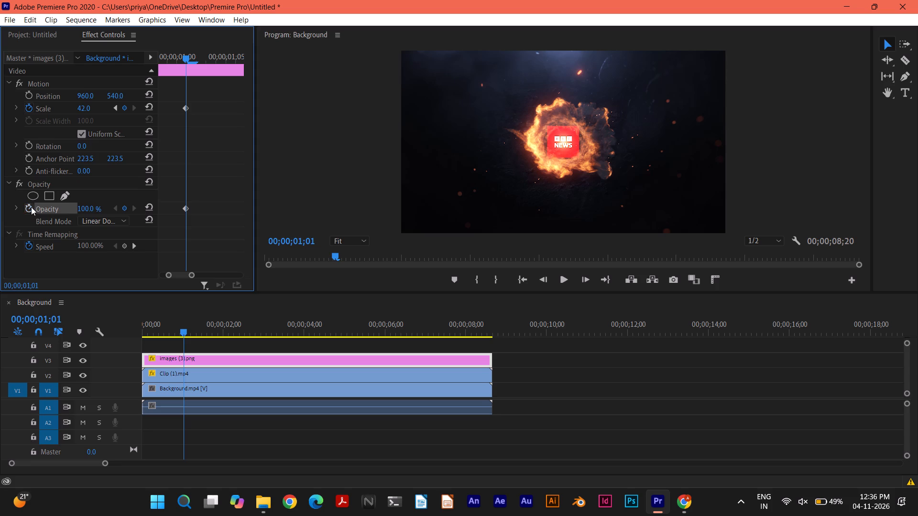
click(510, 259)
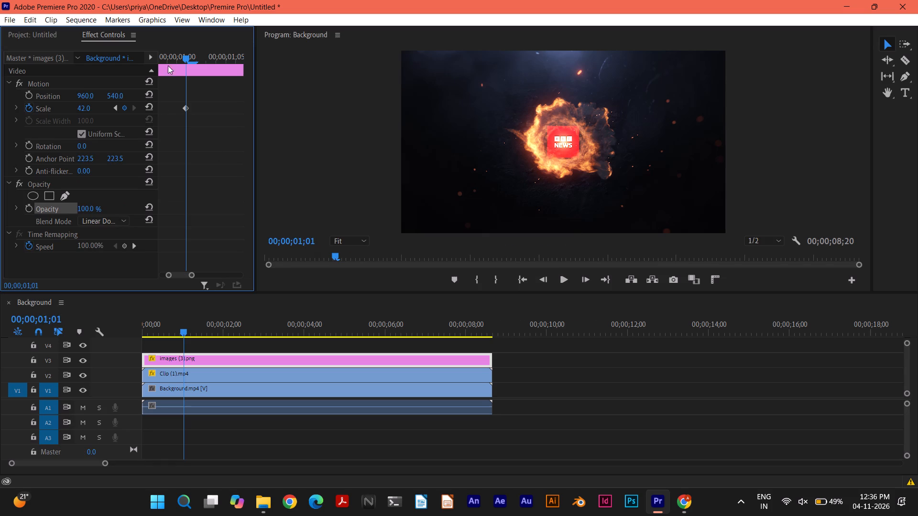
Set the logo's scale keyframe at 00;00;00;00 to 32.0.
drag(185, 58, 102, 58)
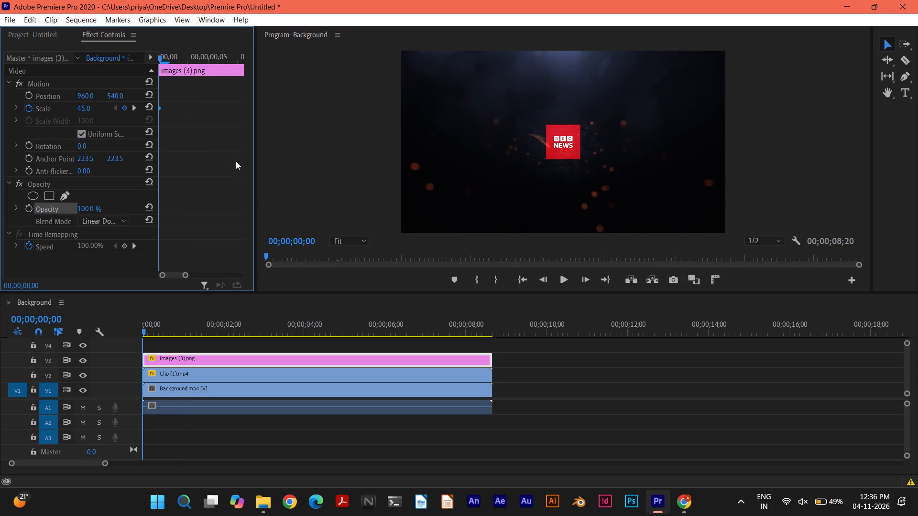
drag(185, 273, 207, 273)
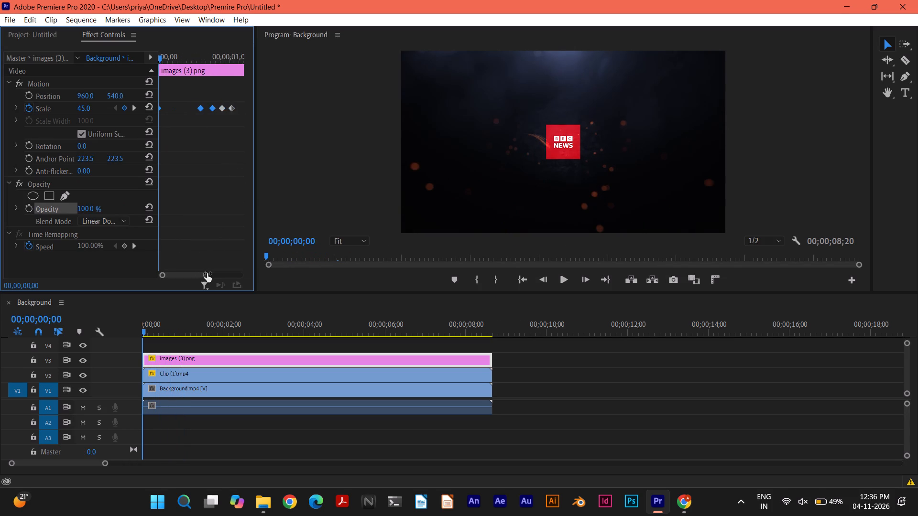
drag(207, 273, 220, 274)
click(159, 55)
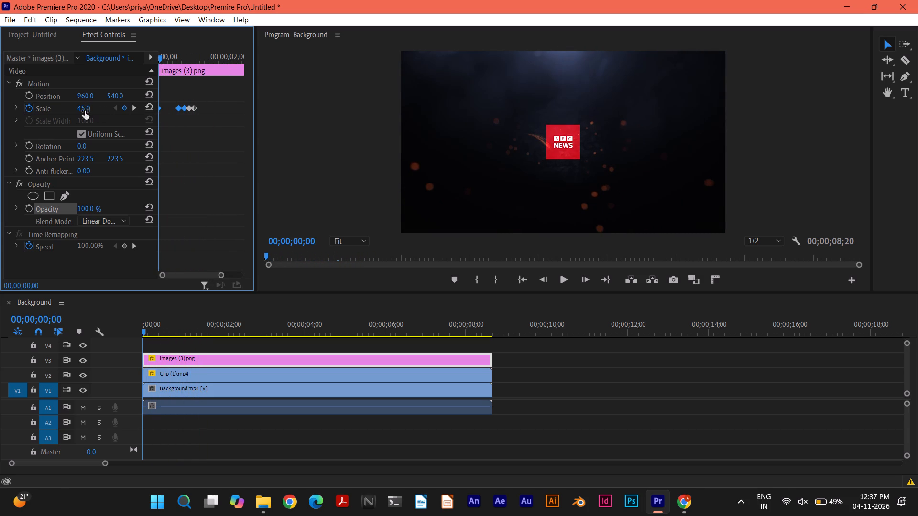
drag(85, 111, 58, 108)
Scrub through the sequence from the start to examine the logo's scale animation against the fire clip.
drag(158, 57, 160, 57)
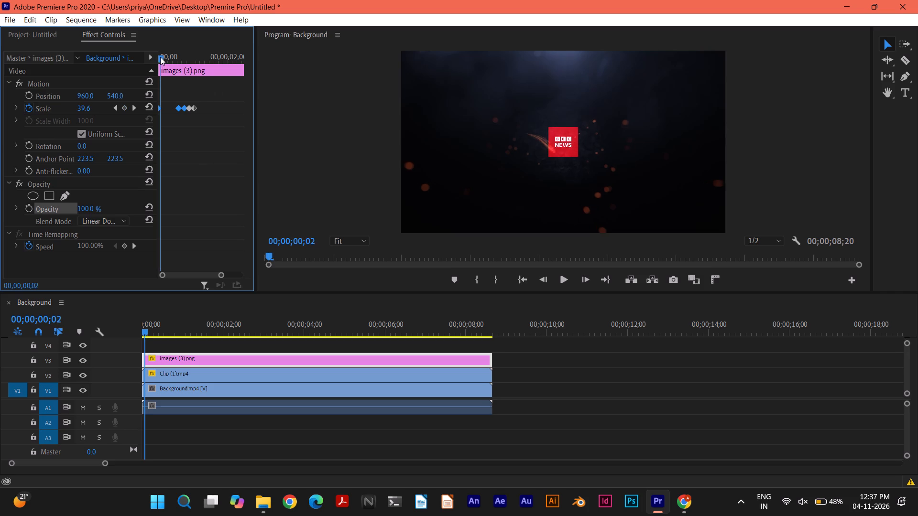
drag(160, 57, 180, 57)
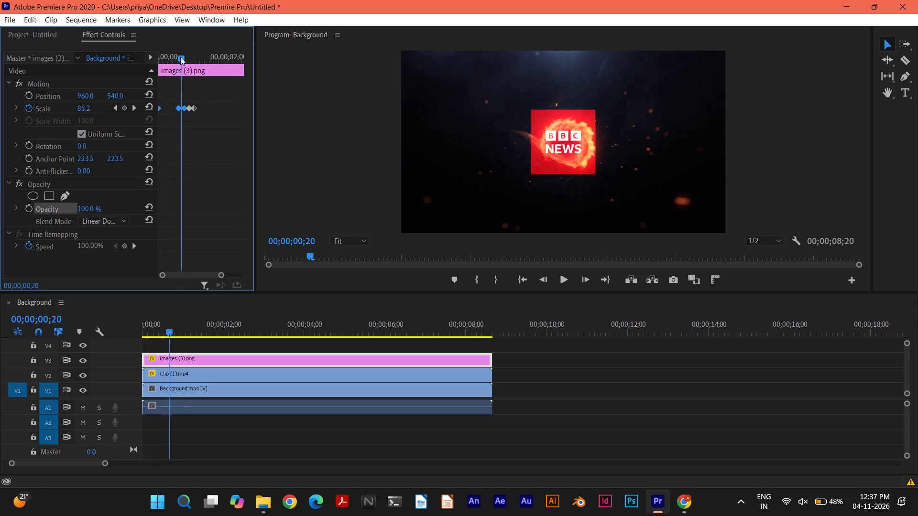
drag(180, 57, 172, 57)
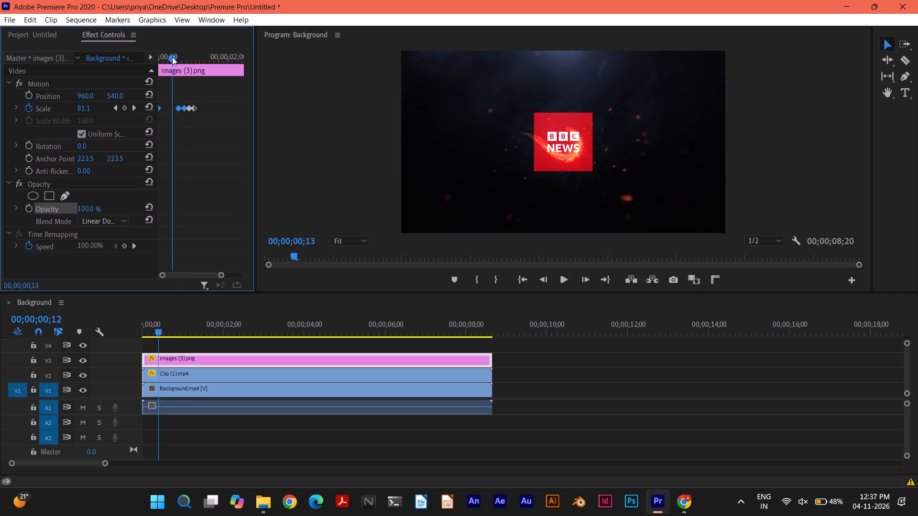
drag(172, 57, 177, 58)
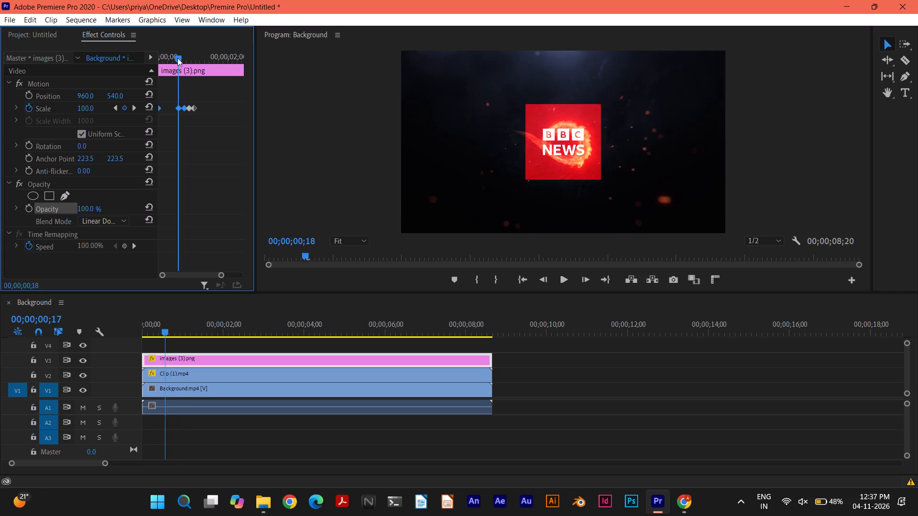
drag(177, 58, 198, 60)
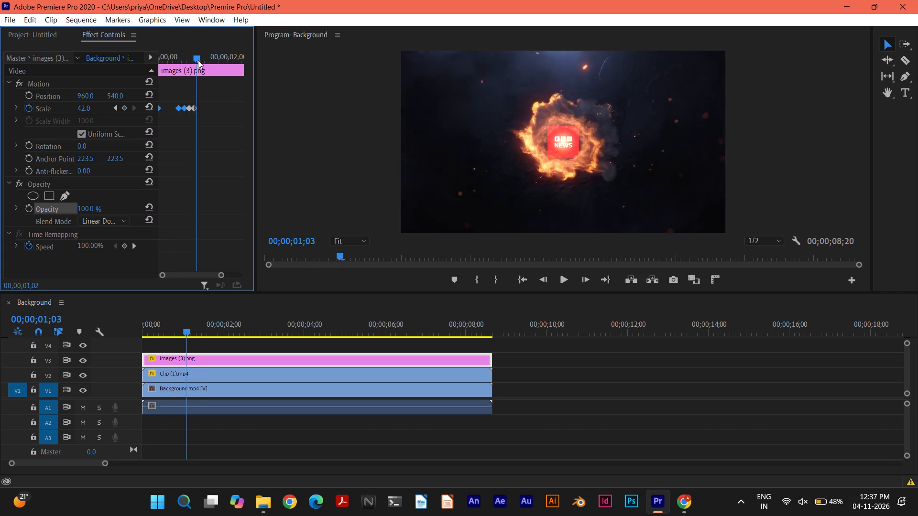
drag(198, 60, 236, 63)
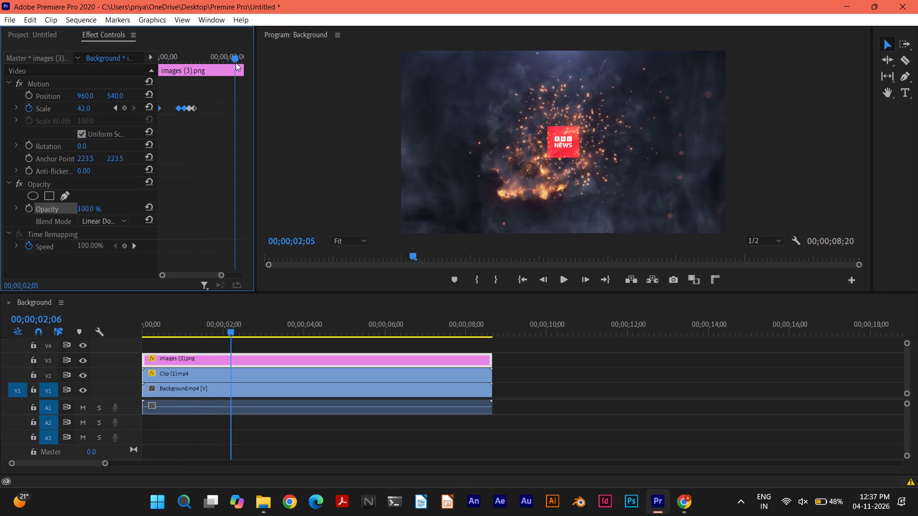
drag(236, 63, 250, 67)
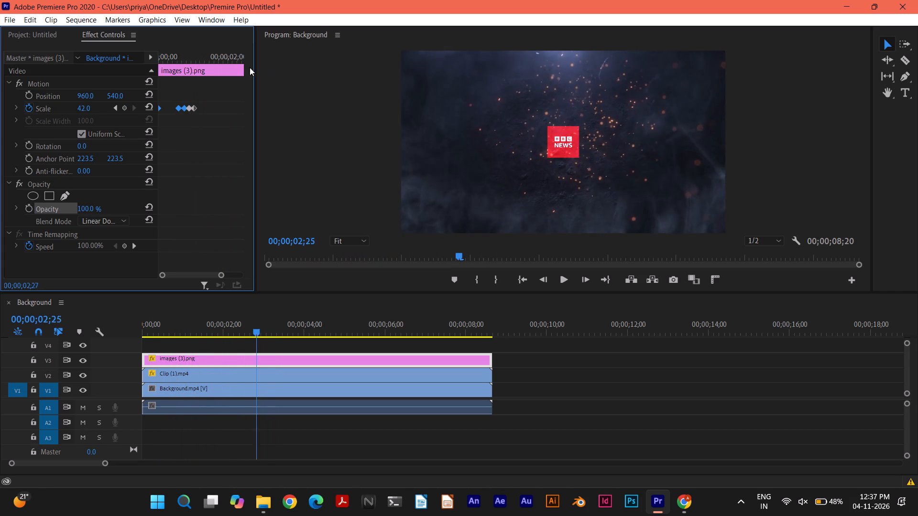
drag(250, 67, 518, 91)
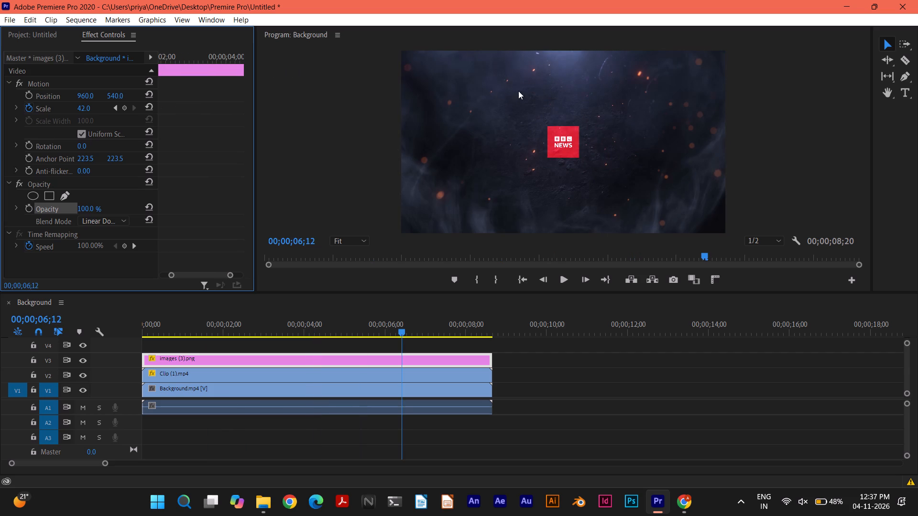
drag(518, 91, 115, 76)
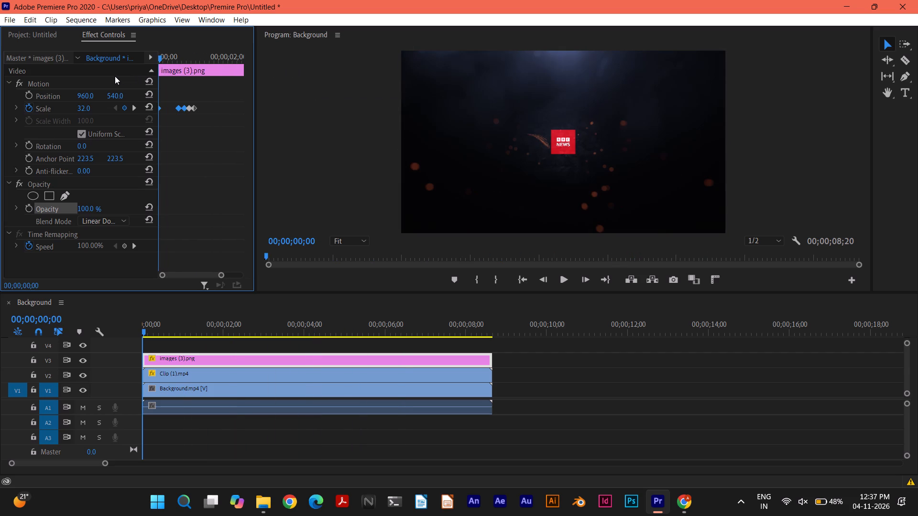
drag(115, 76, 170, 76)
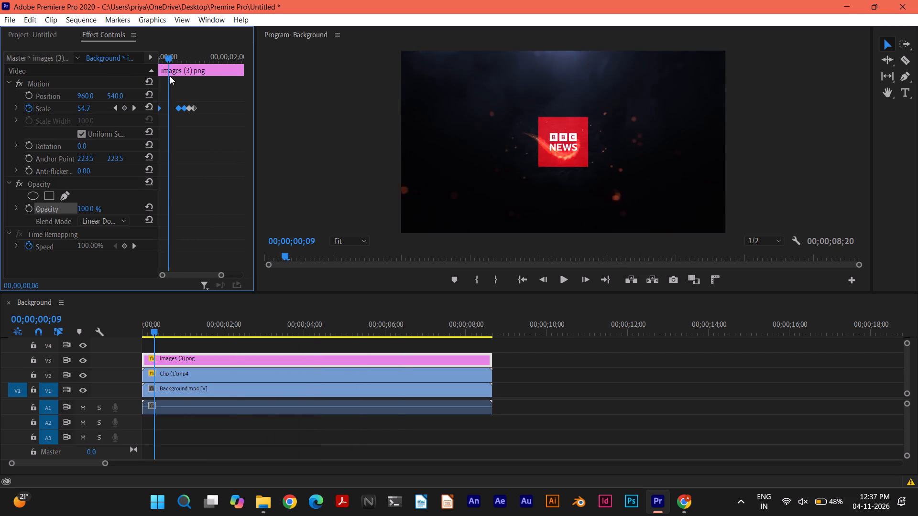
drag(170, 76, 170, 78)
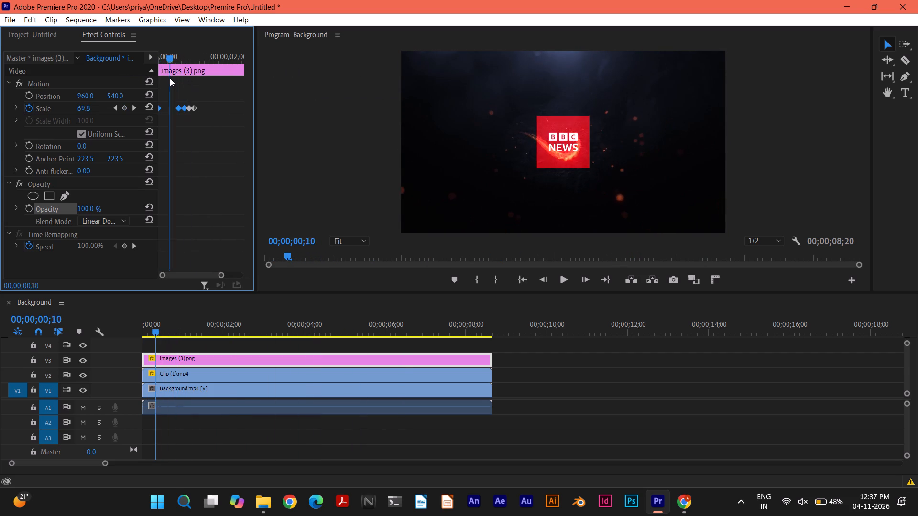
Turn on opacity keyframing for the BBC News logo, adding a 100.0% keyframe at 00;00;00;00.
drag(170, 78, 168, 78)
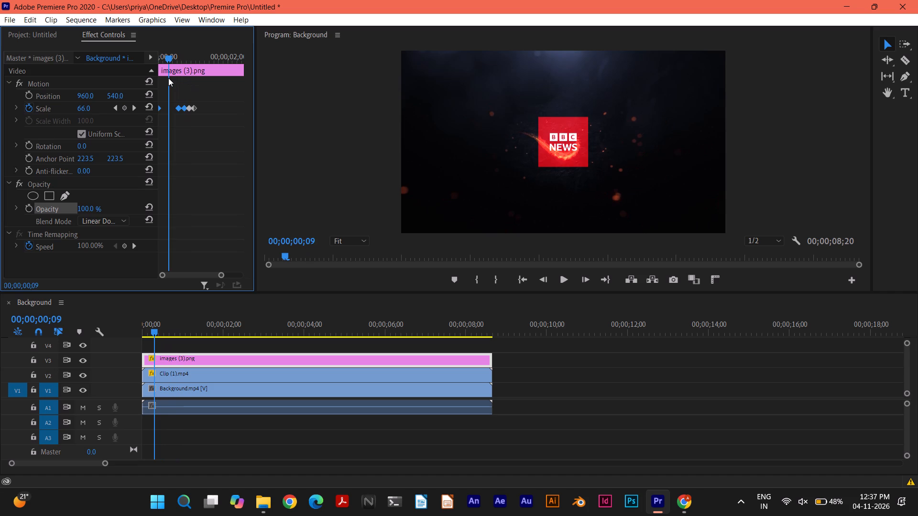
drag(168, 78, 185, 80)
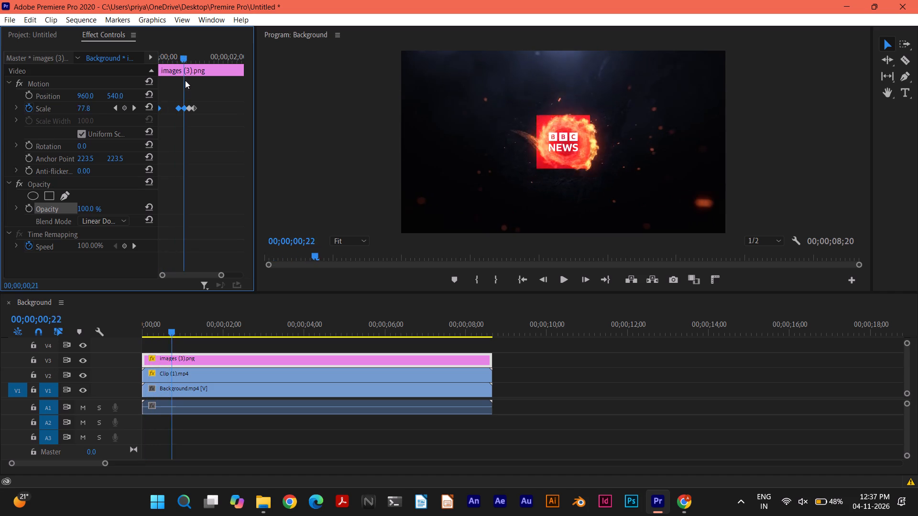
drag(185, 80, 178, 80)
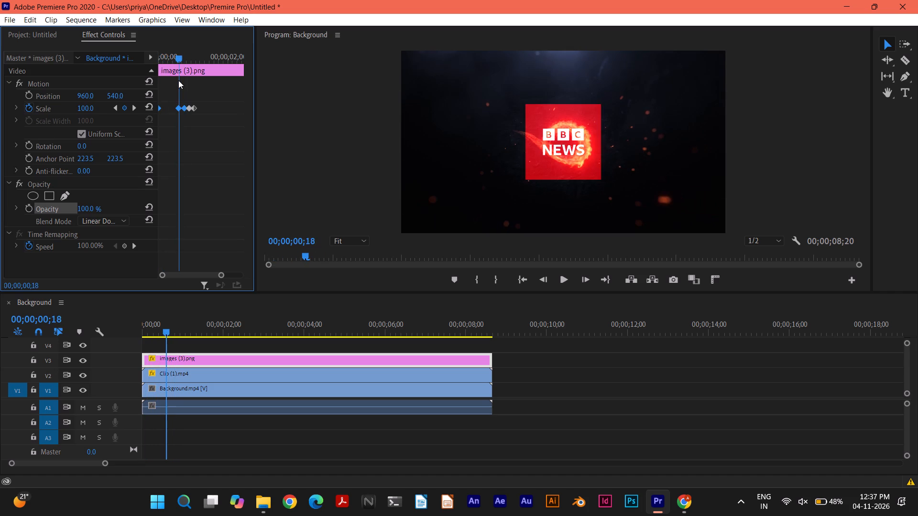
drag(178, 80, 156, 80)
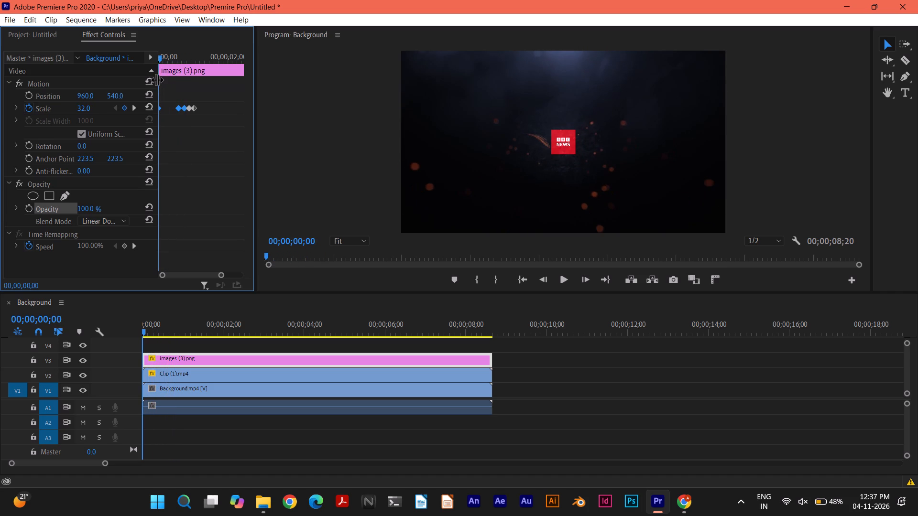
click(29, 206)
Minimise the Premiere Pro and Chrome windows and open Kuto from the desktop.
click(842, 6)
click(846, 3)
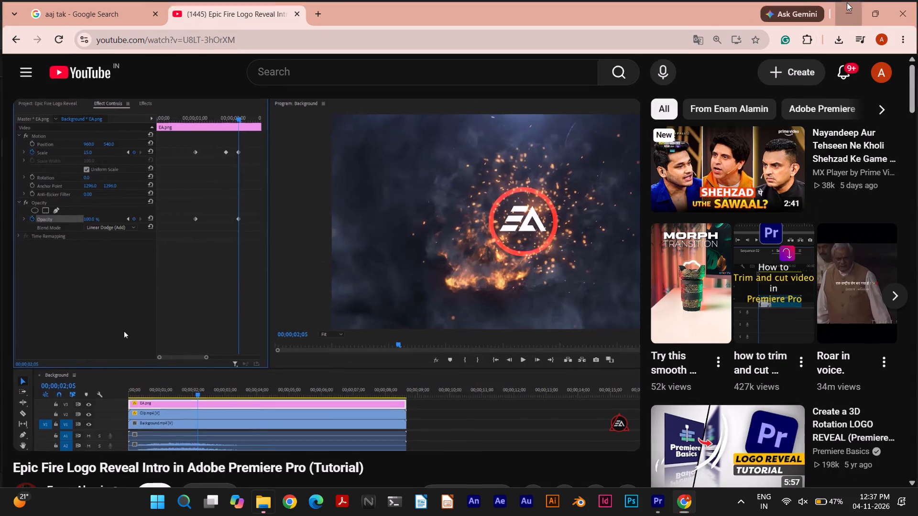
click(849, 3)
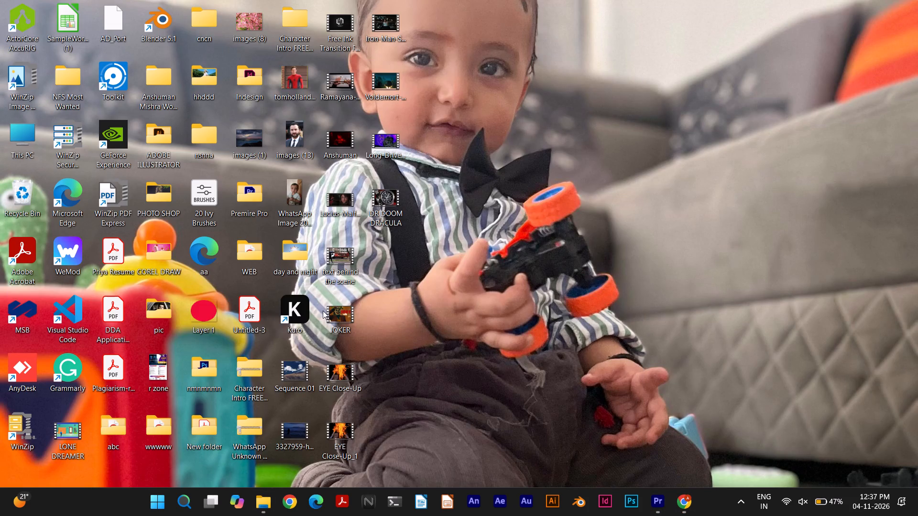
click(299, 311)
click(299, 311)
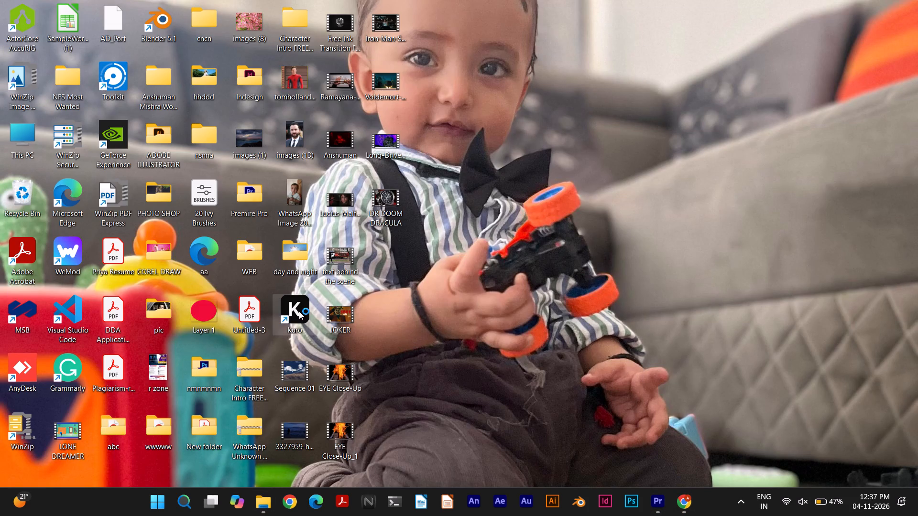
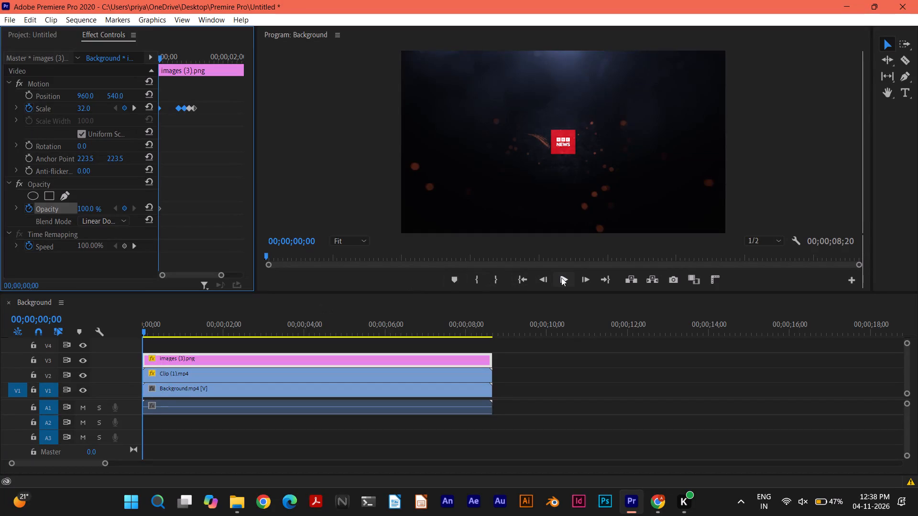
Play the sequence from the start and scrub its opening seconds to examine the logo's scale animation against the fire clip.
click(561, 278)
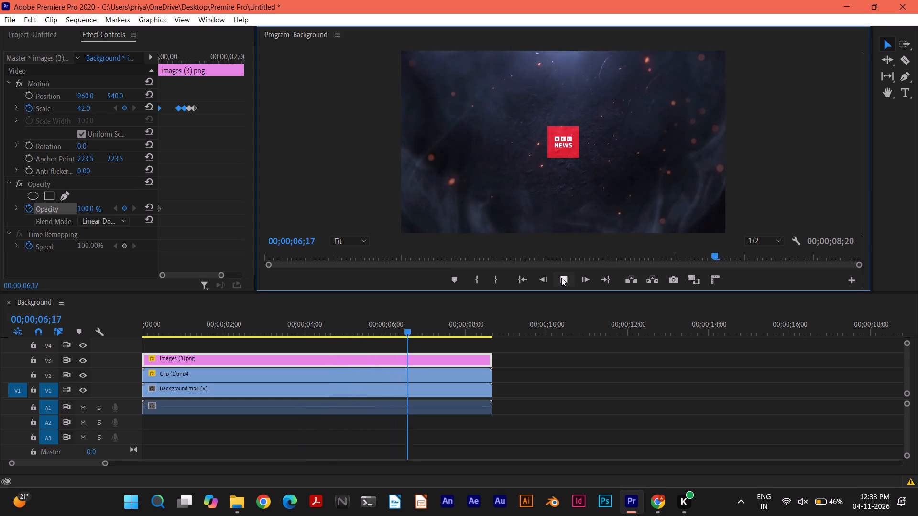
click(561, 278)
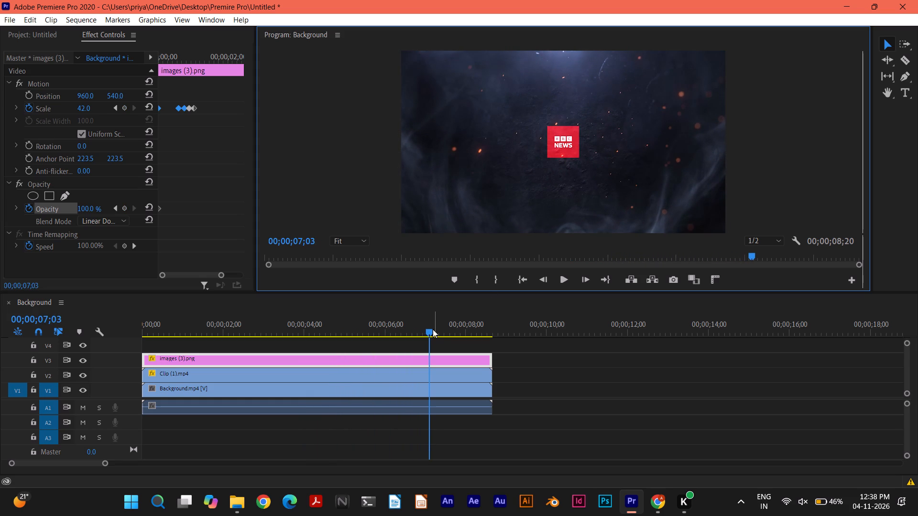
drag(431, 332, 166, 331)
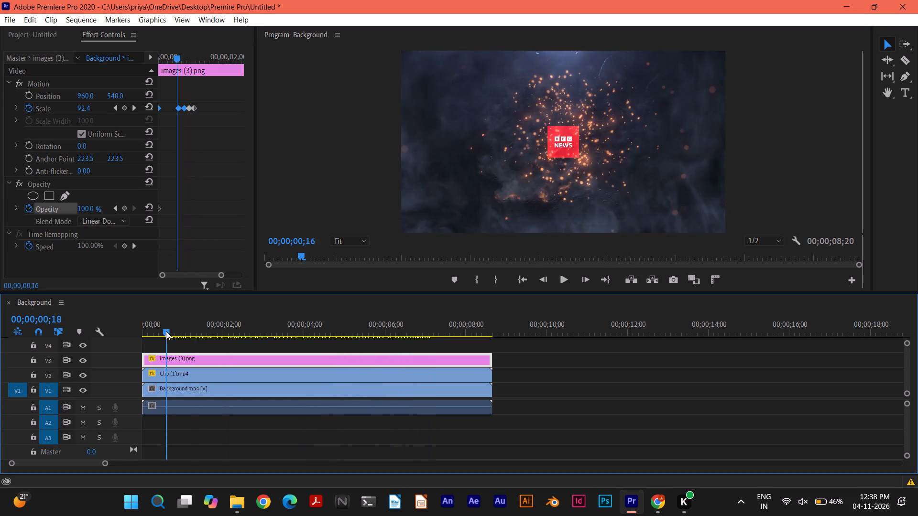
drag(166, 331, 102, 337)
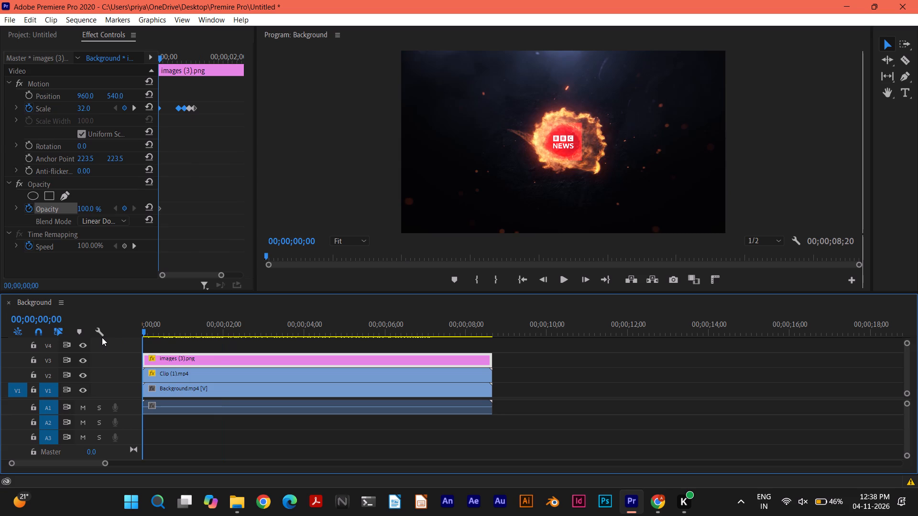
drag(102, 337, 193, 342)
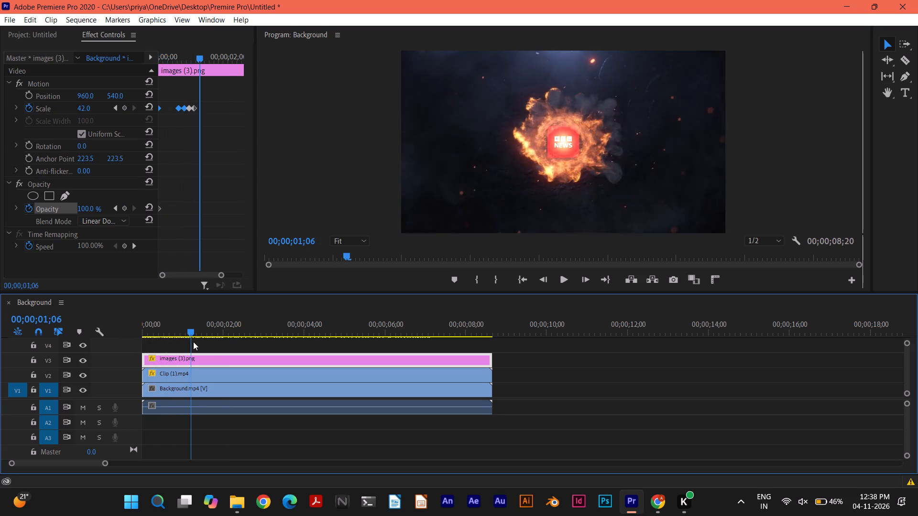
drag(193, 342, 155, 342)
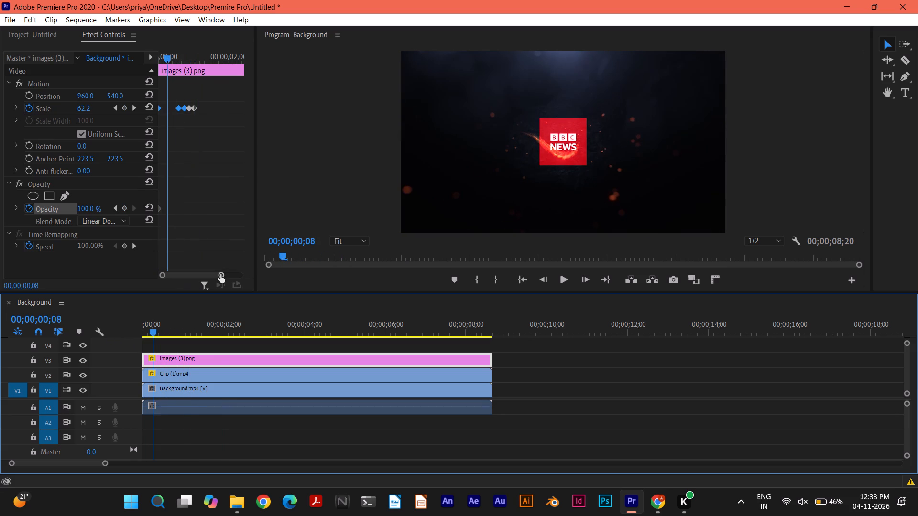
drag(220, 274, 173, 274)
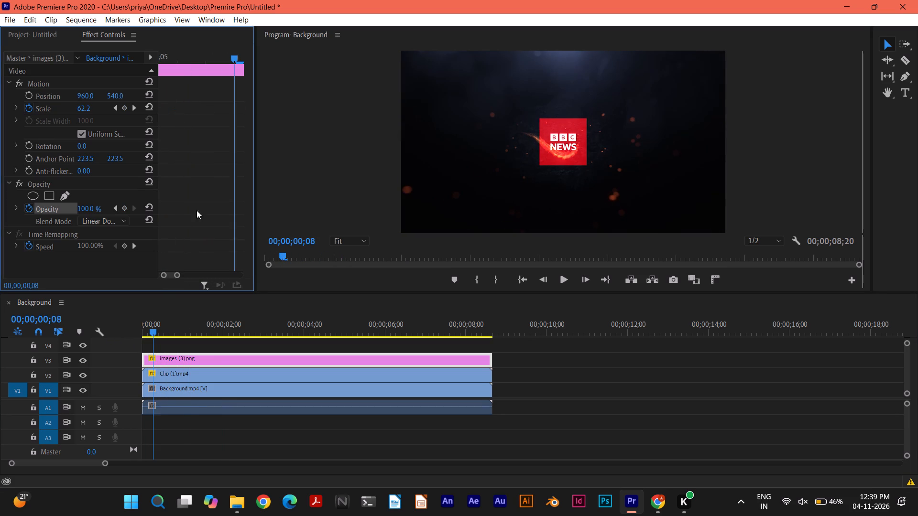
drag(280, 256, 251, 252)
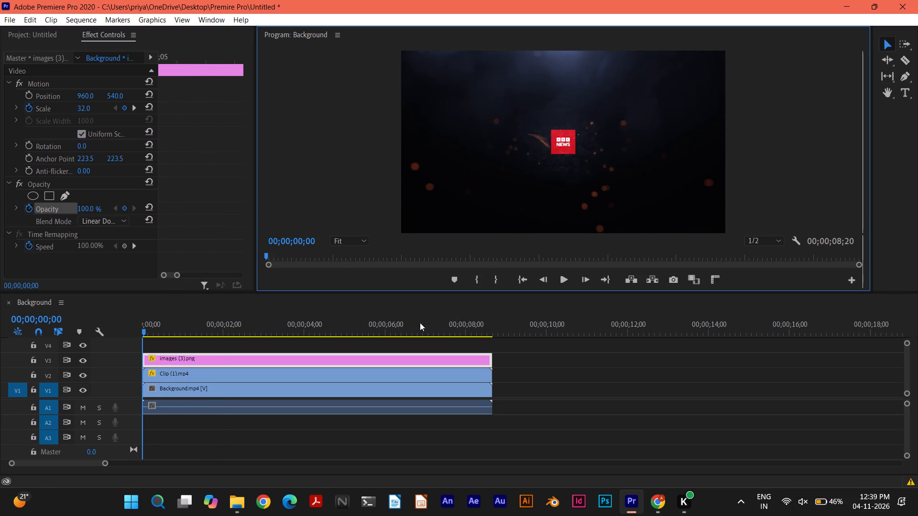
Replay the sequence from the start at a finer timeline scale to check the logo's timing against the fire burst.
drag(100, 462, 96, 462)
drag(104, 463, 69, 463)
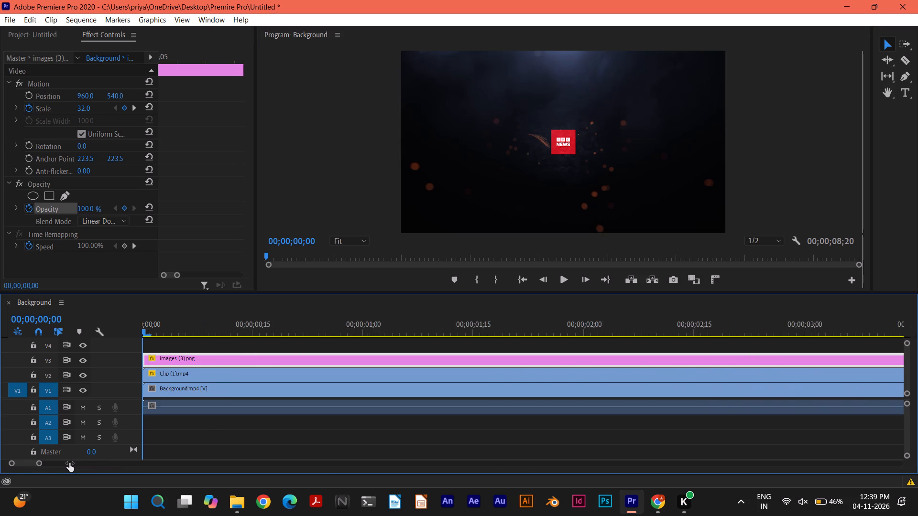
drag(69, 463, 52, 463)
drag(144, 333, 133, 329)
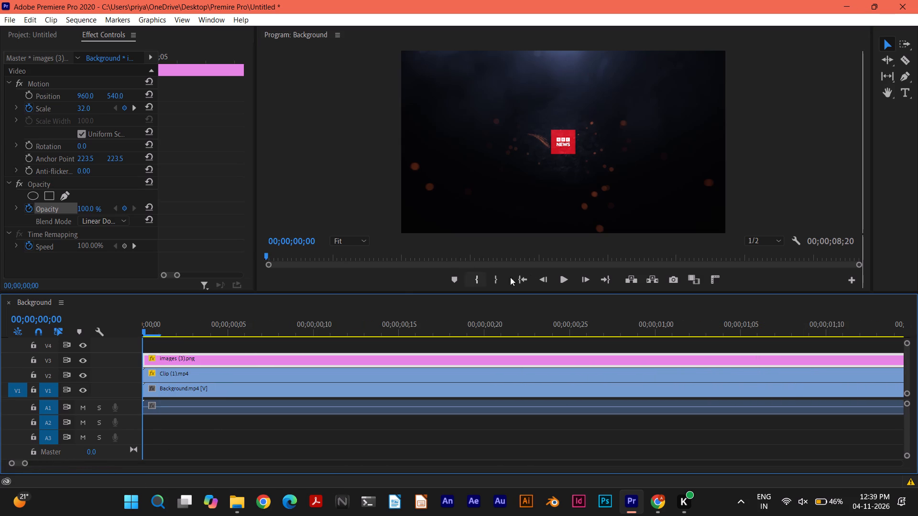
click(561, 273)
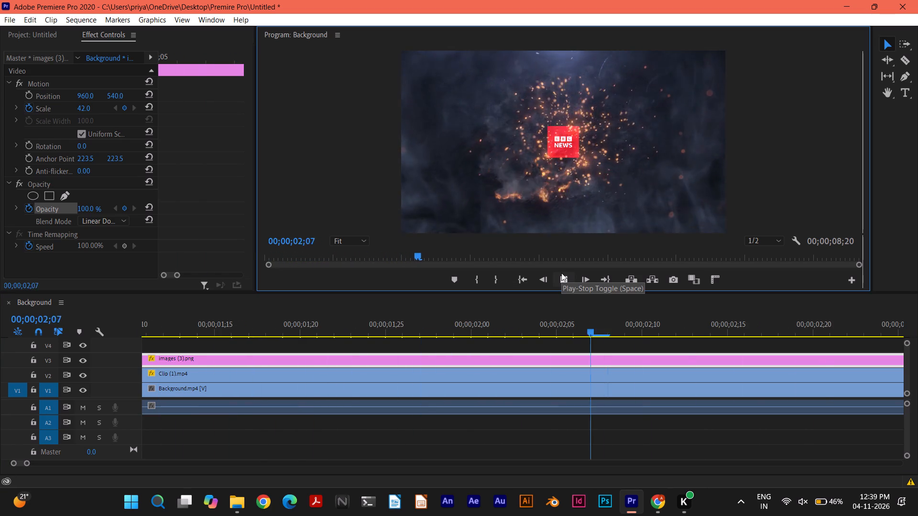
click(561, 273)
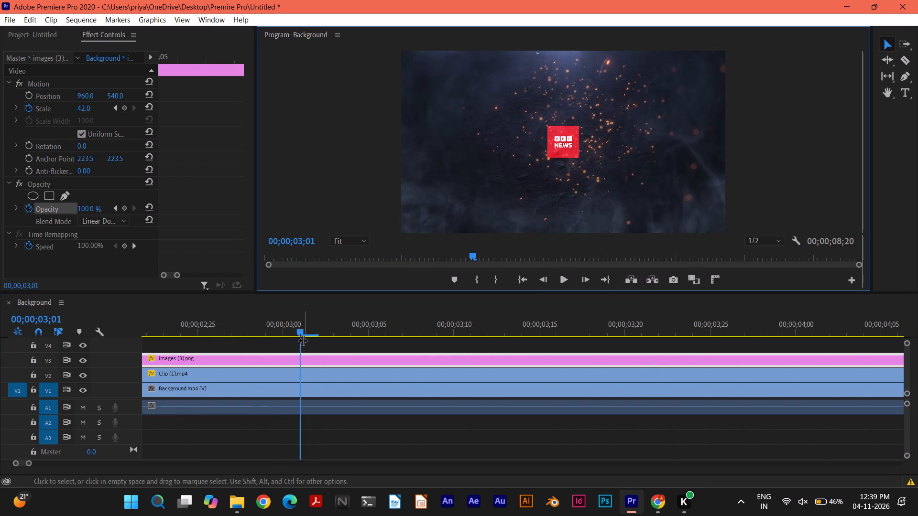
drag(303, 337, 259, 330)
drag(301, 331, 136, 320)
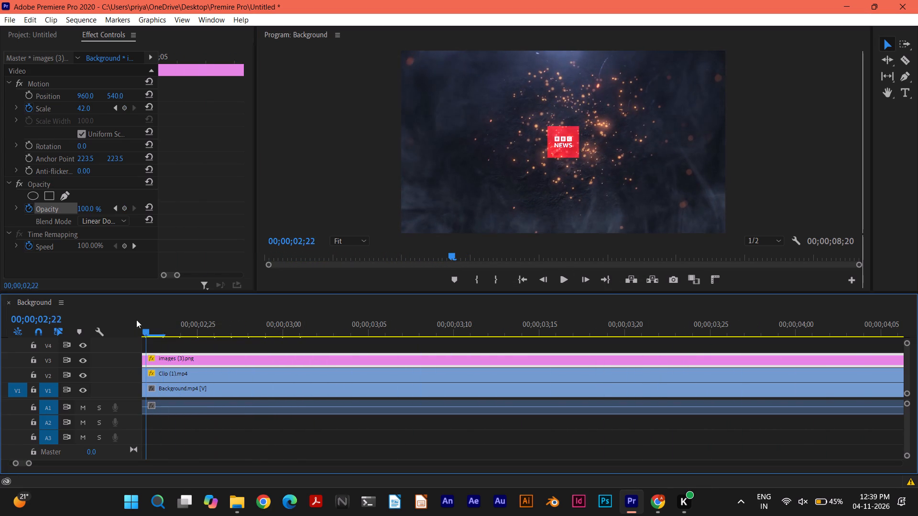
drag(136, 320, 96, 315)
drag(439, 253, 301, 254)
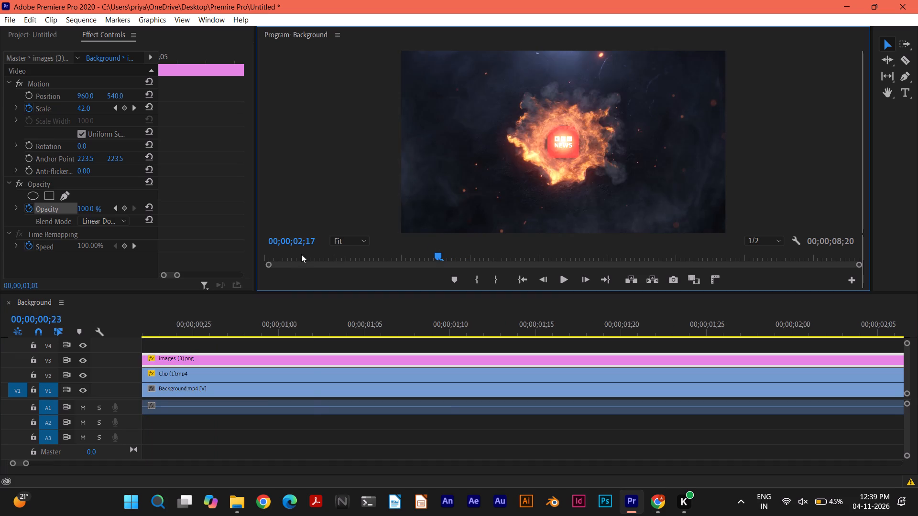
drag(301, 254, 258, 255)
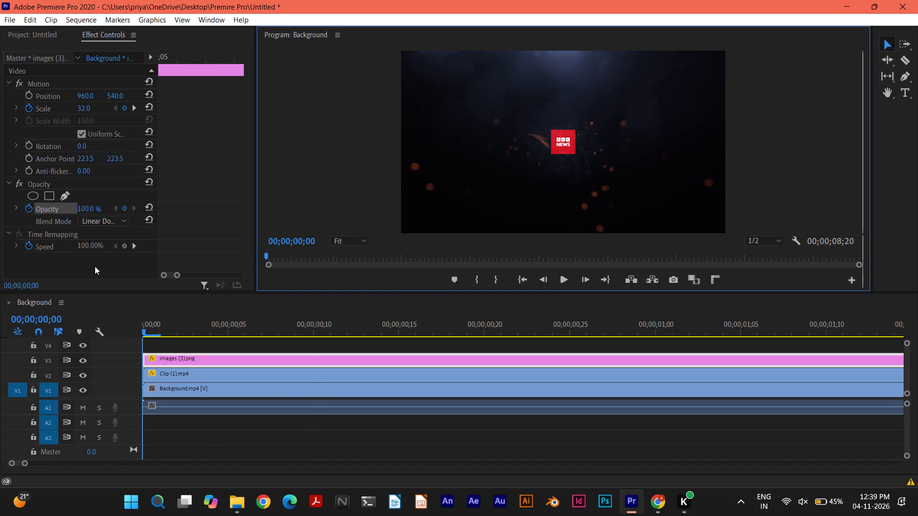
Scrub forward from 00;00;00;00 to 00;00;03;20 to examine how the logo blends with the fire and sparks.
drag(143, 328, 175, 327)
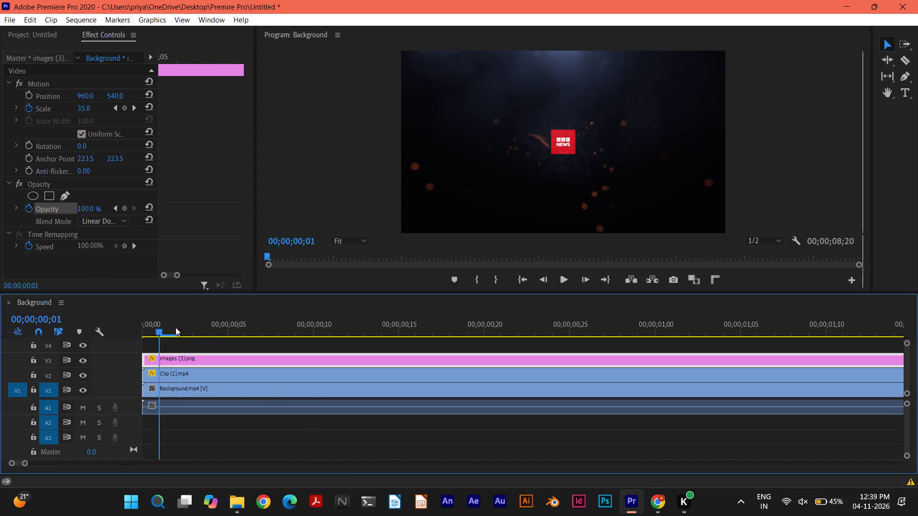
drag(175, 327, 529, 324)
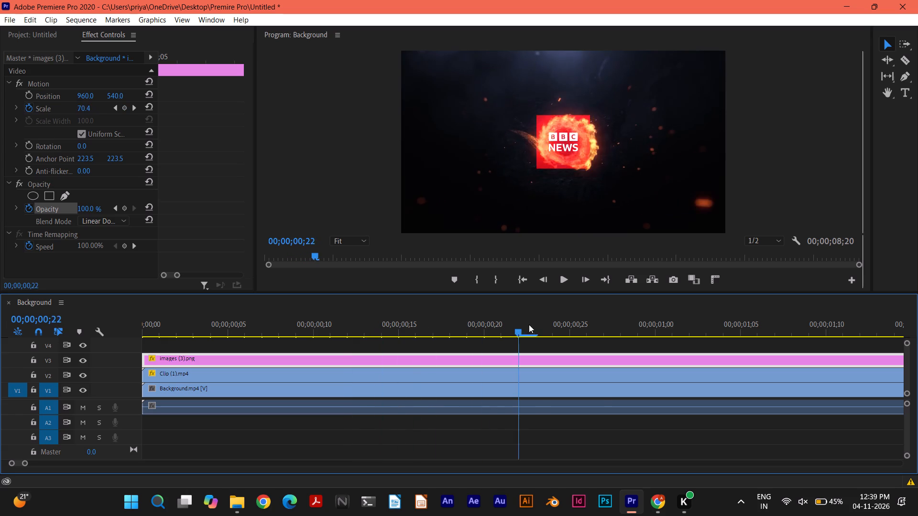
drag(529, 324, 688, 322)
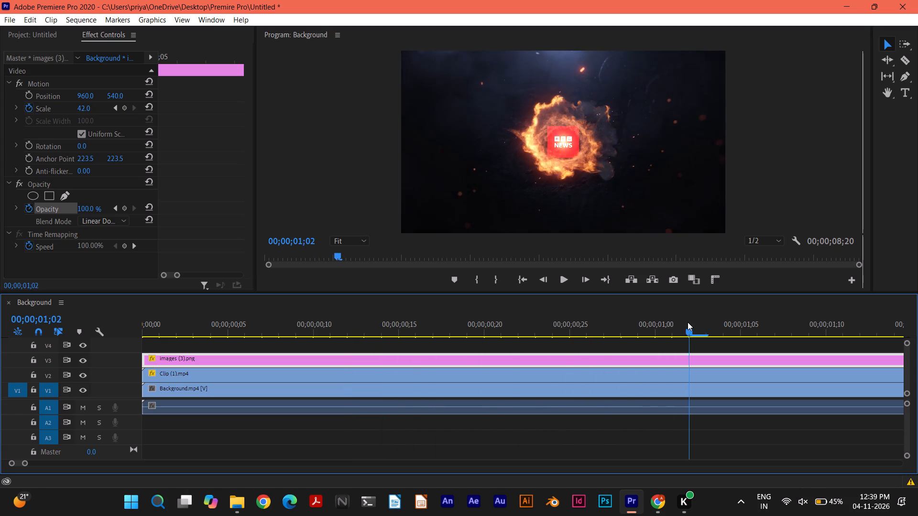
drag(688, 322, 867, 314)
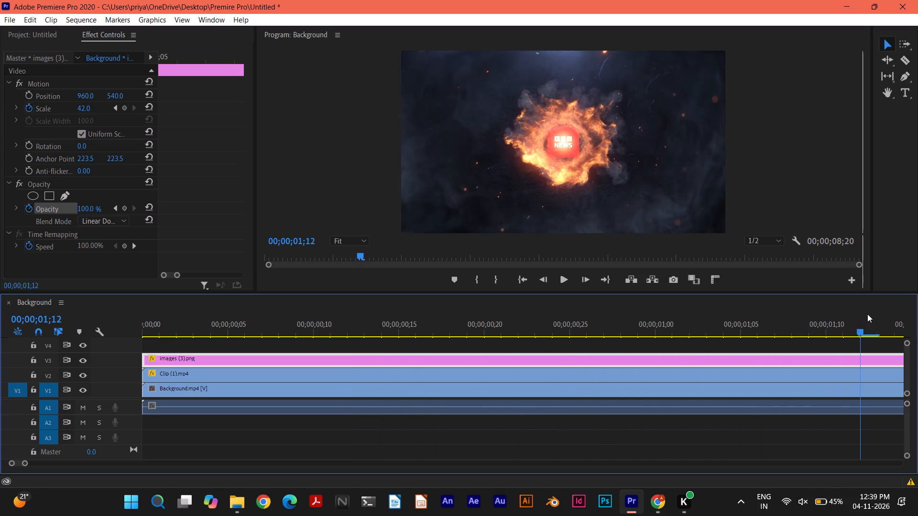
drag(867, 314, 868, 314)
drag(362, 254, 439, 249)
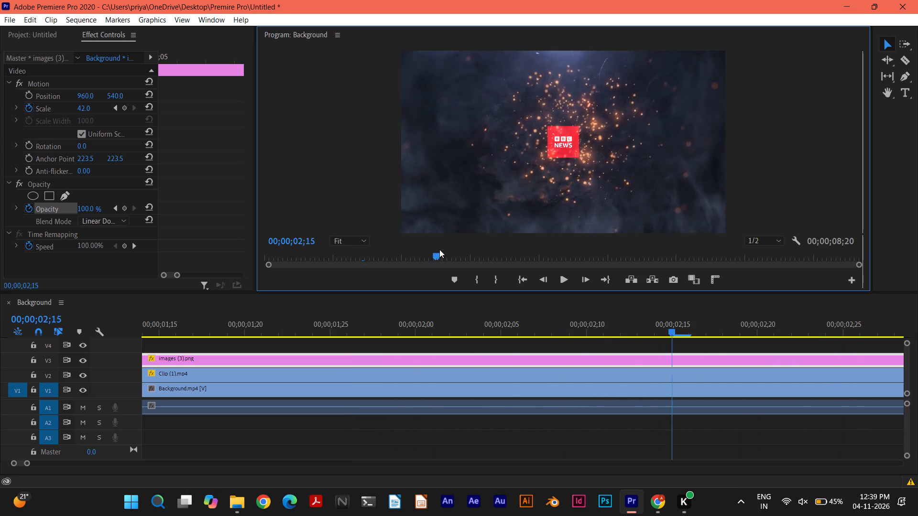
drag(439, 249, 518, 250)
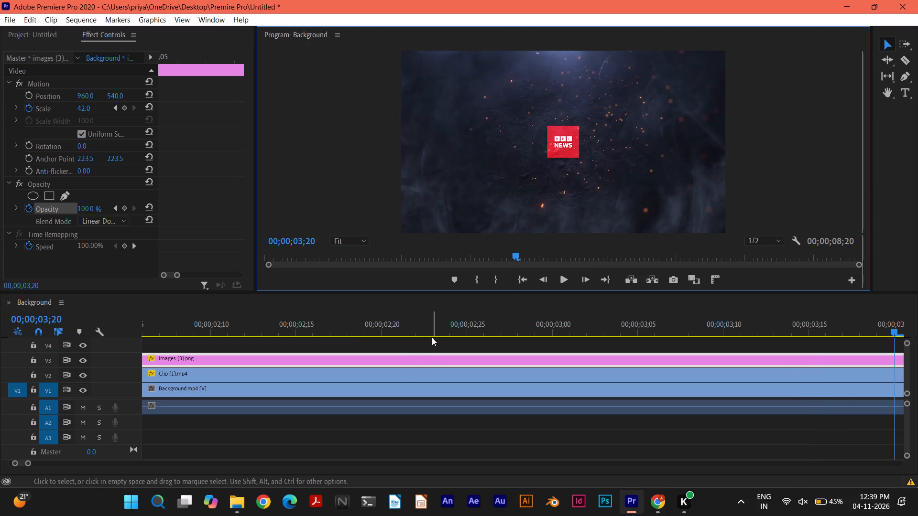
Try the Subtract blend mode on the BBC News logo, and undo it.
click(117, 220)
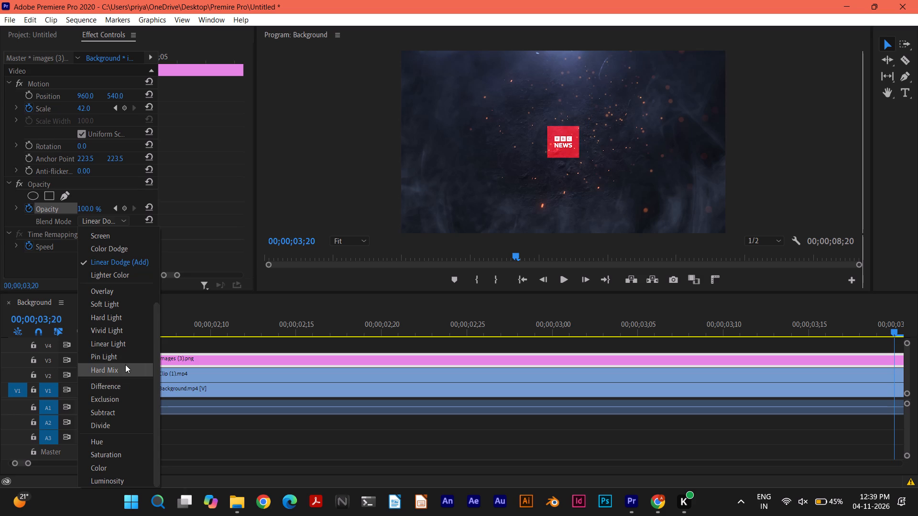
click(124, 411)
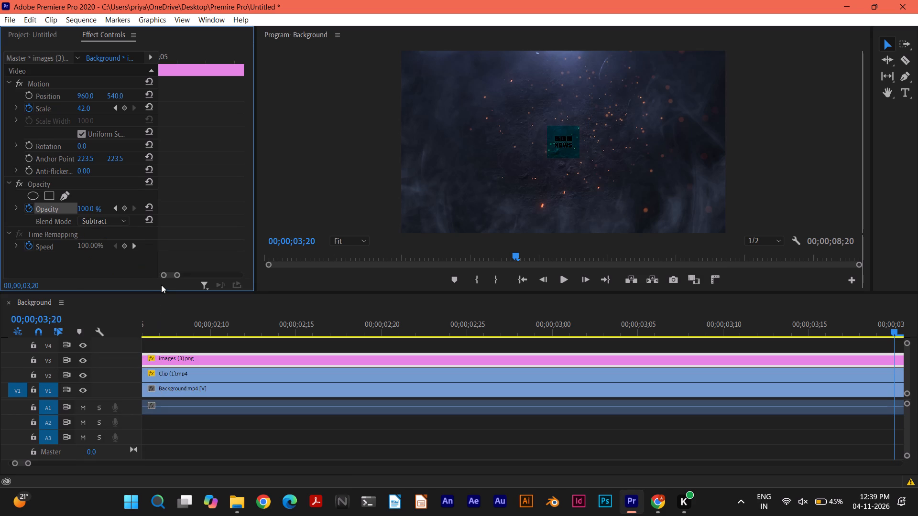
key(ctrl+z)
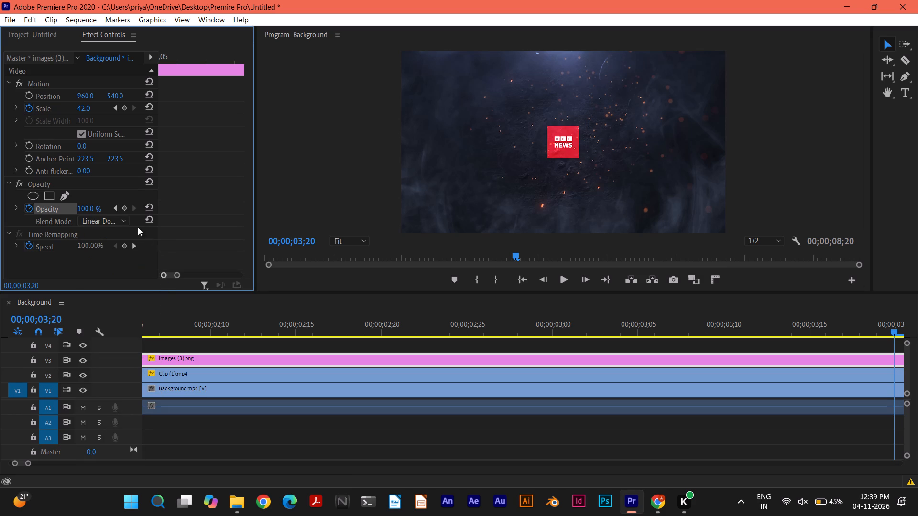
Step through the BBC News logo's blend modes past Overlay and Soft Light, and set it to Hard Light.
click(130, 217)
click(128, 218)
click(125, 221)
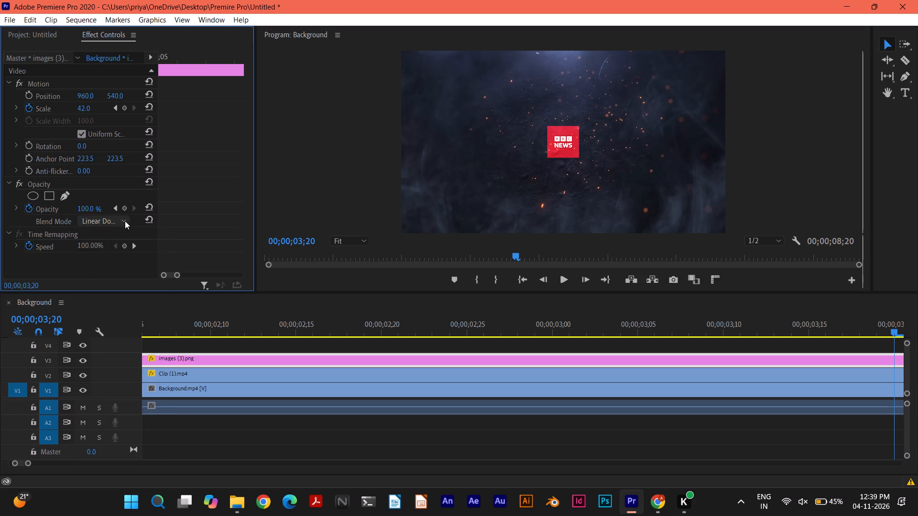
scroll(119, 220, down, 2)
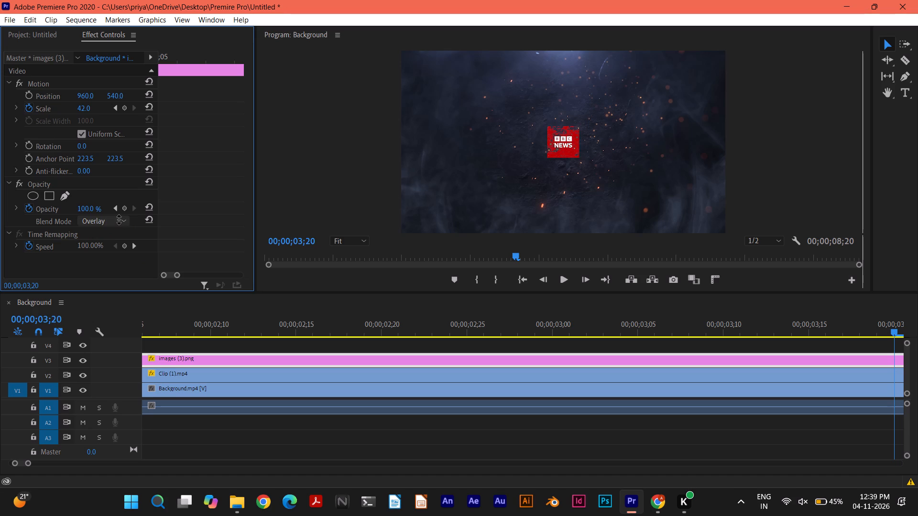
scroll(119, 220, down, 1)
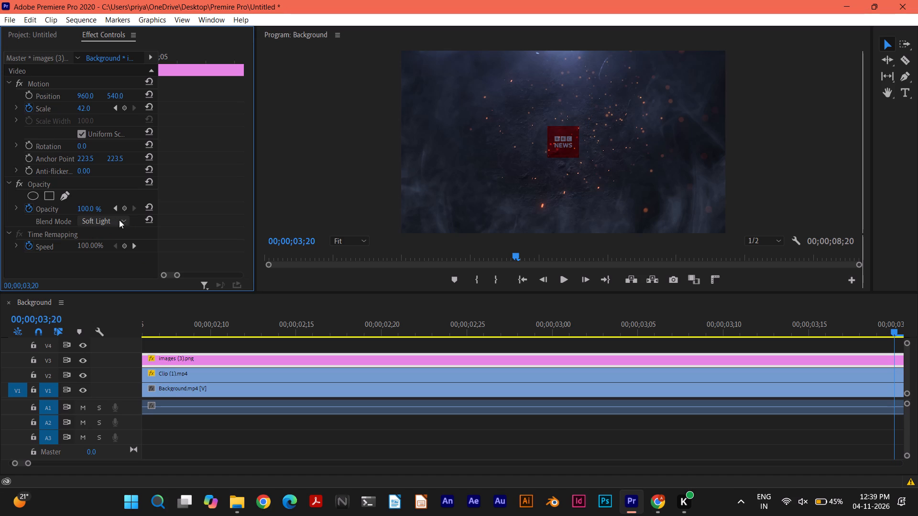
scroll(119, 220, down, 1)
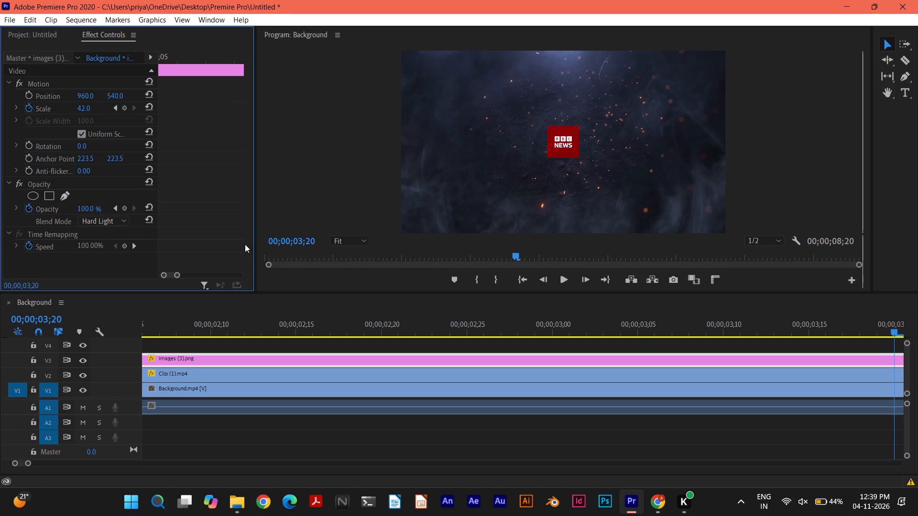
Scrub back through the fire burst and replay from 00;00;00;00 to examine how the Hard Light logo blends with flames and sparks.
drag(894, 328, 571, 331)
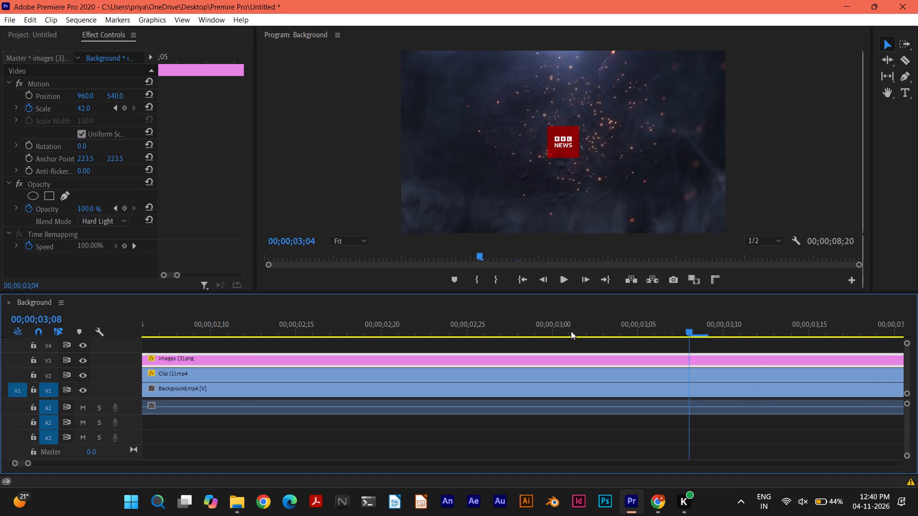
drag(571, 331, 84, 331)
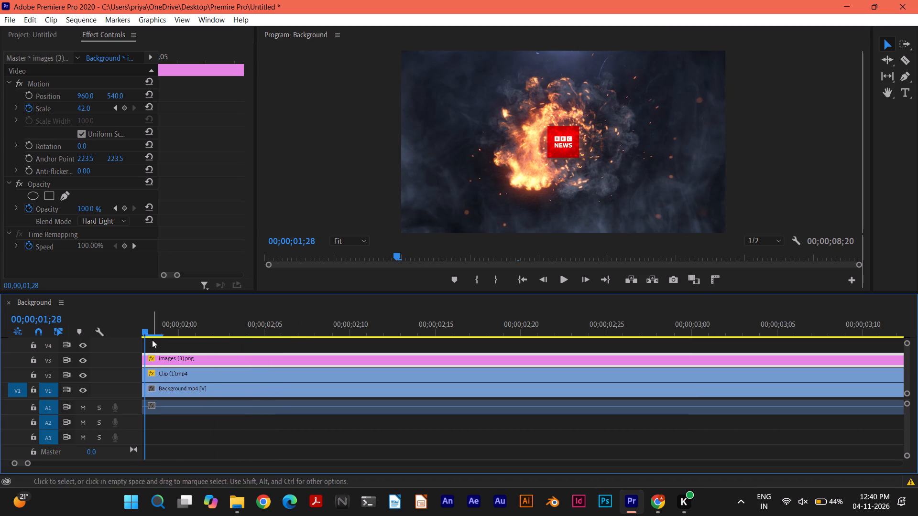
drag(397, 252, 223, 255)
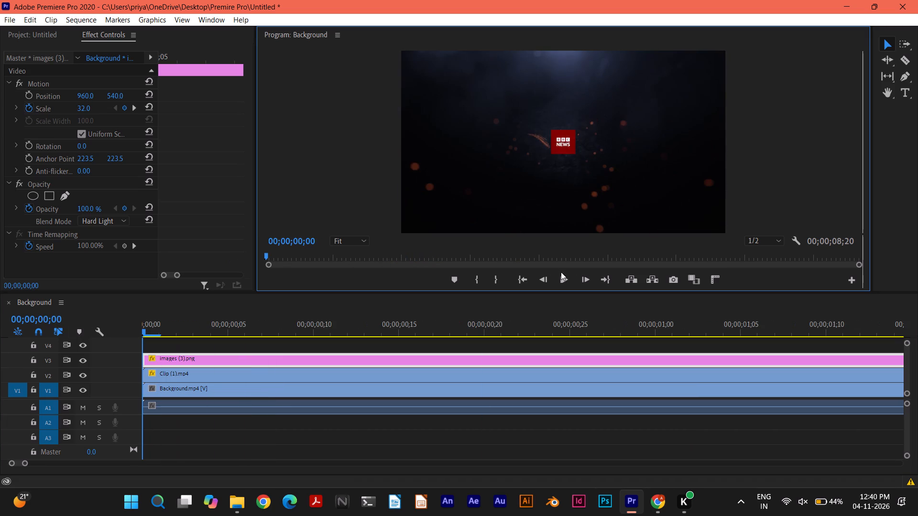
click(563, 279)
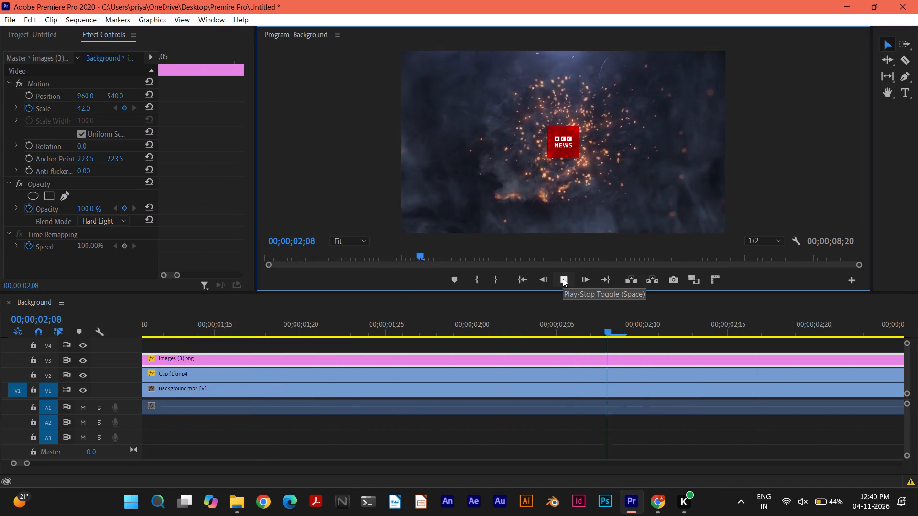
click(563, 279)
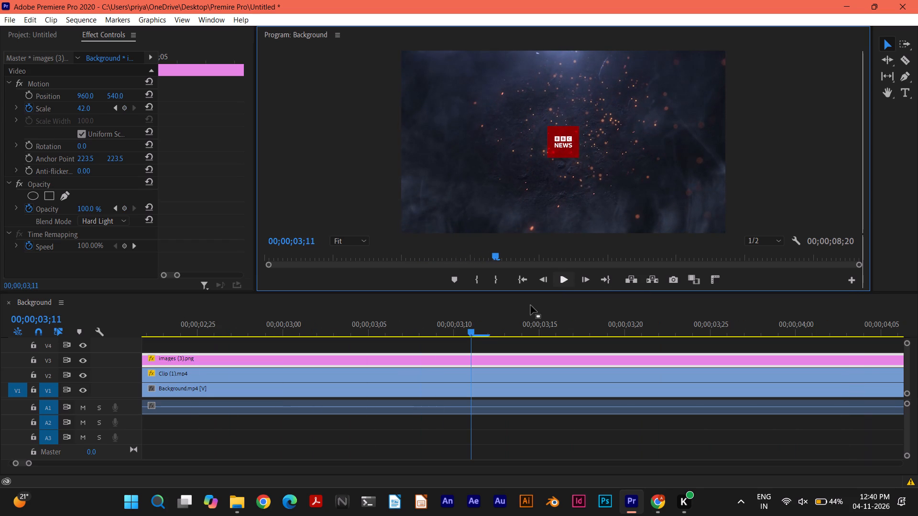
drag(471, 332, 284, 332)
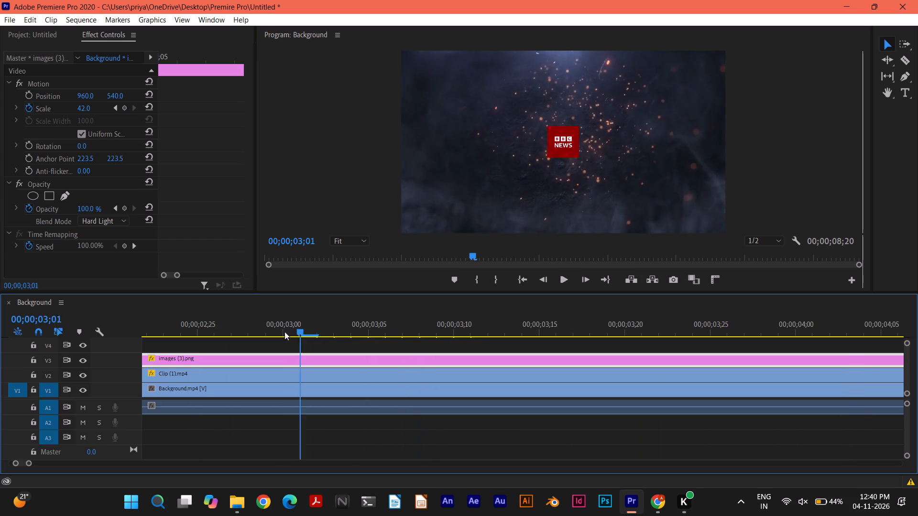
drag(284, 332, 61, 319)
drag(394, 257, 330, 256)
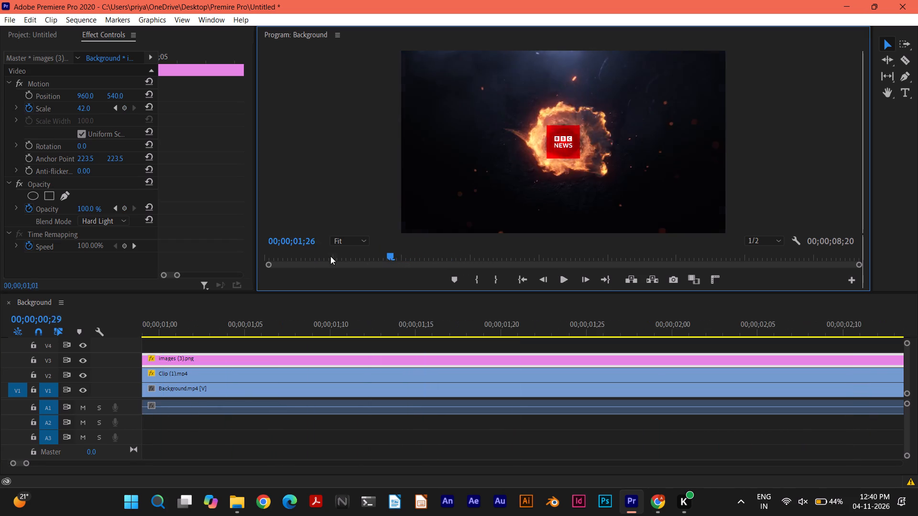
drag(330, 256, 241, 253)
Import the Smoke Overlay video from the Downloads folder into the project.
double_click(119, 269)
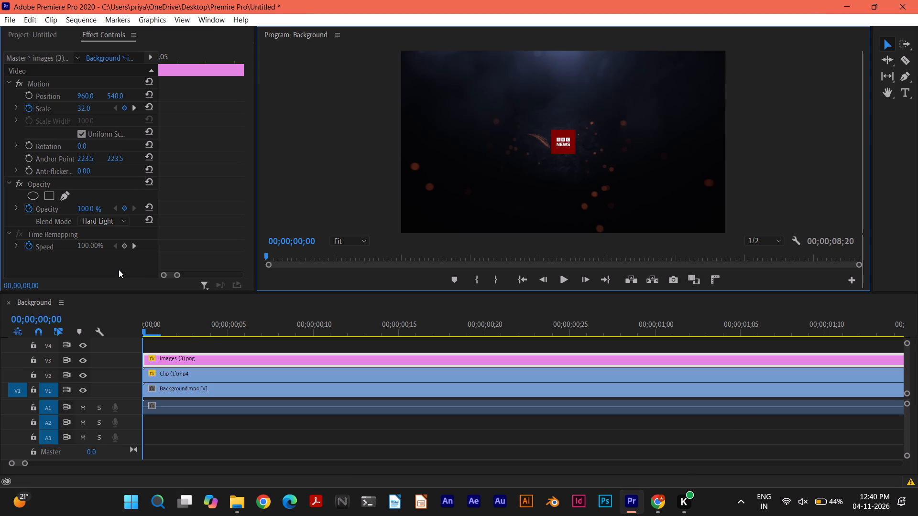
click(27, 28)
double_click(125, 234)
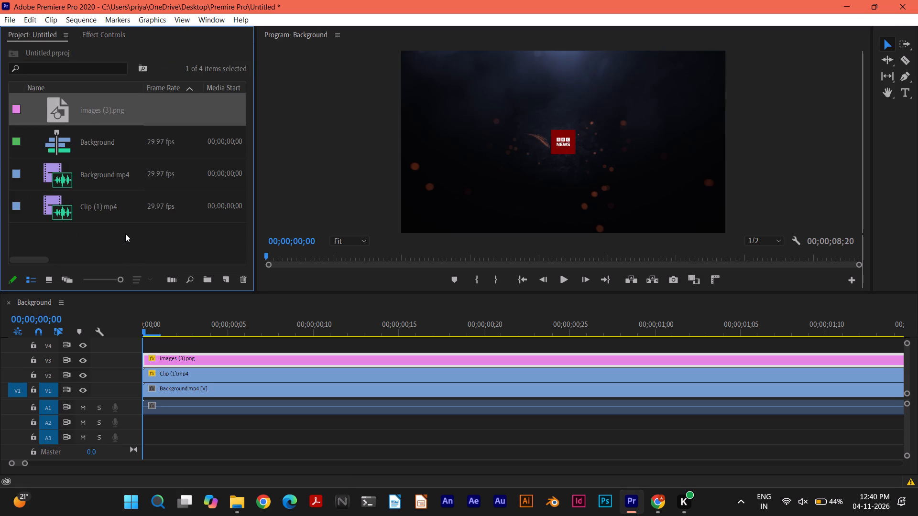
scroll(549, 158, down, 5)
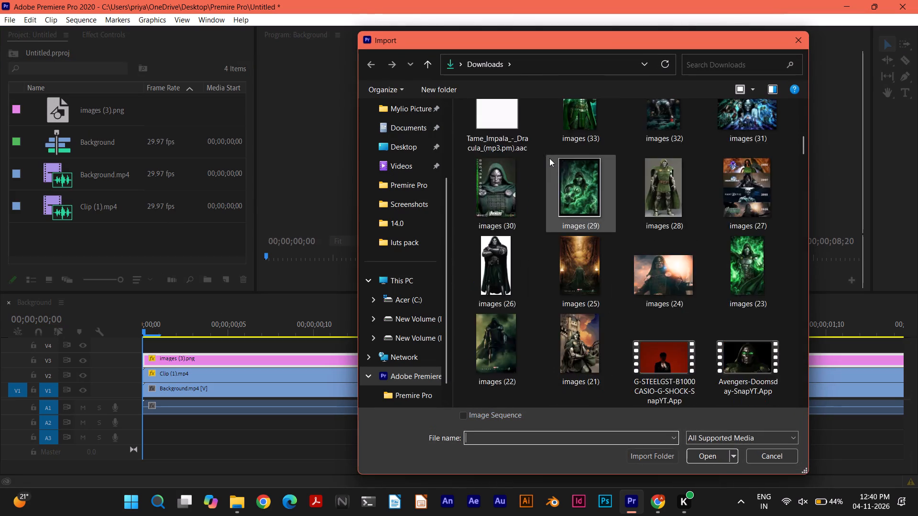
scroll(549, 158, down, 9)
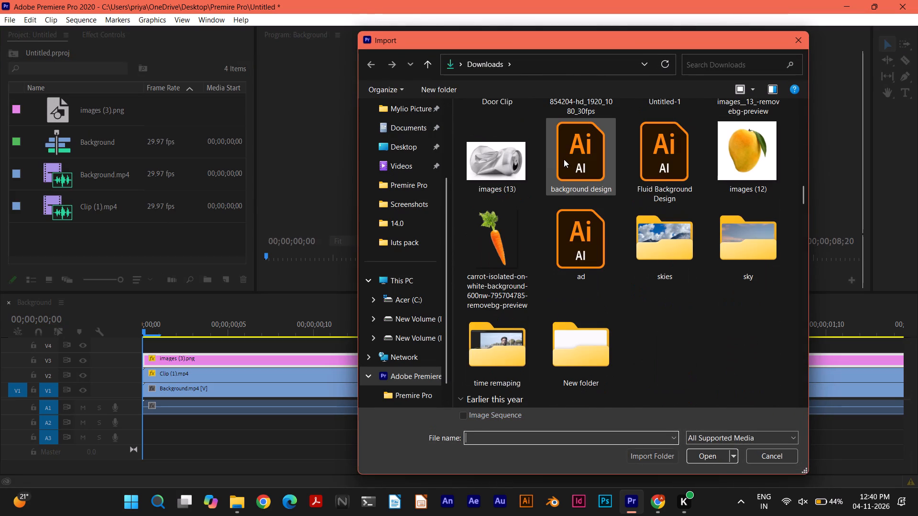
scroll(564, 159, up, 1)
scroll(608, 243, up, 1)
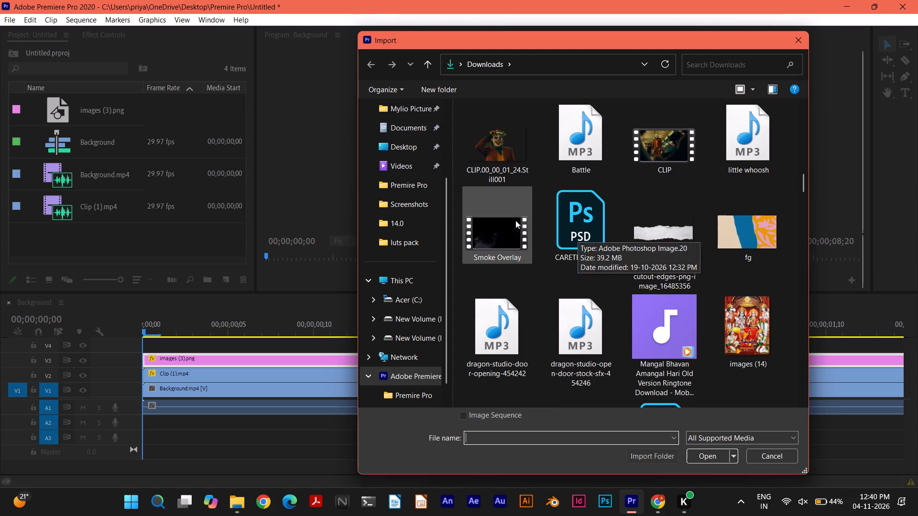
click(492, 219)
click(710, 458)
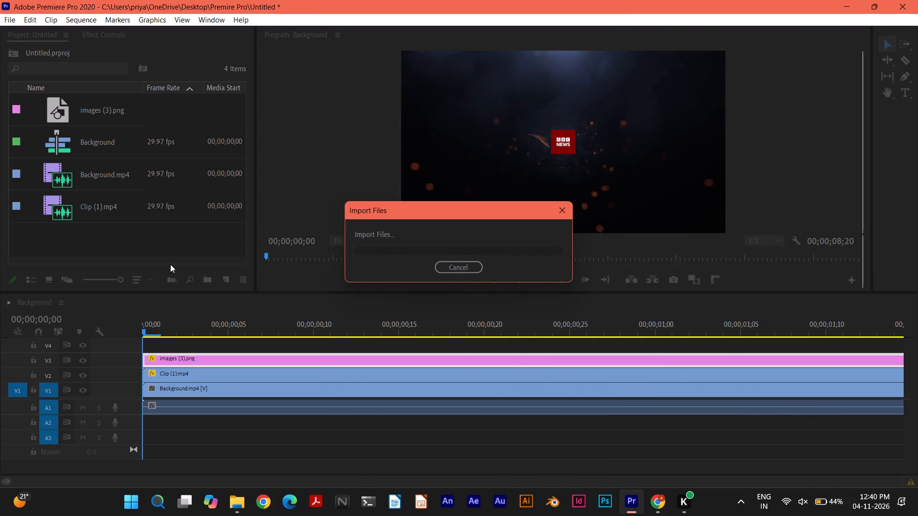
Place the Smoke Overlay clip on video track V4 above the logo, starting at 00;00;00;00.
drag(97, 232, 165, 433)
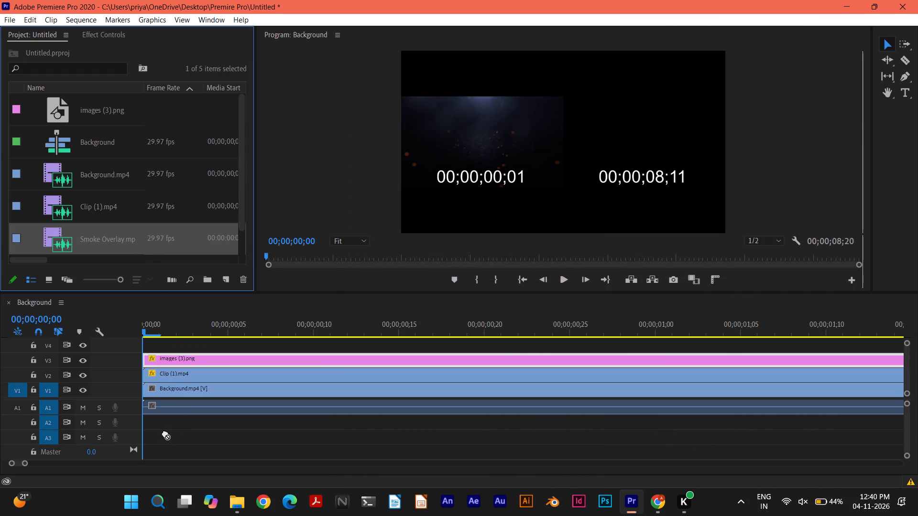
drag(165, 433, 179, 342)
drag(222, 342, 192, 338)
Preview the smoke briefly from the start, and shift the Smoke Overlay clip to begin at about 00;00;00;03.
click(564, 277)
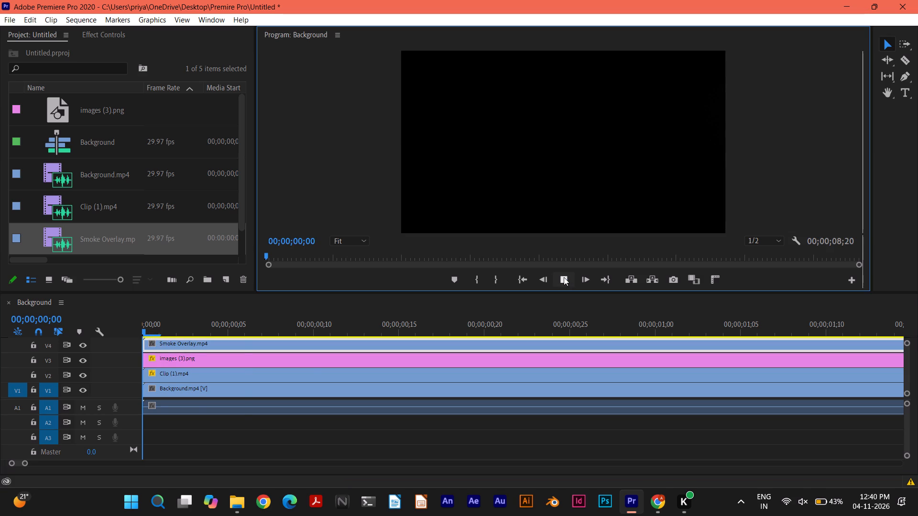
click(564, 277)
drag(369, 344, 399, 344)
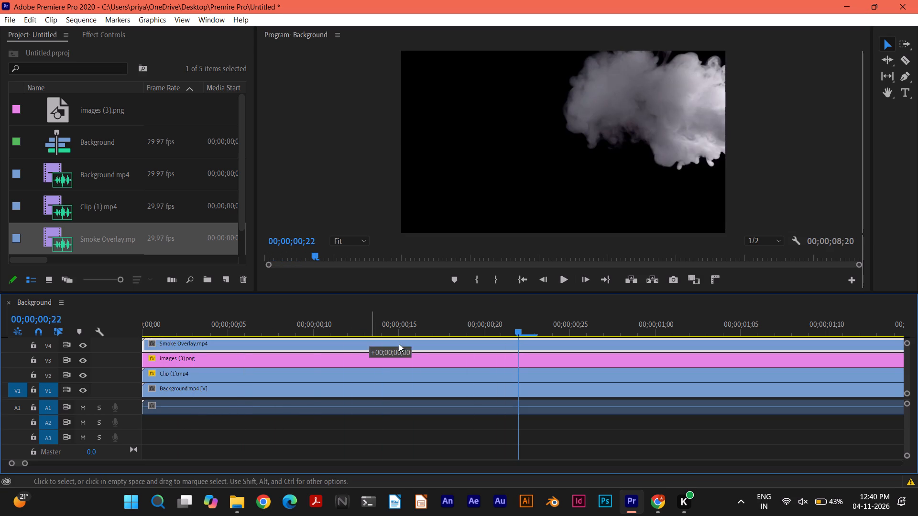
drag(399, 344, 414, 341)
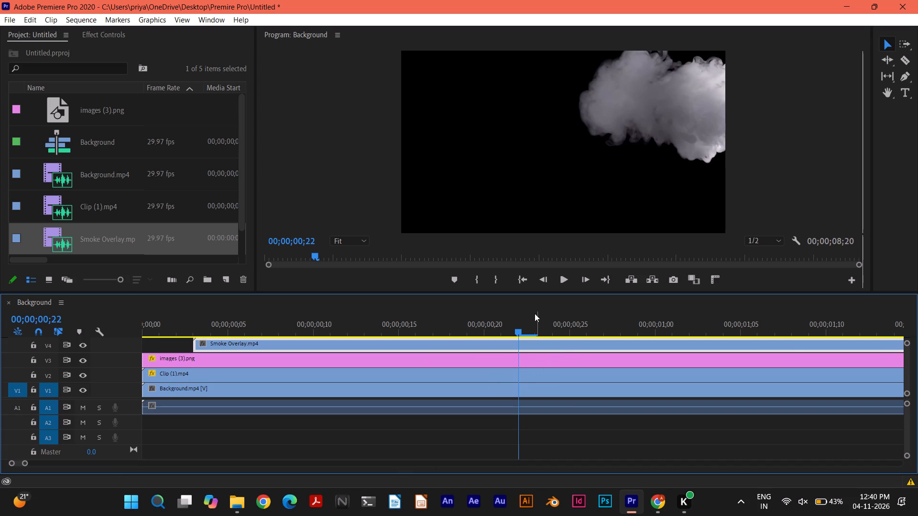
Reorder the layers so Smoke Overlay sits on V3 and the logo image images (3).png sits above it on V4.
drag(533, 292, 546, 200)
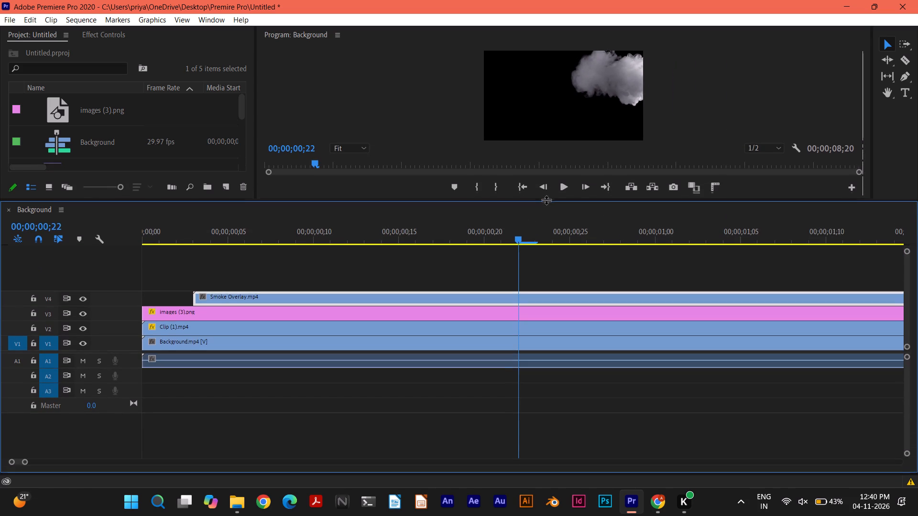
drag(516, 297, 517, 269)
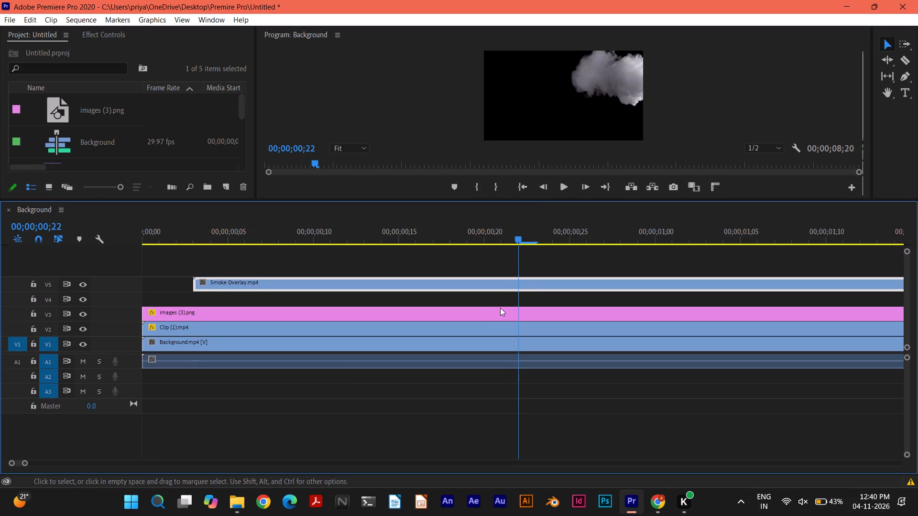
drag(496, 315, 503, 257)
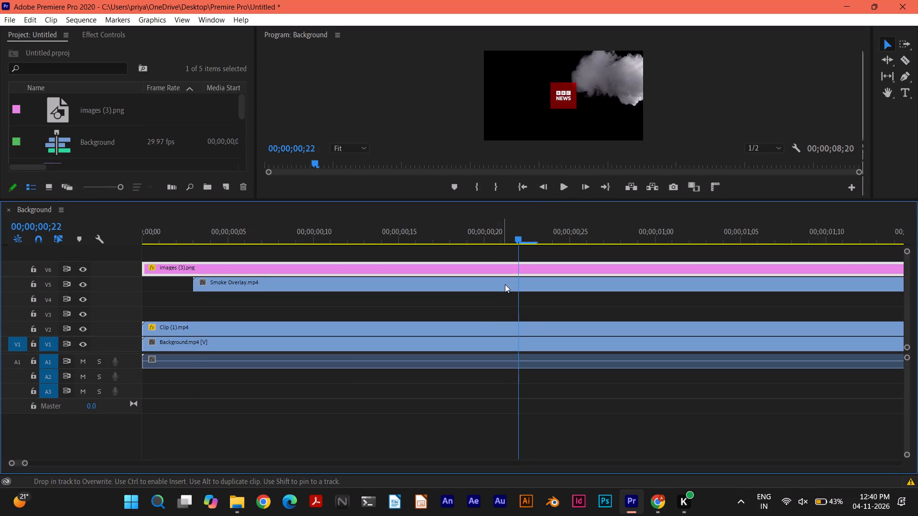
drag(505, 284, 504, 308)
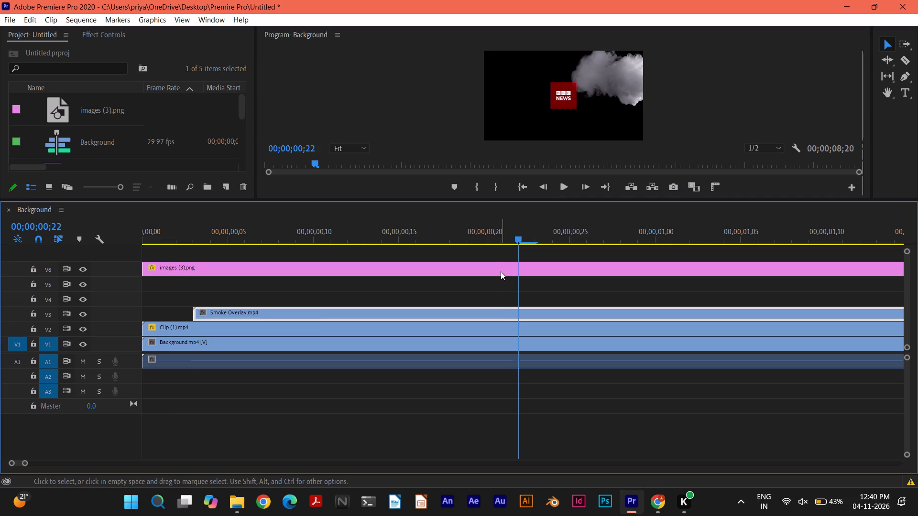
drag(501, 271, 501, 295)
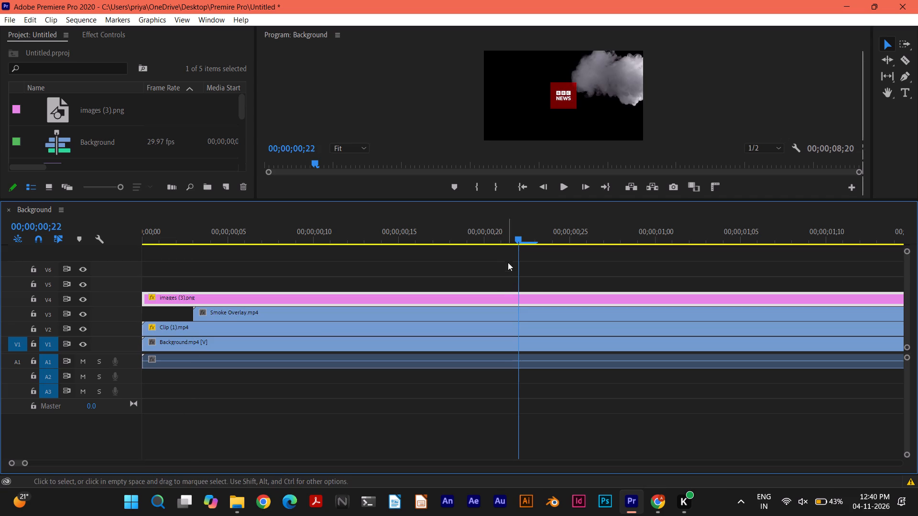
Scrub between 00;00;00;00 and about 00;00;01;08 to examine the smoke behind the logo.
drag(517, 239, 176, 239)
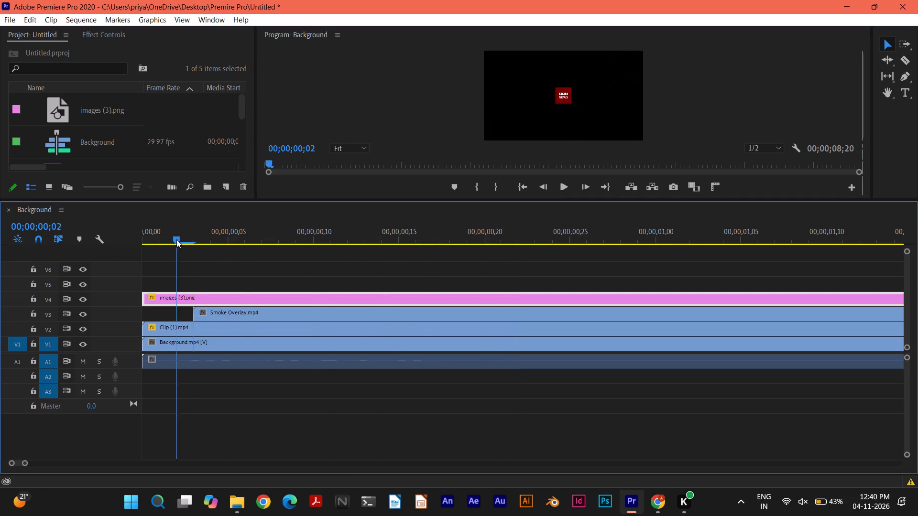
drag(176, 239, 426, 243)
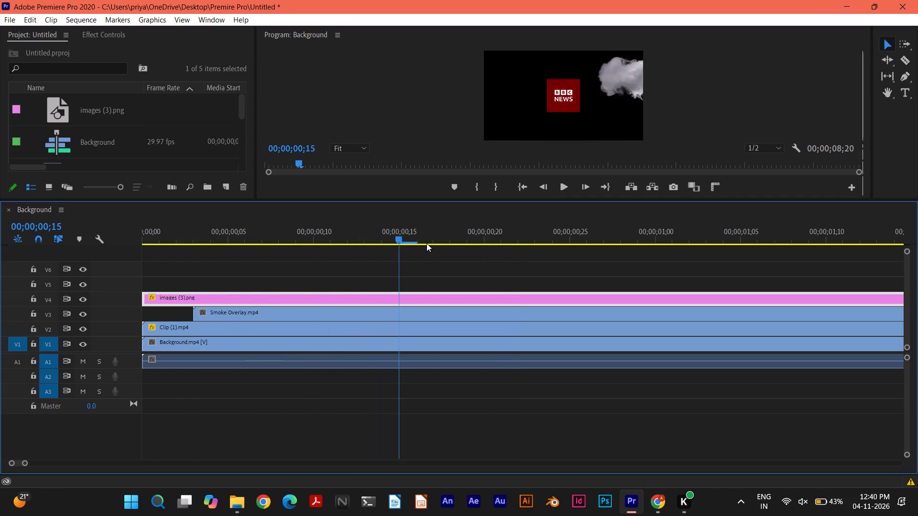
drag(426, 243, 812, 218)
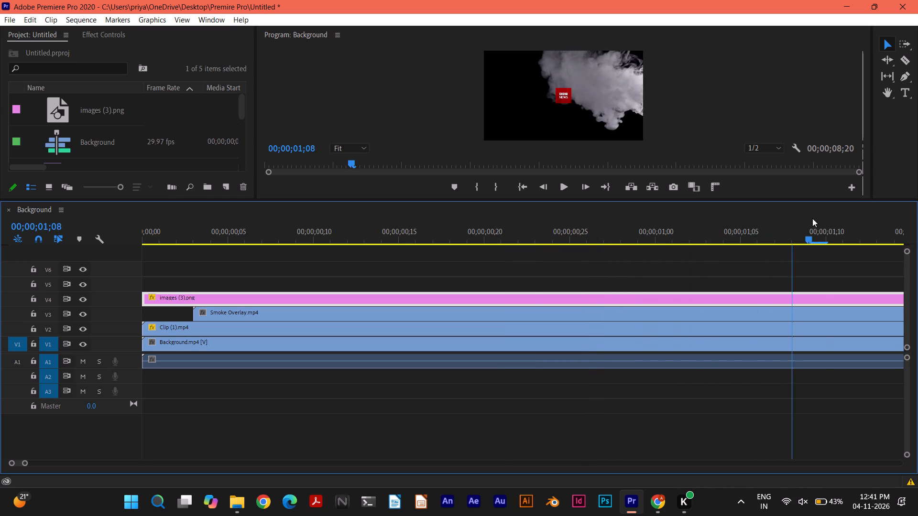
drag(812, 218, 159, 221)
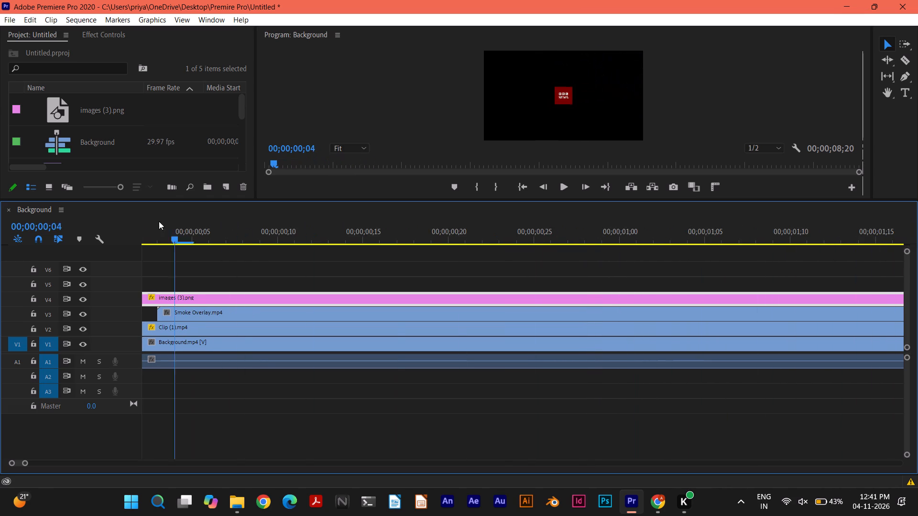
drag(159, 221, 104, 222)
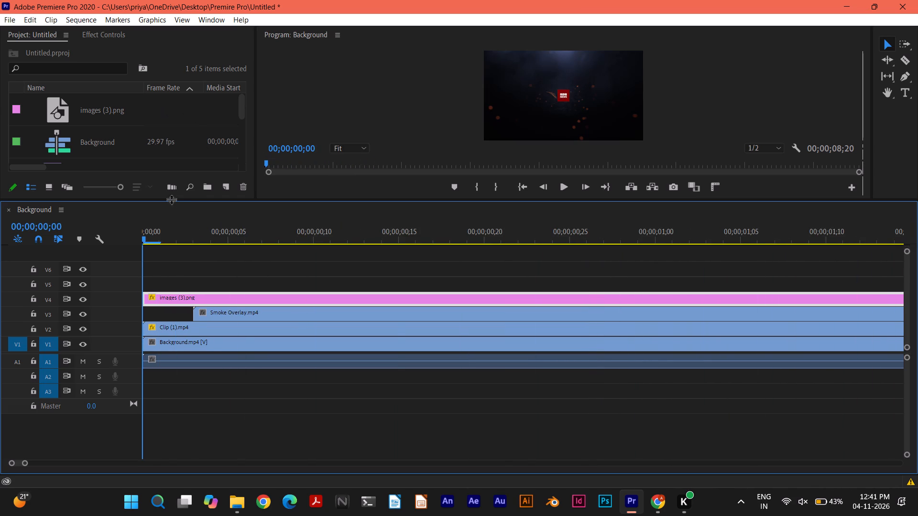
Step through the Smoke Overlay clip's blend modes past Darken and Color Burn, and set it to Screen.
drag(174, 200, 163, 291)
scroll(163, 290, up, 1)
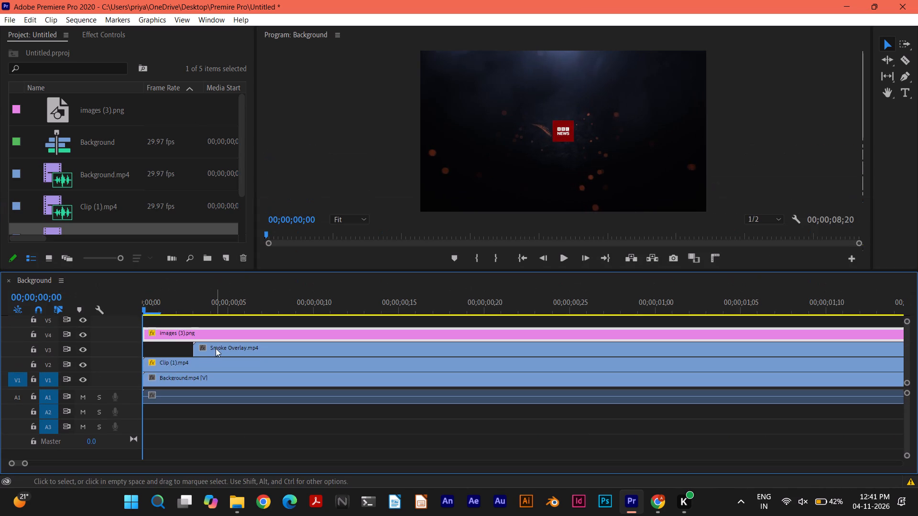
click(219, 351)
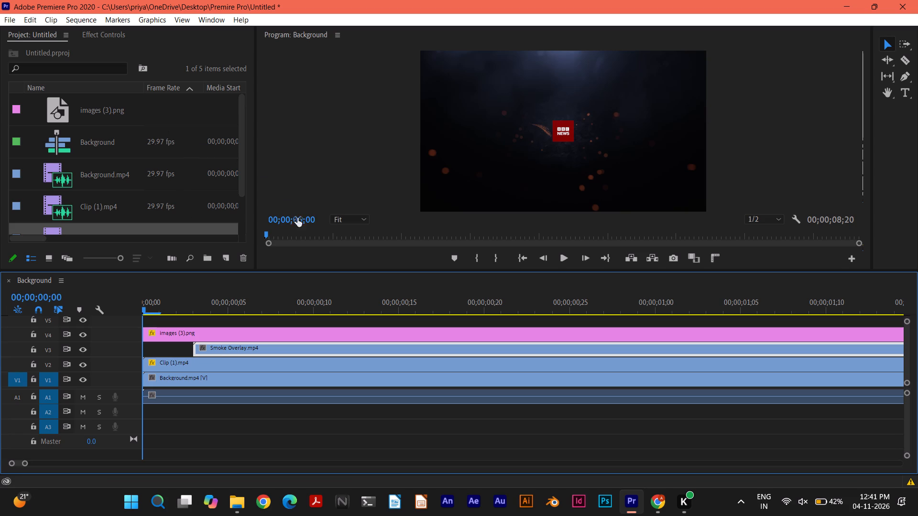
drag(142, 310, 168, 310)
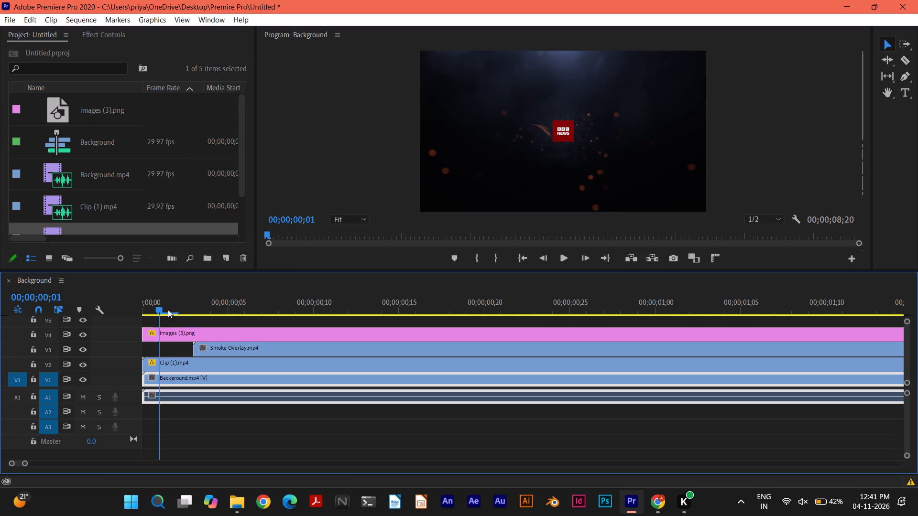
drag(168, 310, 172, 317)
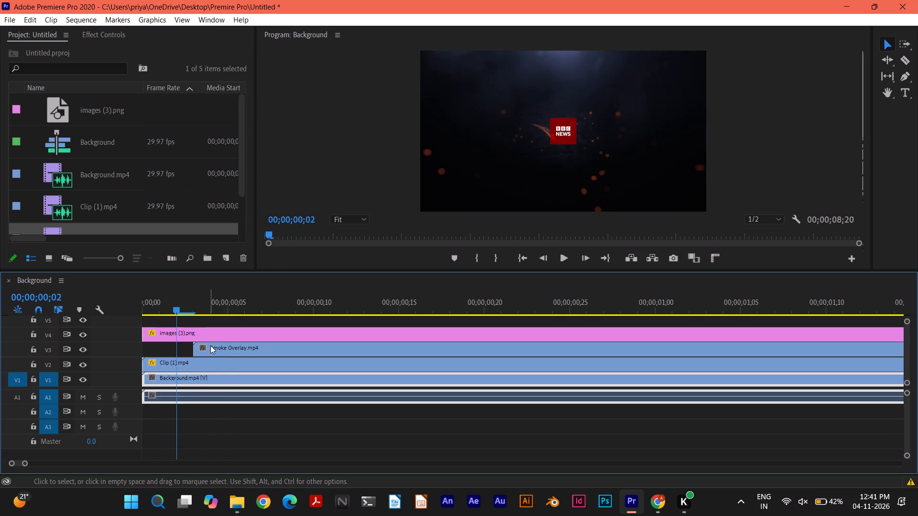
click(214, 351)
click(96, 34)
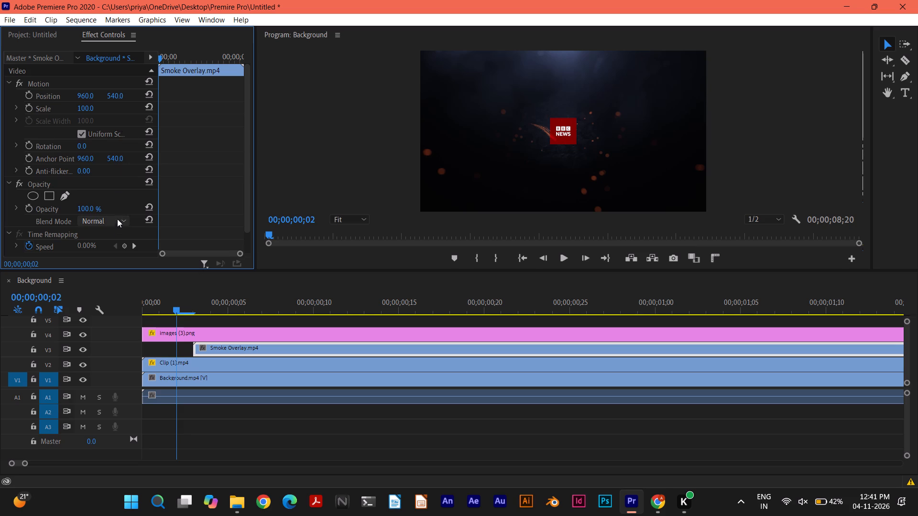
scroll(117, 219, down, 2)
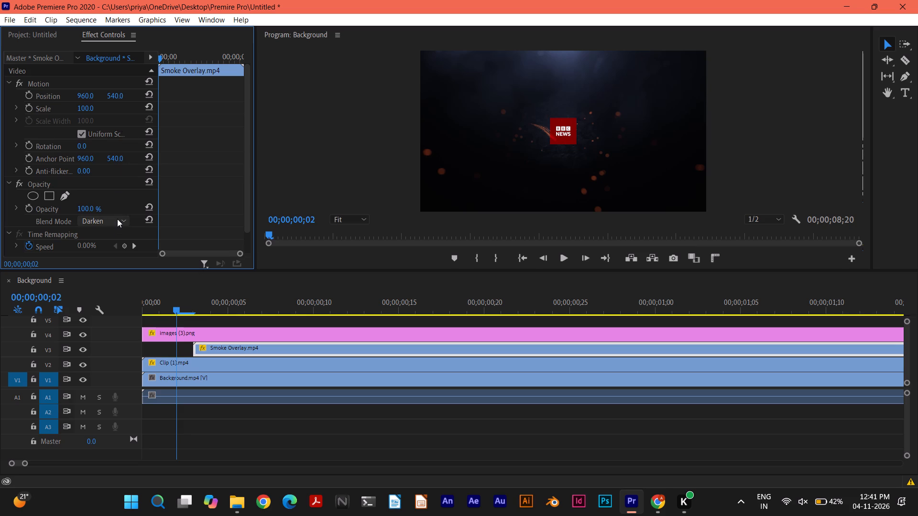
drag(178, 308, 219, 308)
scroll(116, 218, down, 2)
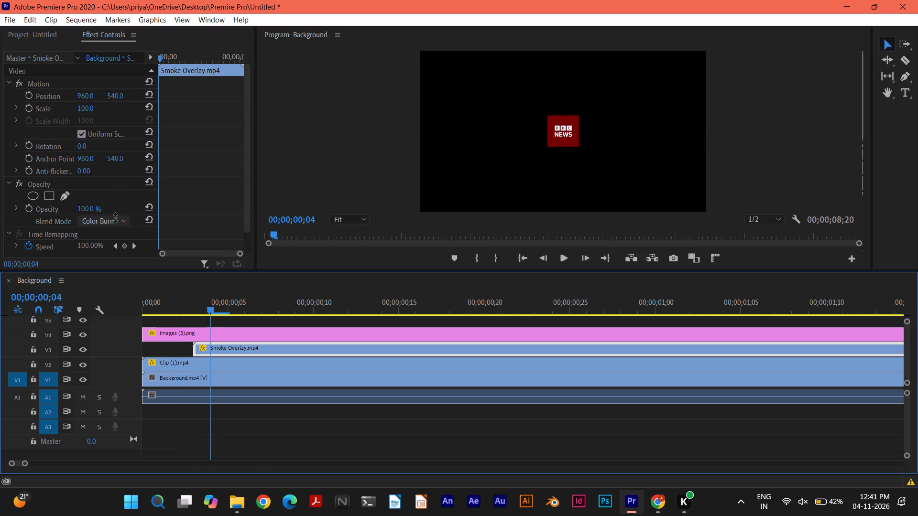
scroll(116, 218, down, 4)
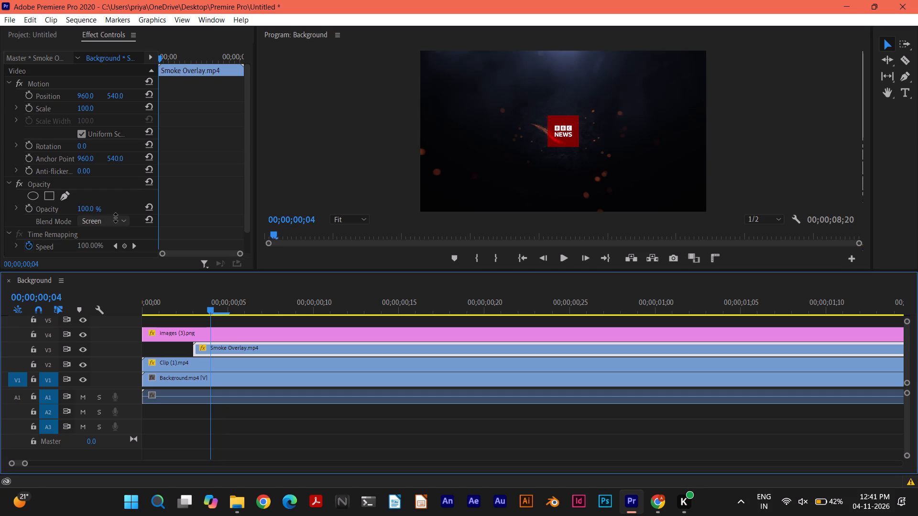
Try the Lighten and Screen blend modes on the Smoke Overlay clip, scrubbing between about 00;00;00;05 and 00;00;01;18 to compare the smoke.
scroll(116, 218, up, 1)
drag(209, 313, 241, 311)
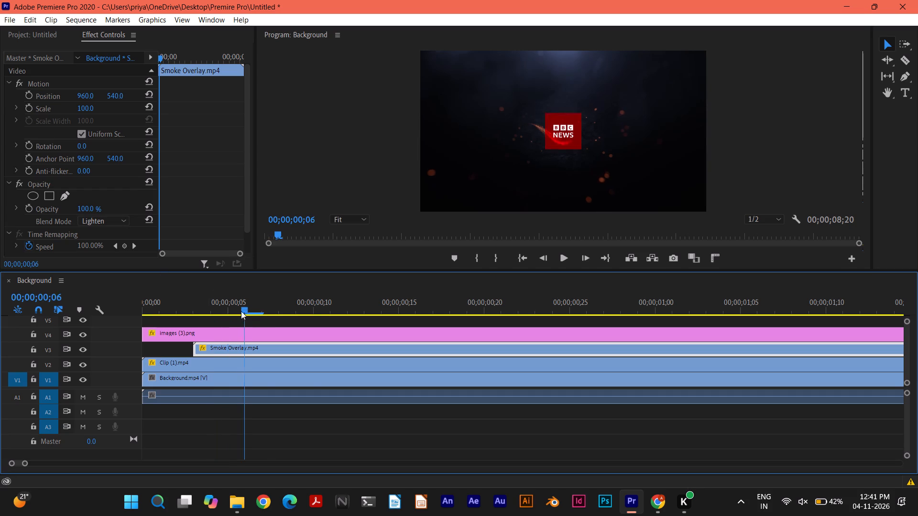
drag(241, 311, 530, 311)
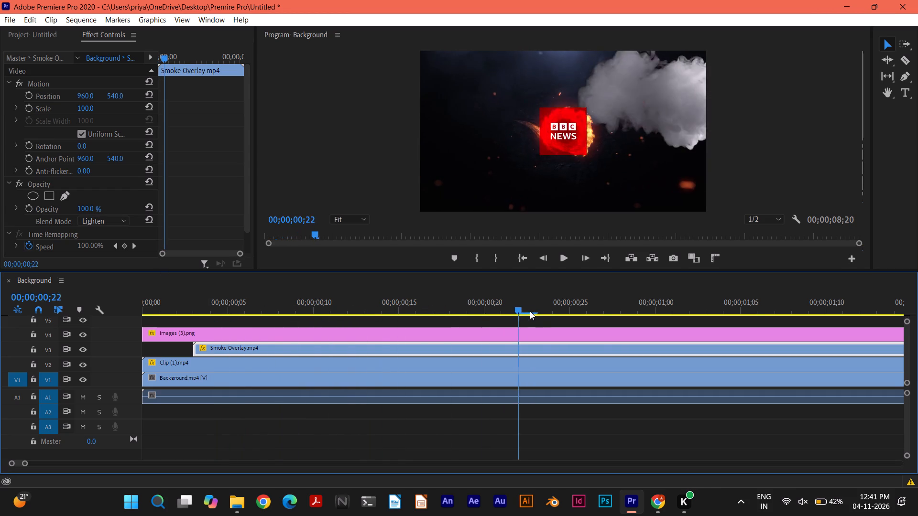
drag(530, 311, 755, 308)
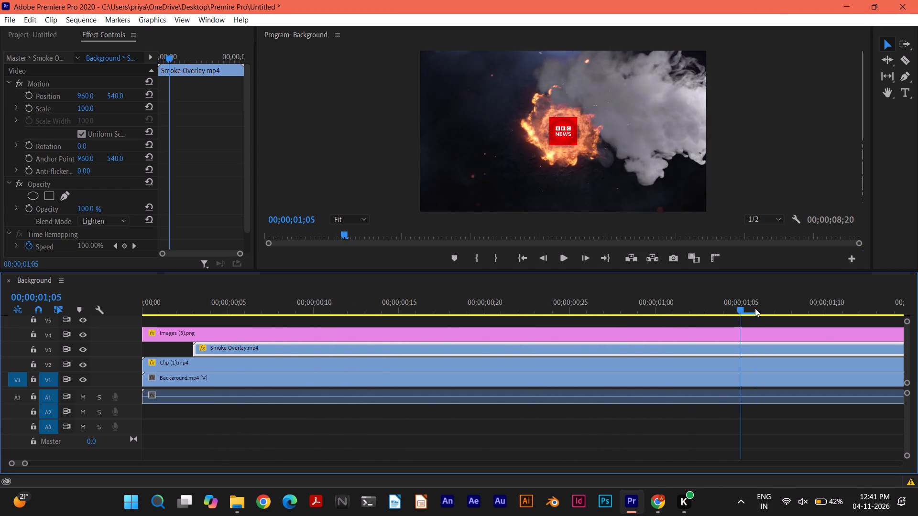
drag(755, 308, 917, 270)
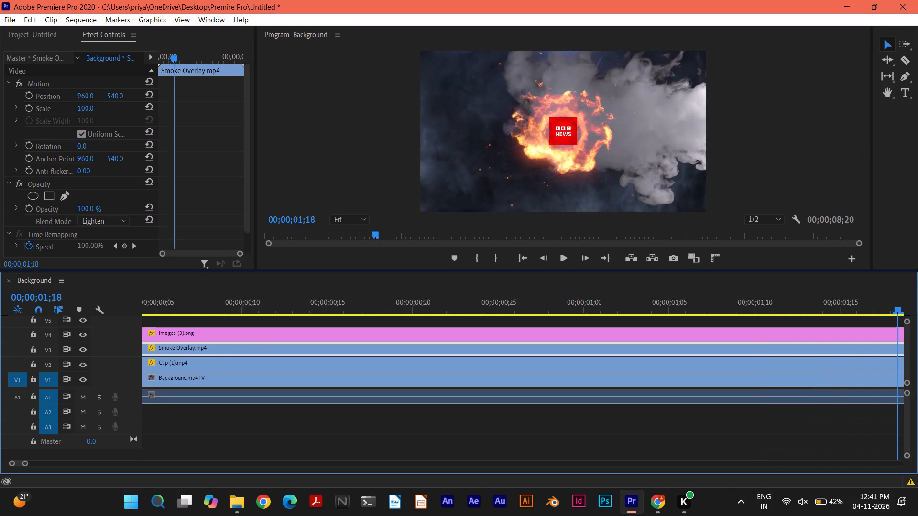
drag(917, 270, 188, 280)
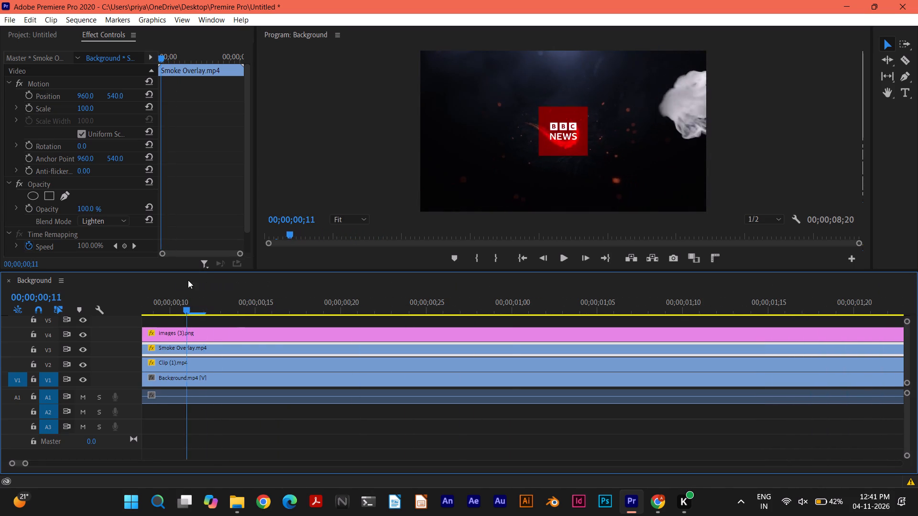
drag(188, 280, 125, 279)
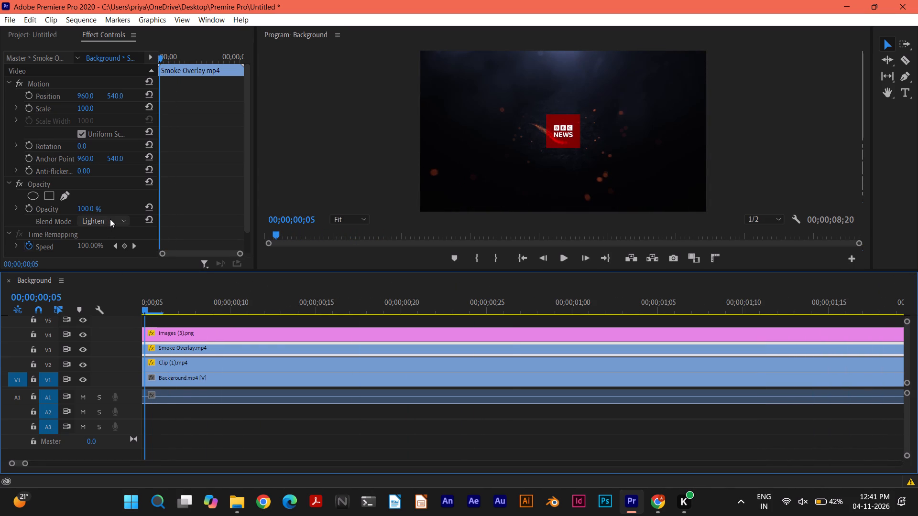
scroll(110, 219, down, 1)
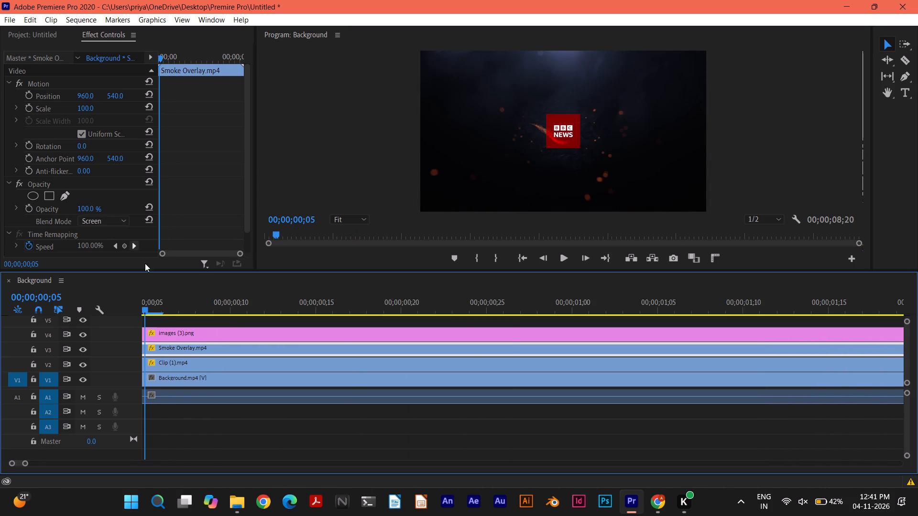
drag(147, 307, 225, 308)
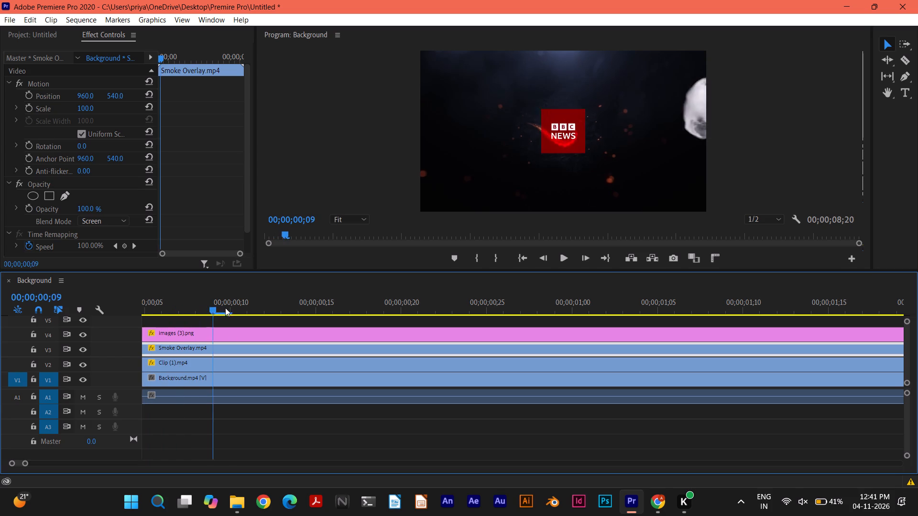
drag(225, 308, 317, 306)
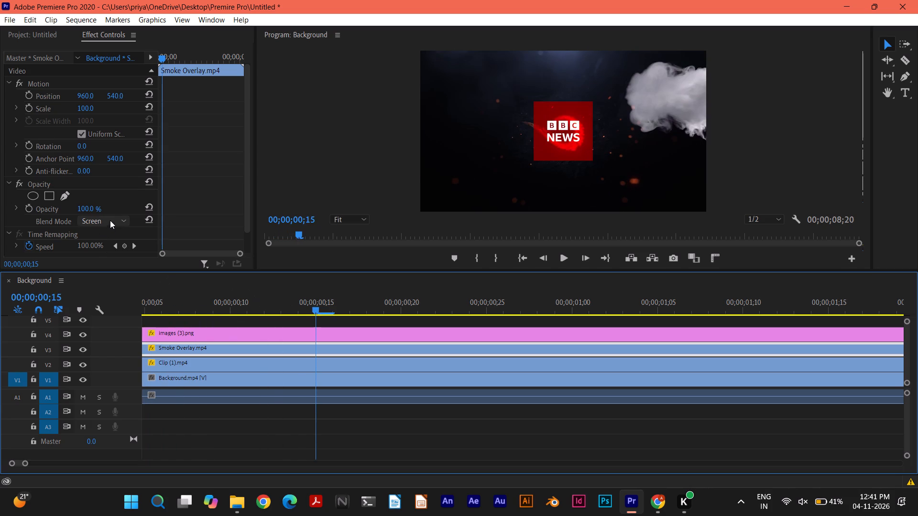
Set the Smoke Overlay clip's blend mode to Color Dodge and scrub to about 00;00;01;19 to check the smoke.
scroll(110, 220, down, 1)
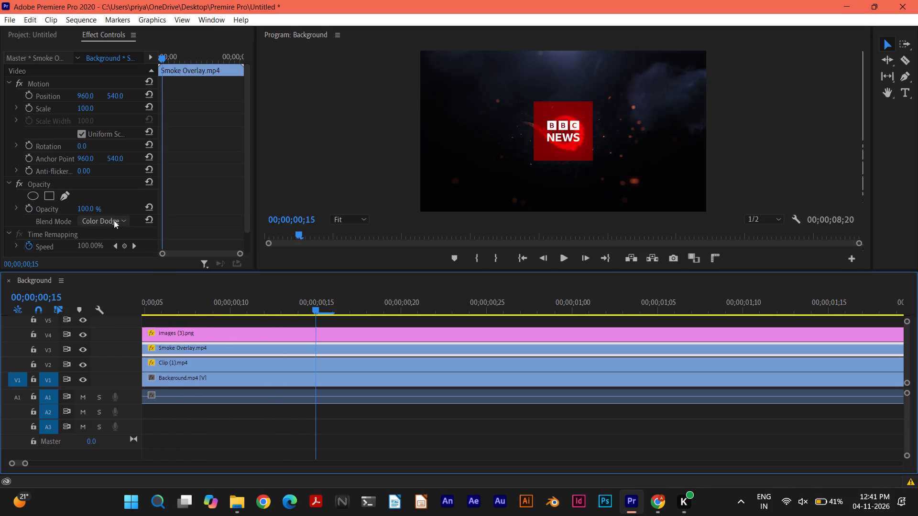
drag(316, 311, 190, 305)
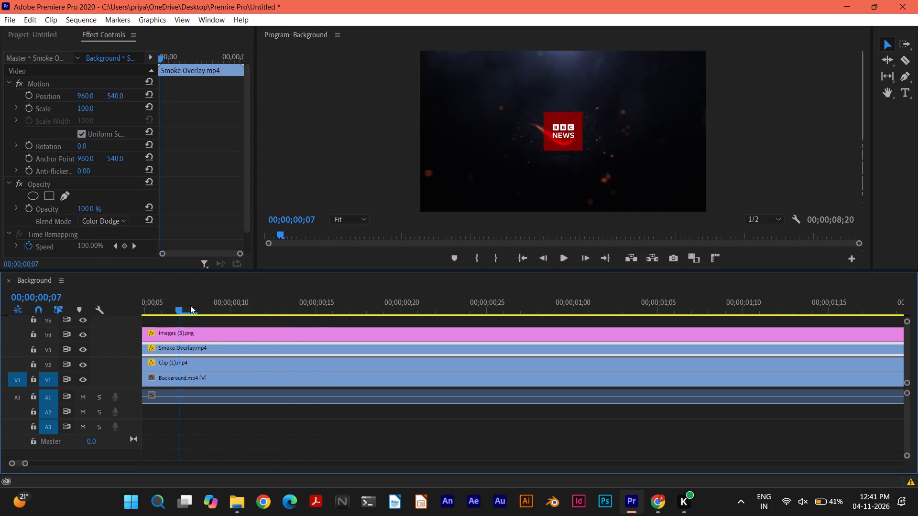
drag(190, 305, 673, 283)
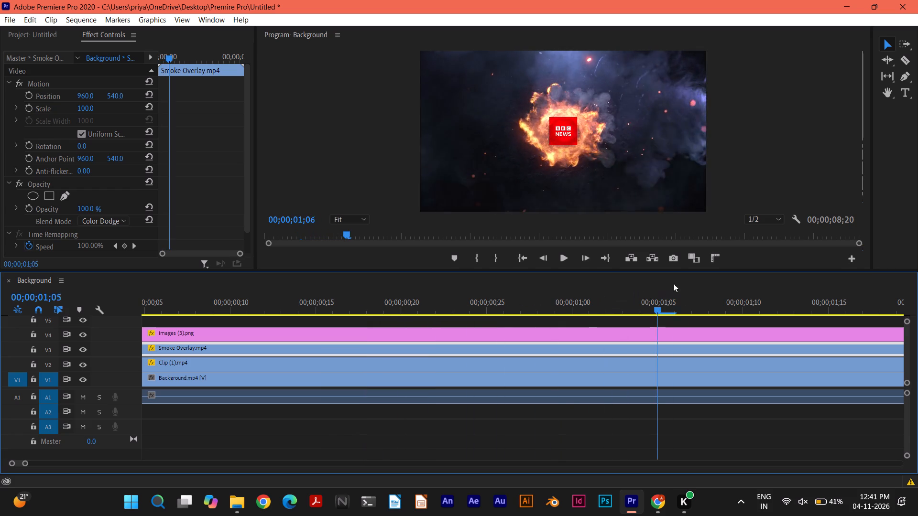
drag(673, 283, 906, 273)
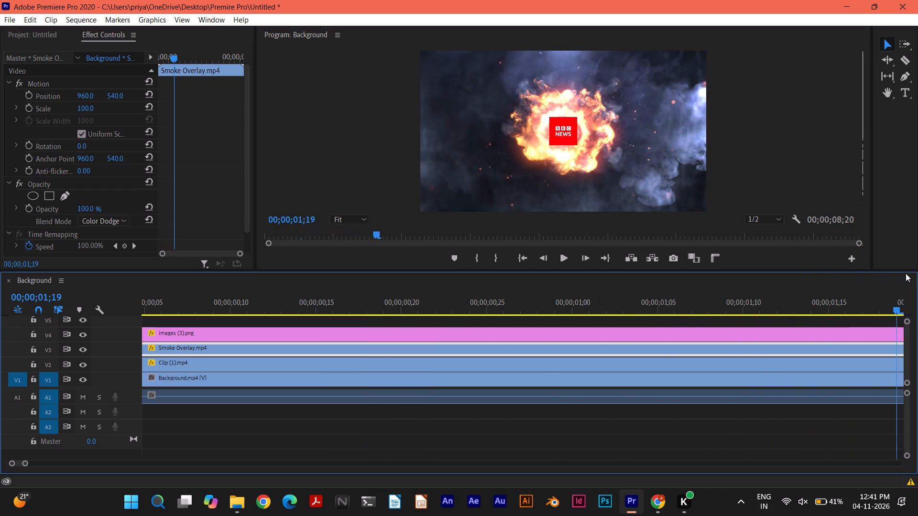
drag(906, 273, 669, 285)
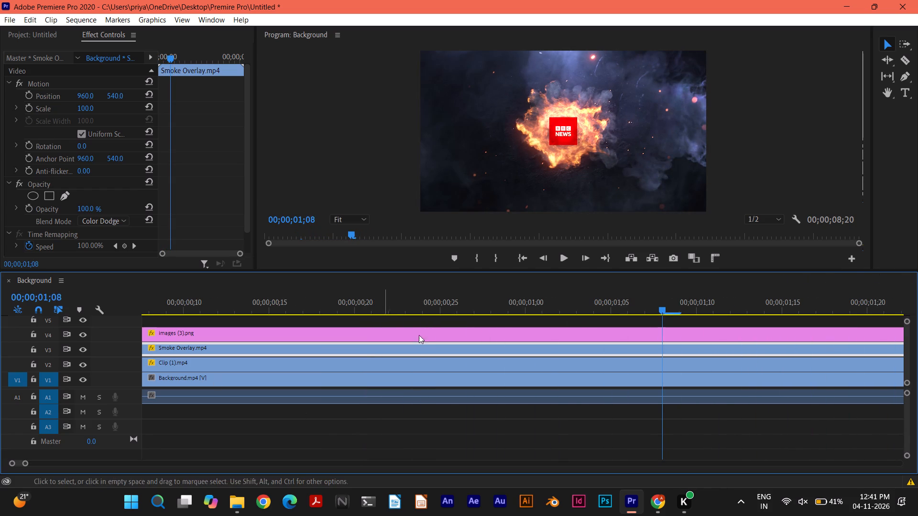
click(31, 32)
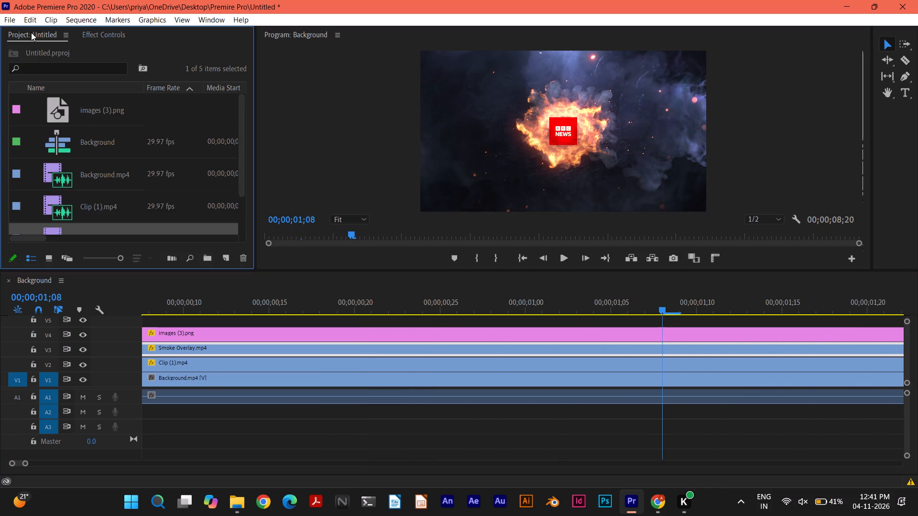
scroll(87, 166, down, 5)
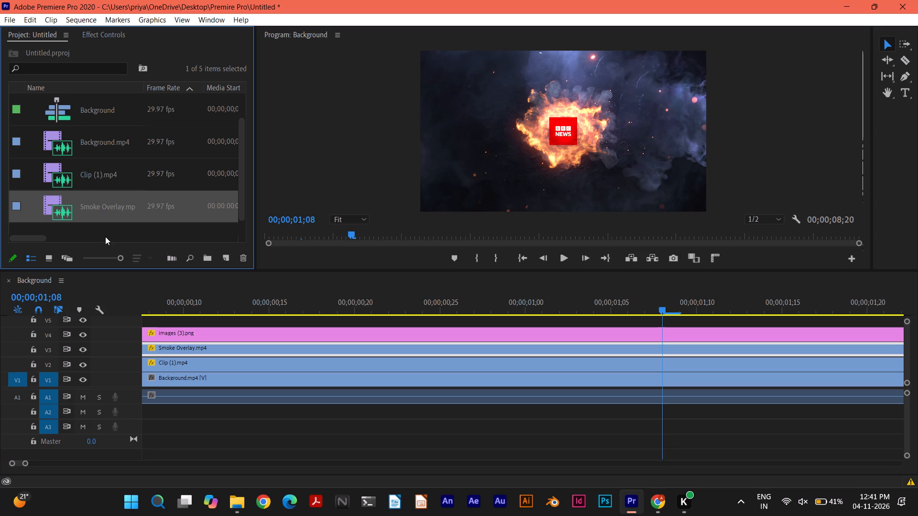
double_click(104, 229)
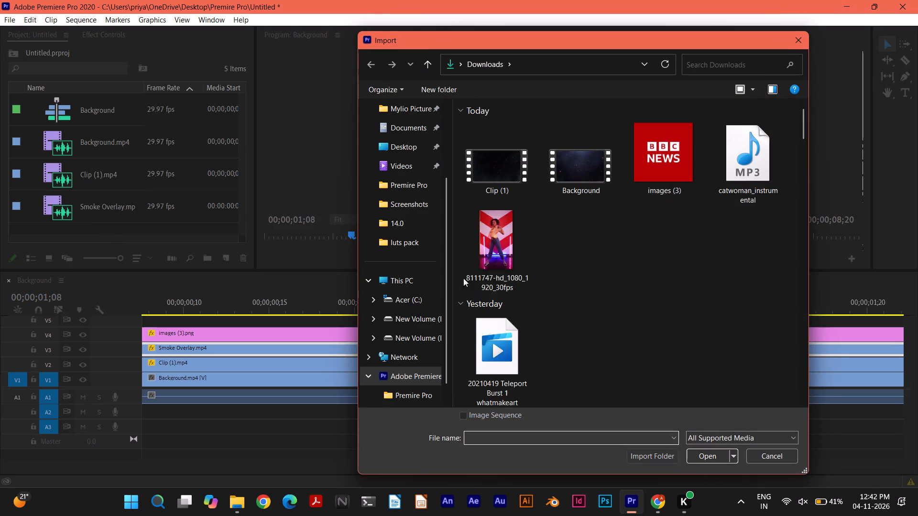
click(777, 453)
Switch to Chrome and search Google for bbc theme music.
click(648, 502)
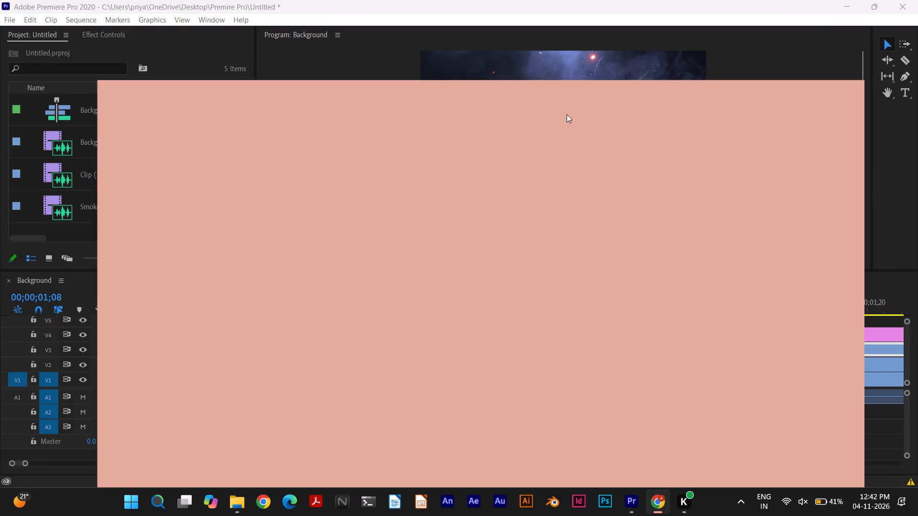
click(317, 3)
key(v)
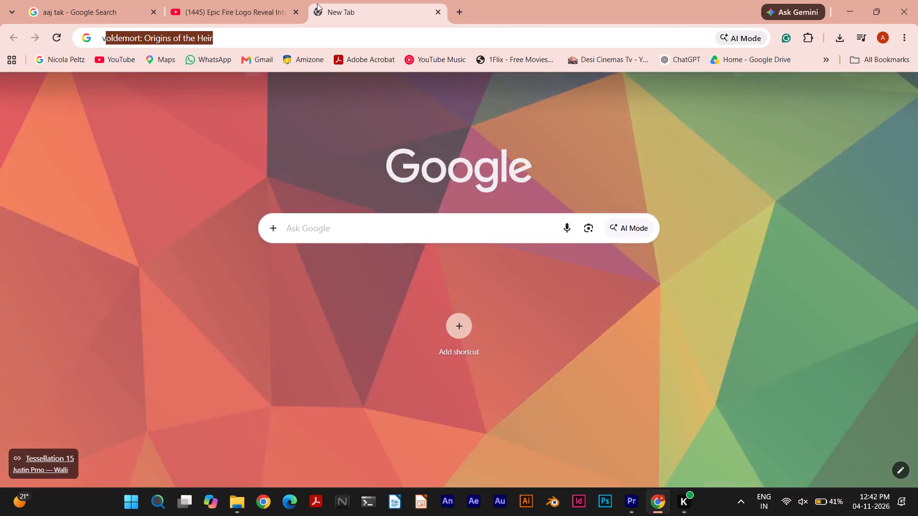
key(BackSpace)
text(bbc)
key(space)
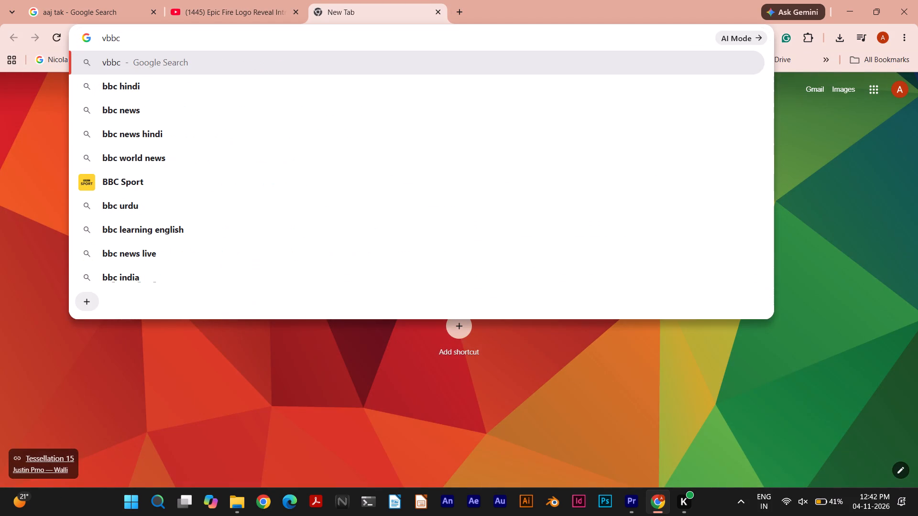
key(Down)
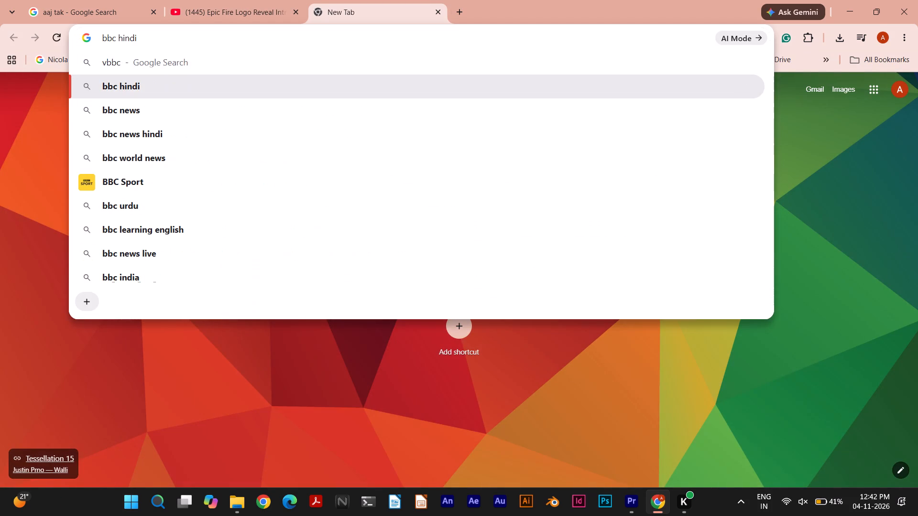
key(BackSpace)
key(BackSpace)
key(BackSpace)
key(BackSpace)
key(BackSpace)
text(th)
text(me)
key(space)
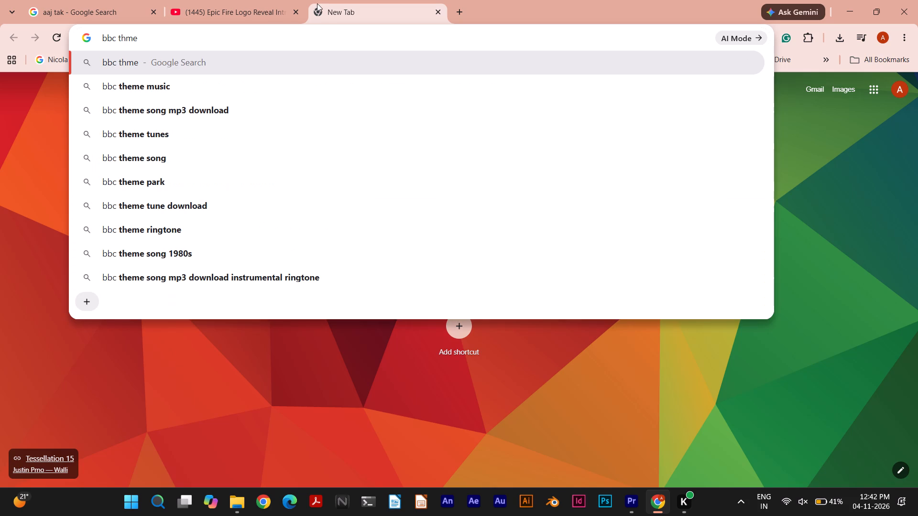
key(Down)
key(Return)
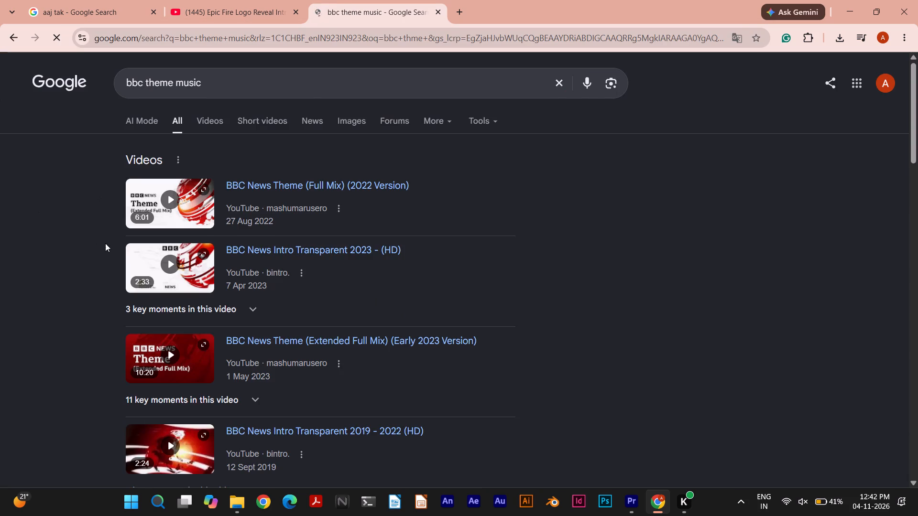
Open Zedge's Bbc News Theme ringtones page from the results and try previewing the first two ringtones, Bbc News Theme and Bbc News.
scroll(107, 247, down, 7)
click(227, 168)
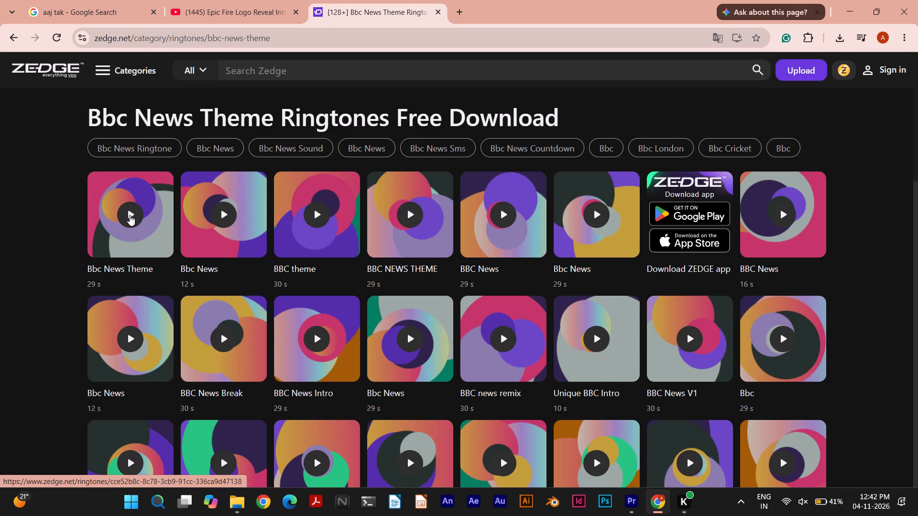
click(132, 214)
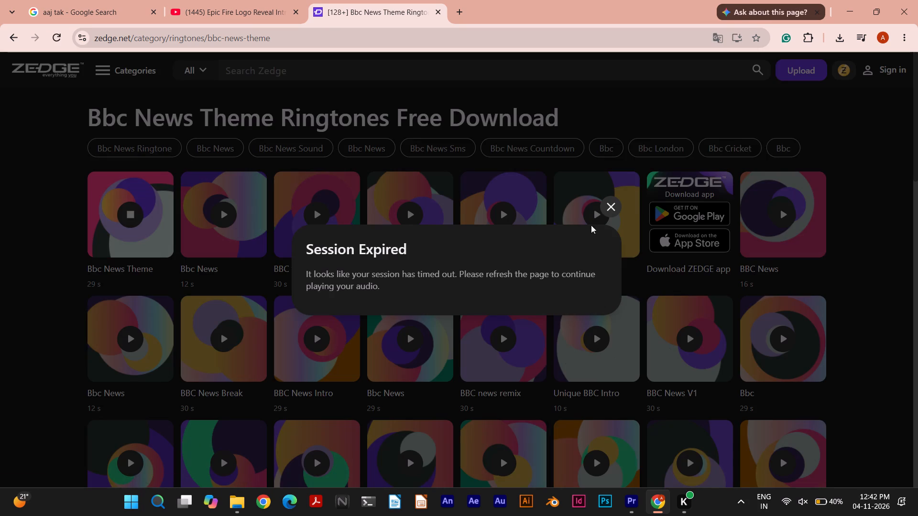
click(605, 201)
click(227, 211)
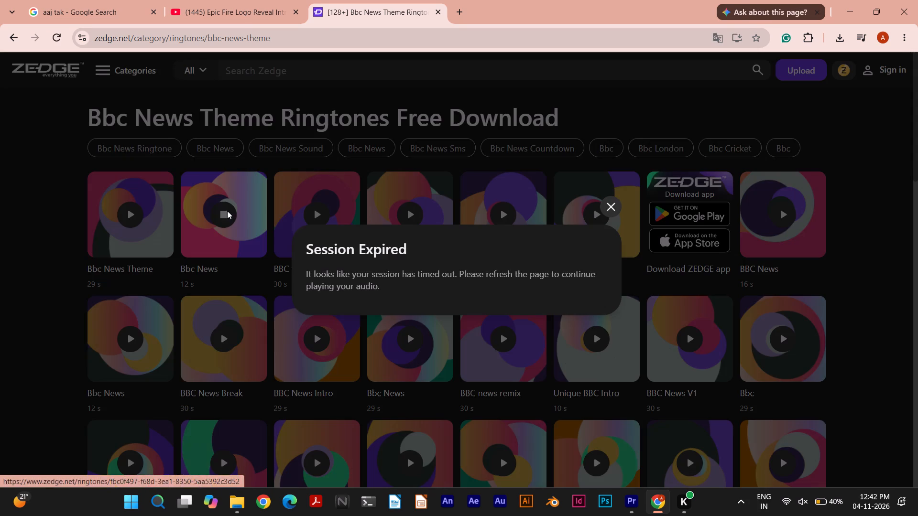
click(611, 204)
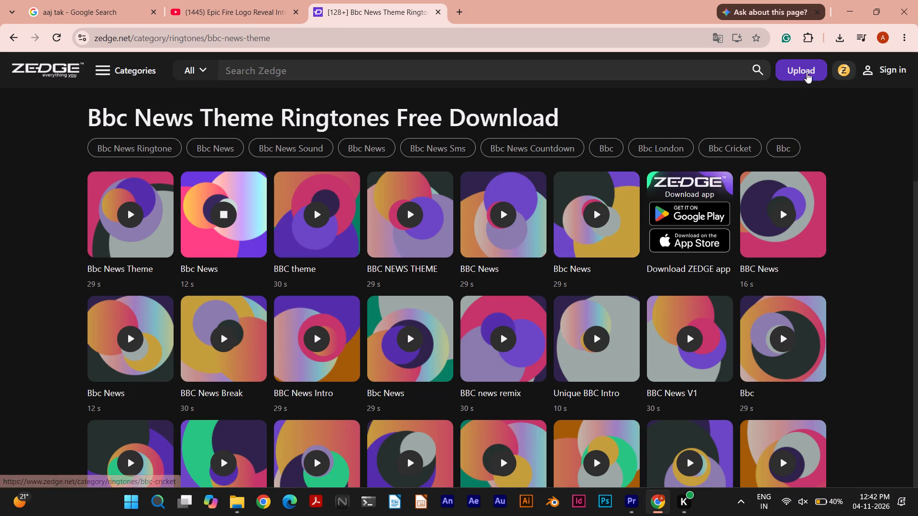
Open the 30-second BBC theme ringtone on Zedge, dismiss the ad, and download the audio file.
click(317, 214)
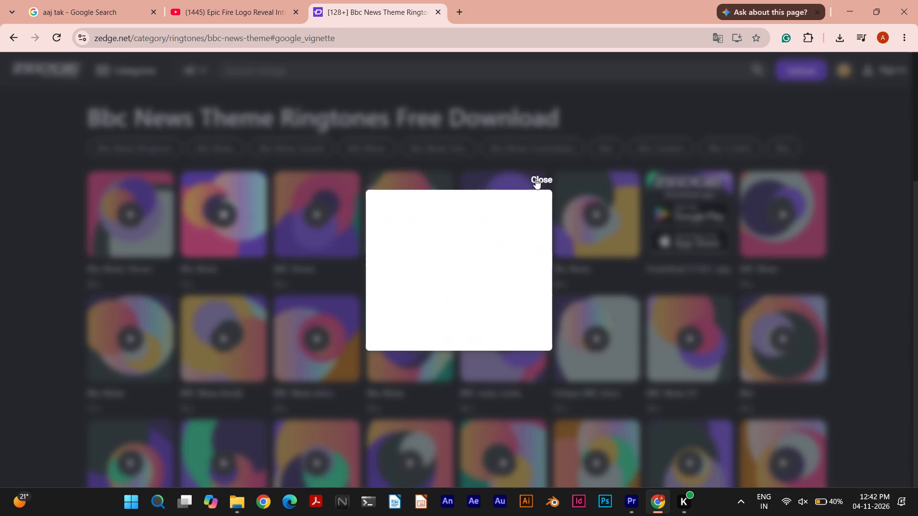
click(542, 178)
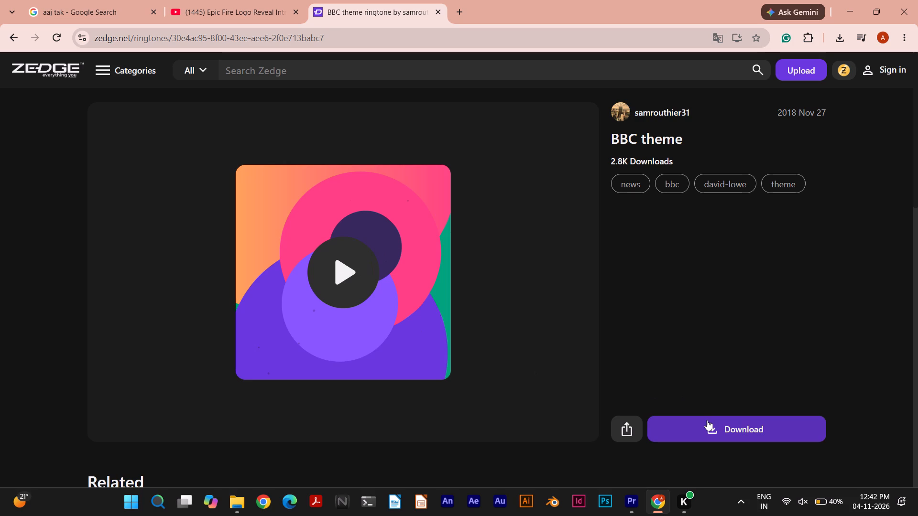
click(707, 420)
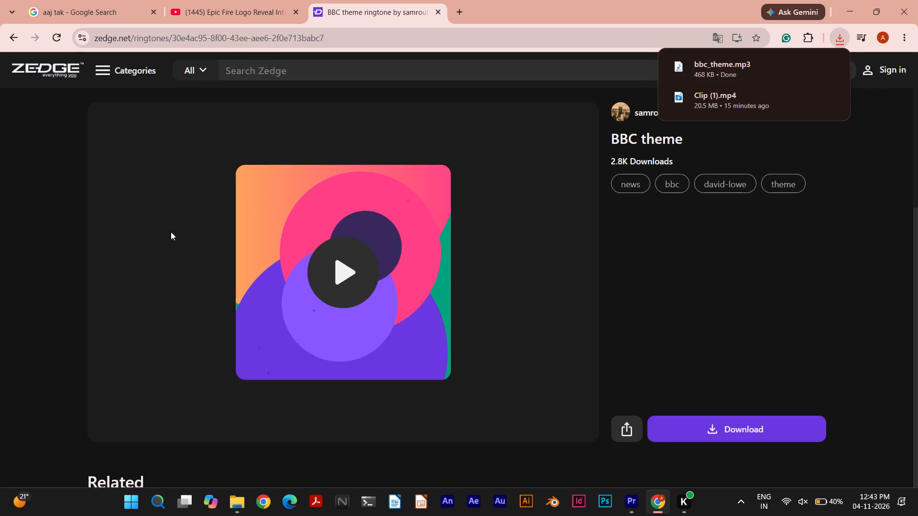
click(73, 245)
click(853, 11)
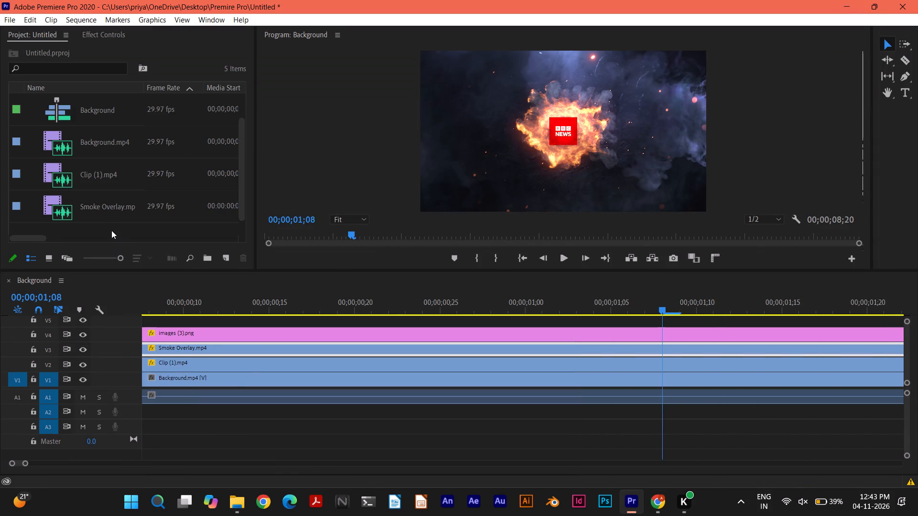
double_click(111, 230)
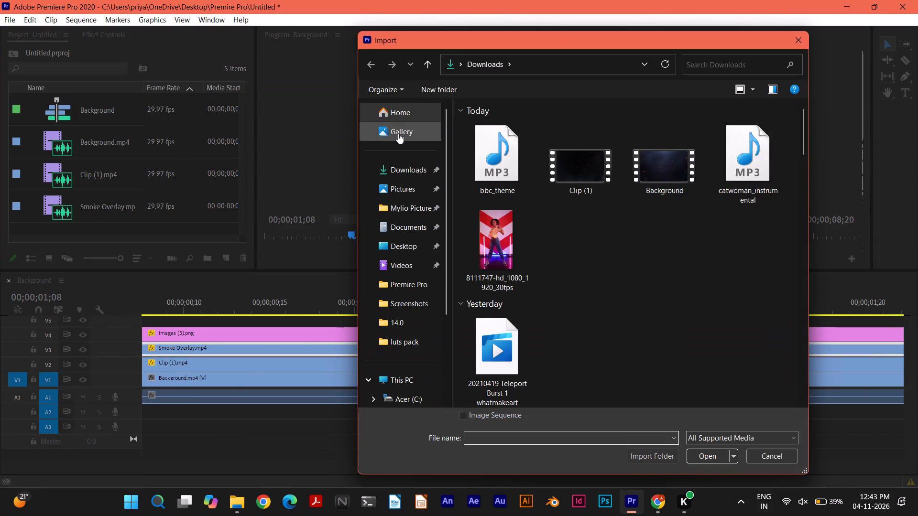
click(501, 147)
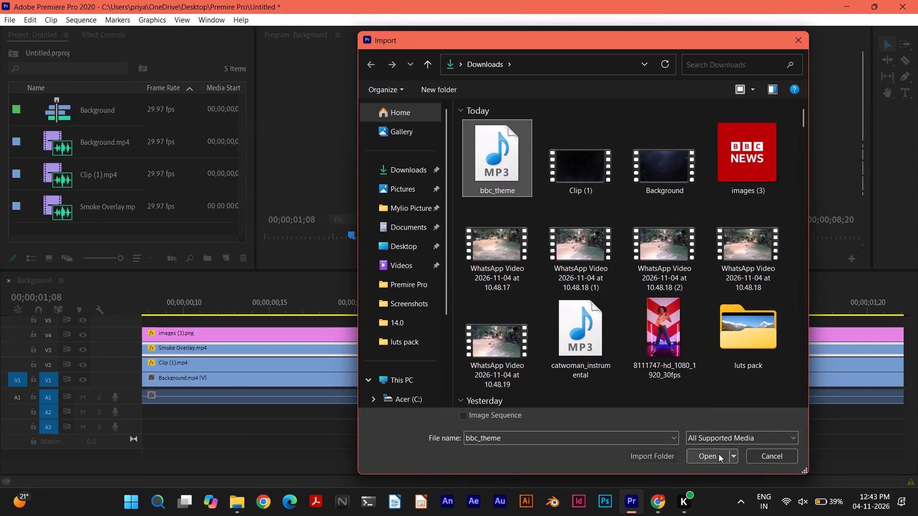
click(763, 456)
Switch to Chrome, preview the BBC theme ringtone on Zedge, and return to Premiere Pro.
click(653, 505)
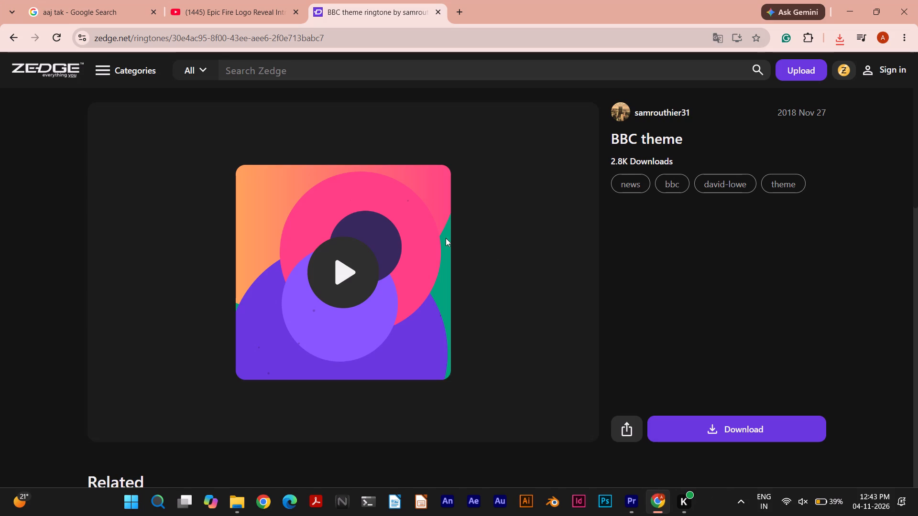
click(346, 273)
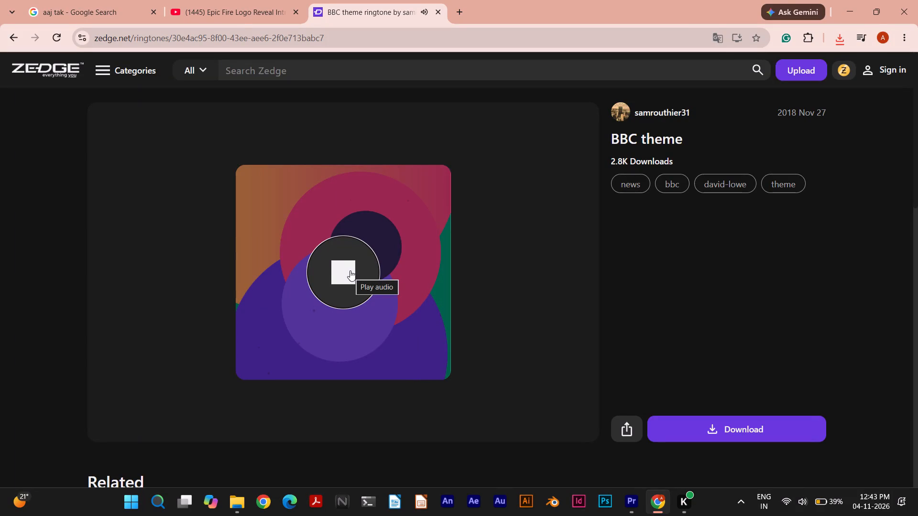
click(843, 3)
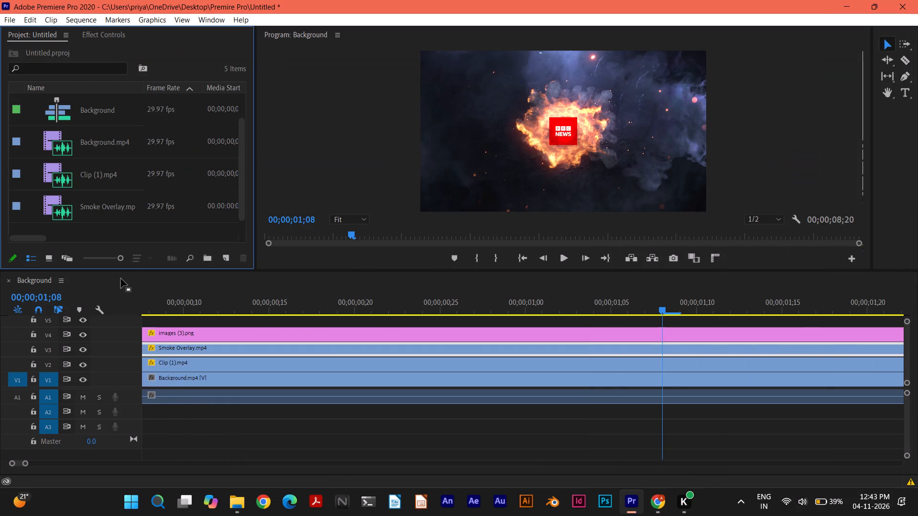
Import bbc_theme from Downloads and place it on audio track A2 at the very start of the sequence.
double_click(126, 227)
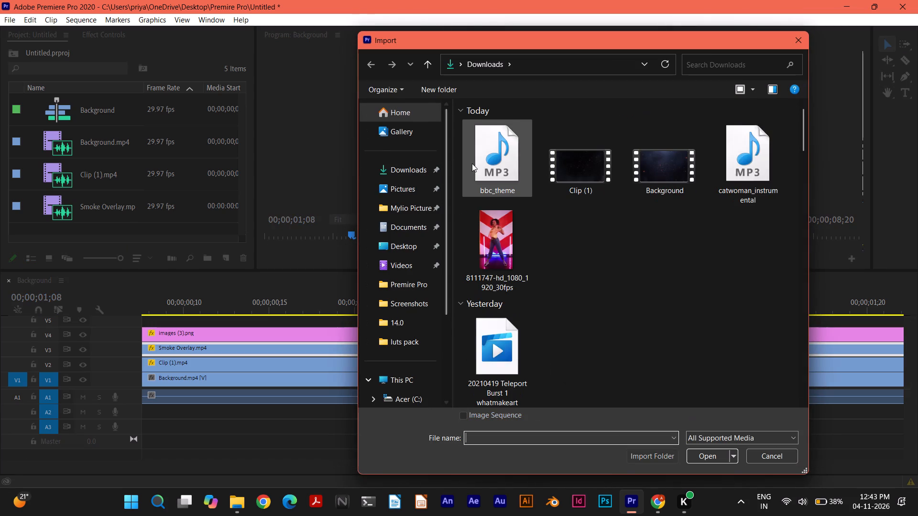
click(484, 162)
click(701, 454)
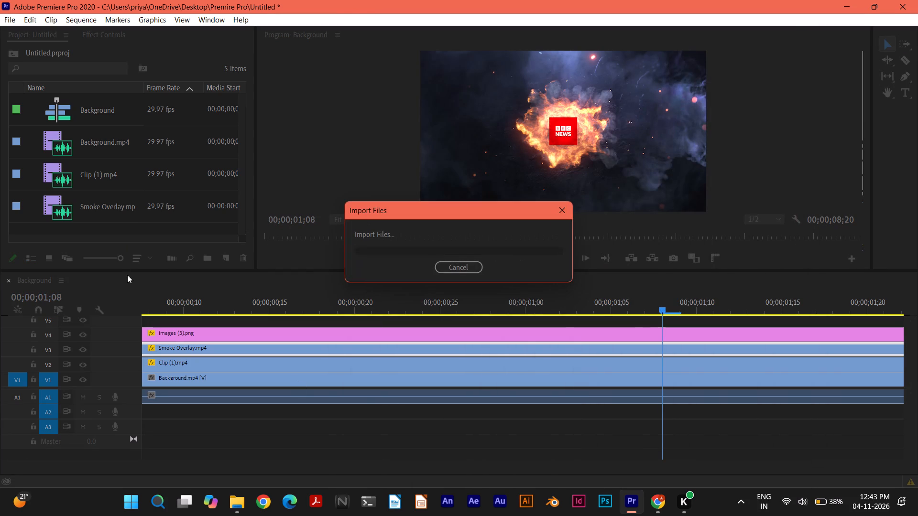
drag(98, 206, 166, 416)
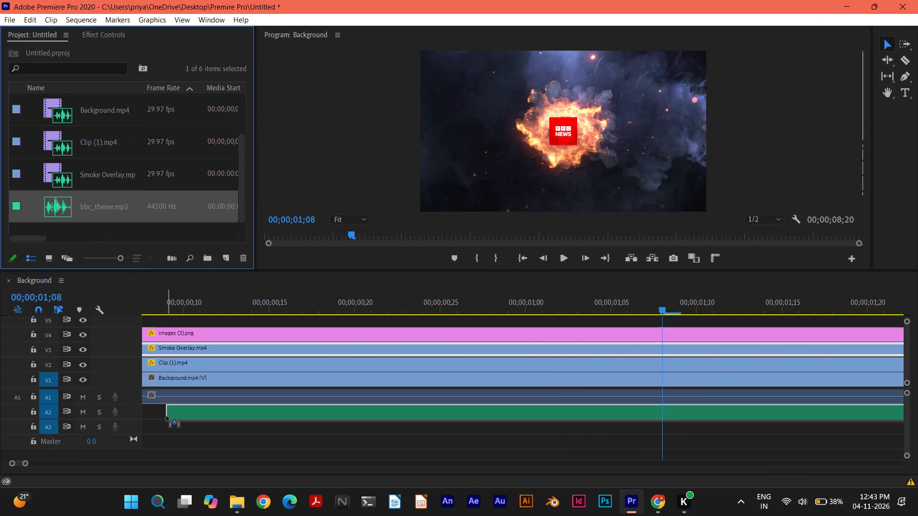
drag(166, 416, 147, 415)
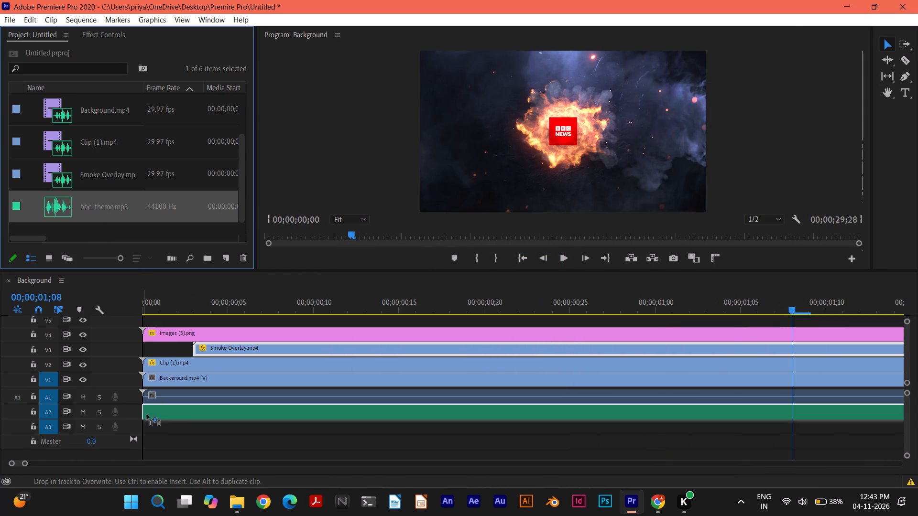
drag(147, 415, 136, 412)
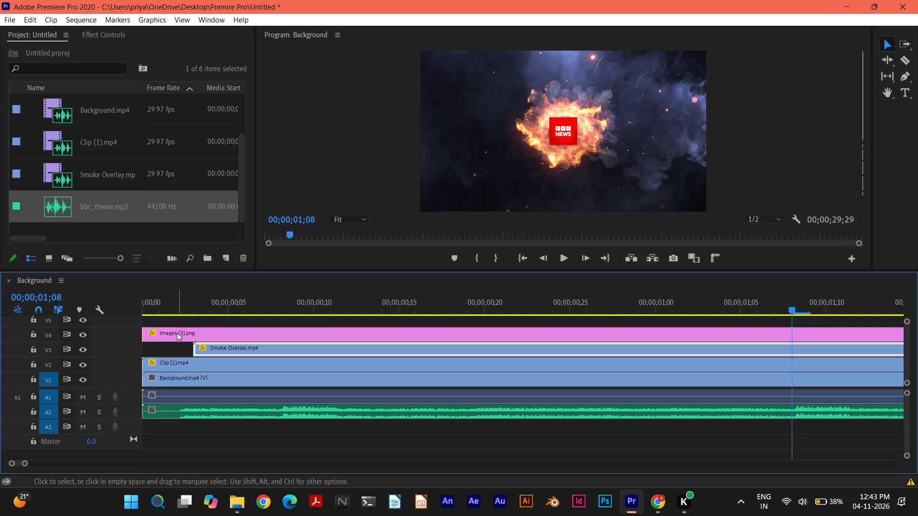
Play the sequence from 00;00;00;00 to check the logo reveal with the theme music.
drag(288, 234, 243, 234)
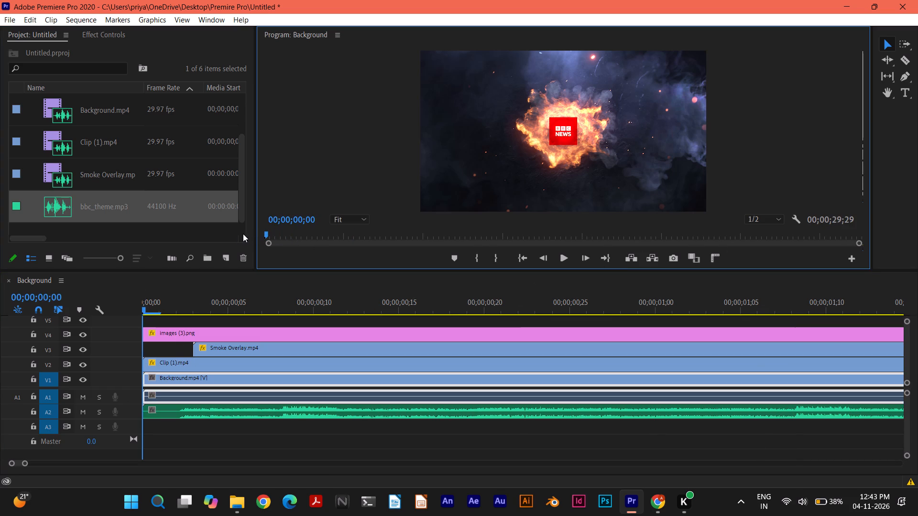
drag(243, 234, 235, 234)
click(558, 254)
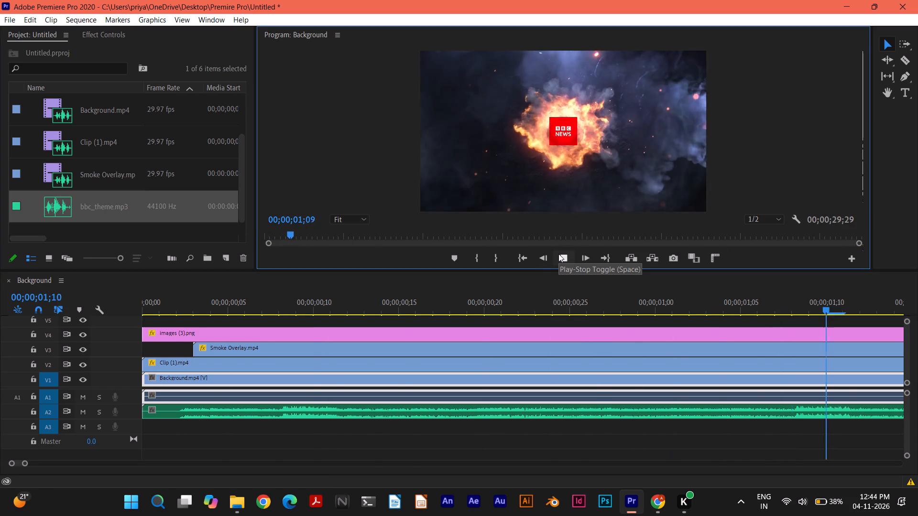
click(558, 254)
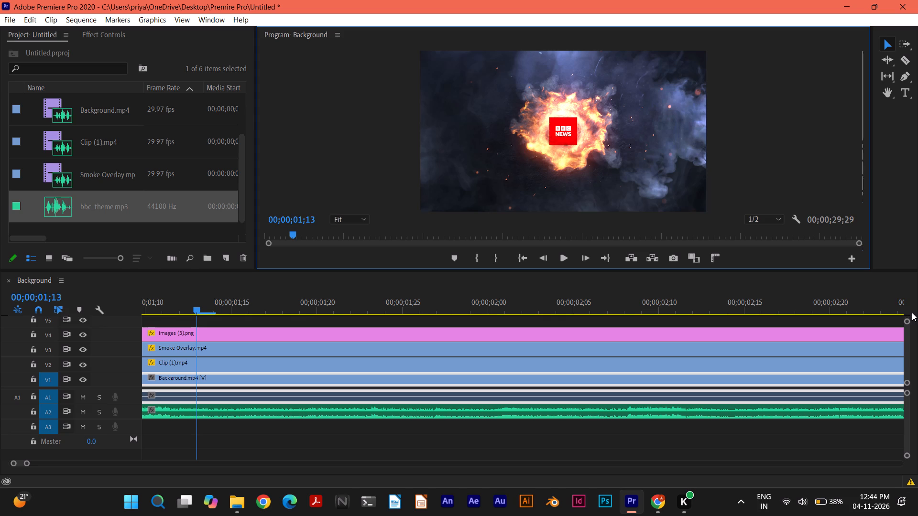
Widen the Program monitor slightly so the editing tools fit in a single column.
drag(873, 265, 878, 265)
drag(878, 265, 881, 265)
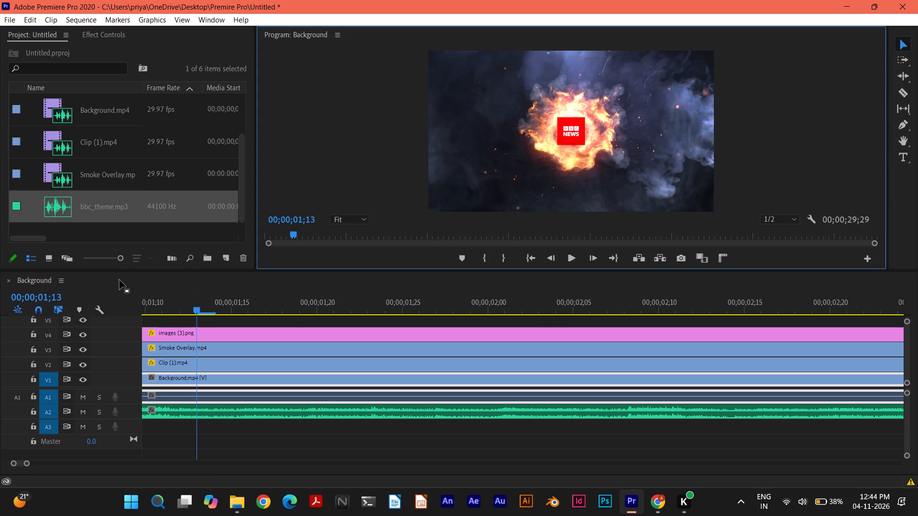
drag(914, 273, 886, 275)
drag(886, 275, 879, 275)
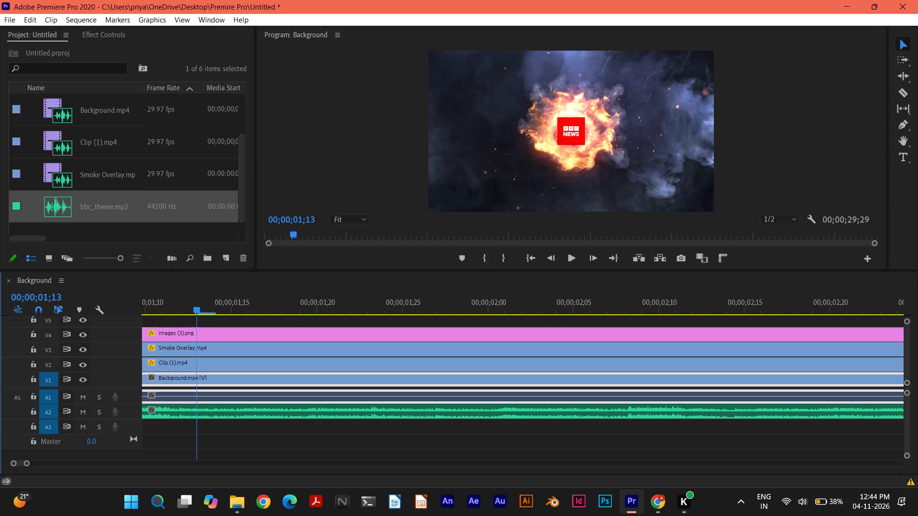
drag(917, 284, 904, 284)
drag(904, 284, 897, 284)
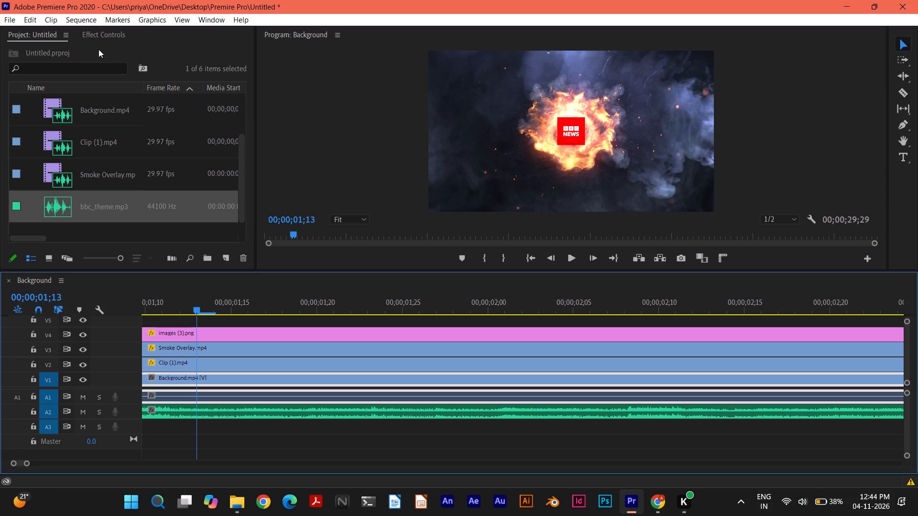
Cut the bbc_theme audio on A2 at 00;00;08;20, where the video clips end, and delete the excess after the cut.
click(567, 254)
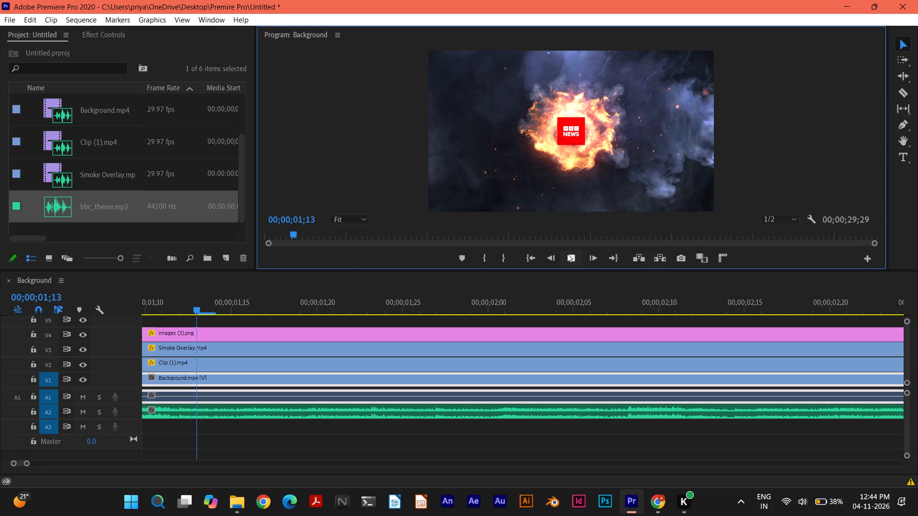
click(568, 254)
drag(304, 234, 304, 234)
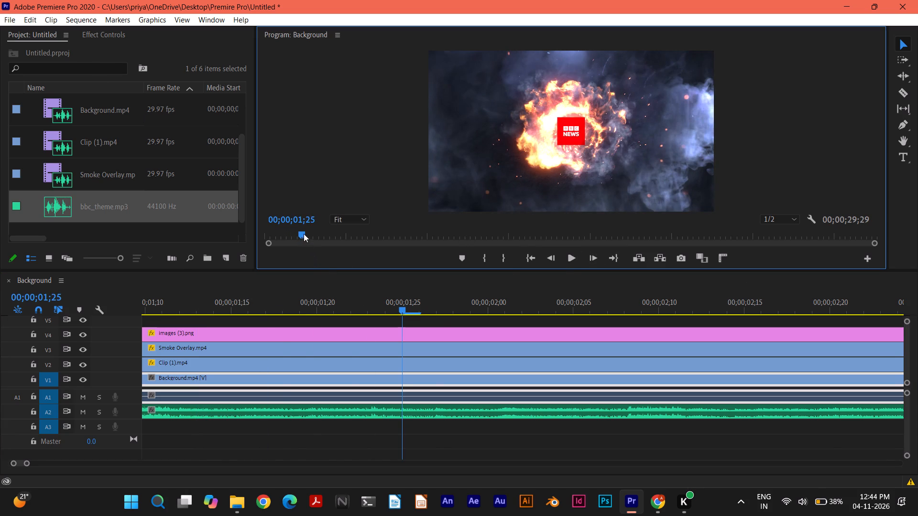
drag(304, 234, 465, 230)
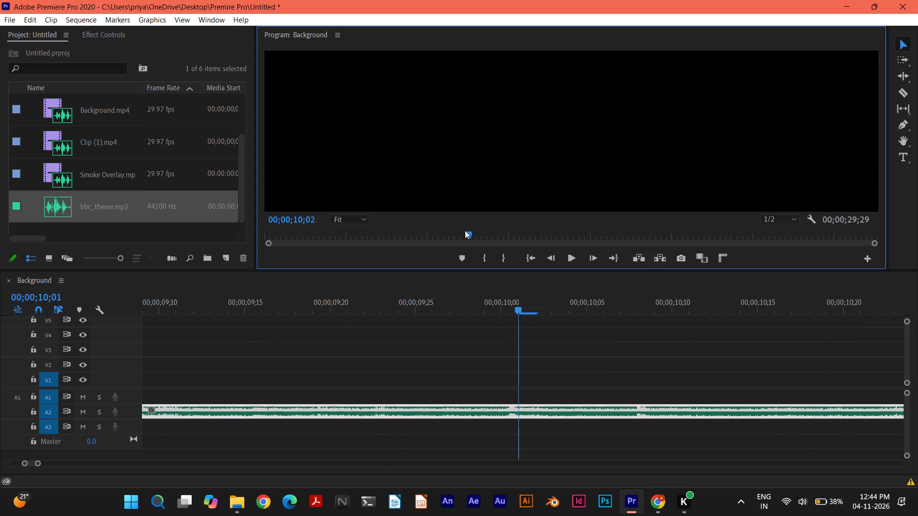
drag(465, 230, 443, 230)
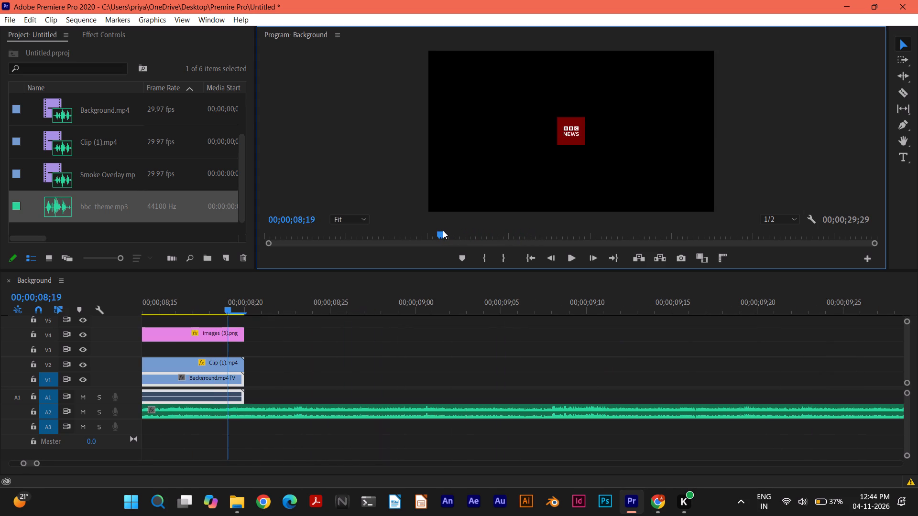
drag(443, 230, 442, 229)
drag(227, 306, 235, 306)
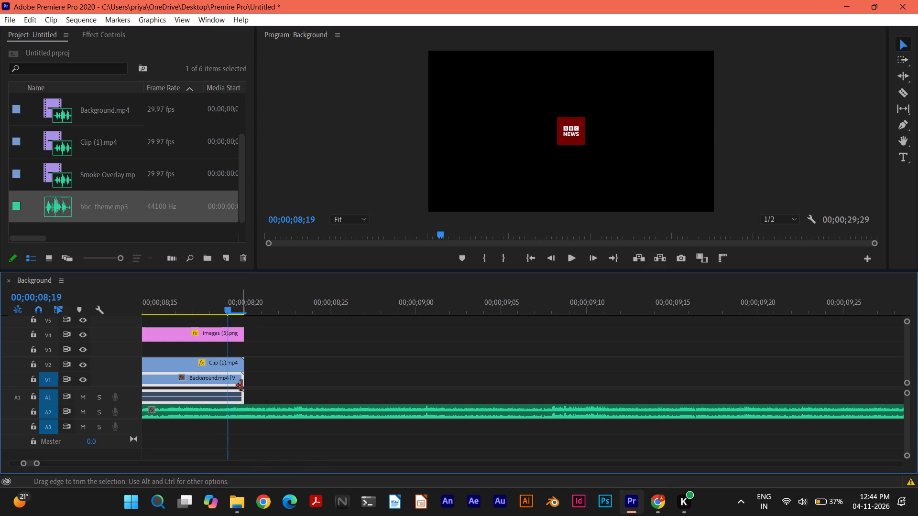
drag(228, 310, 235, 309)
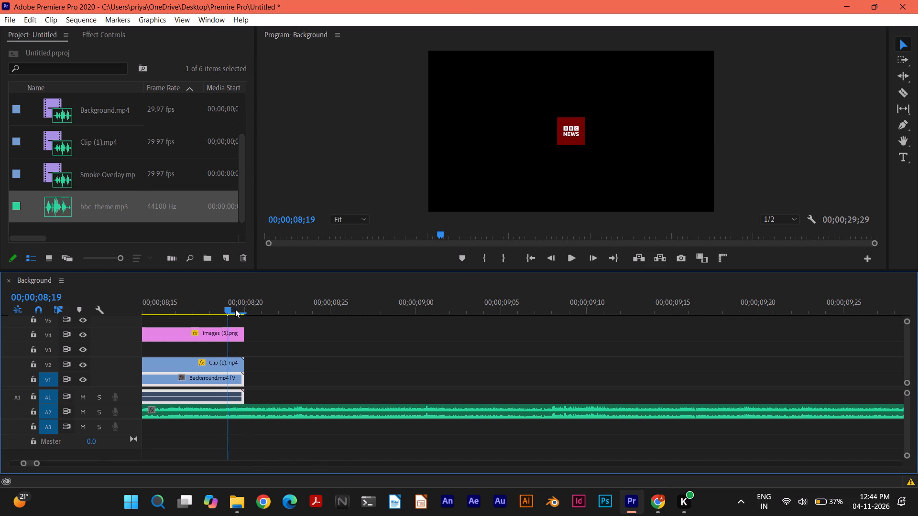
drag(235, 309, 239, 309)
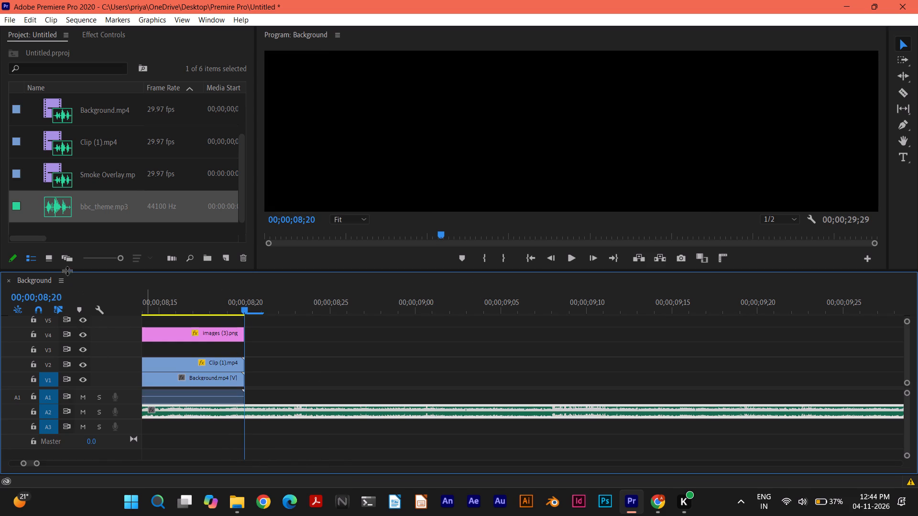
key(c)
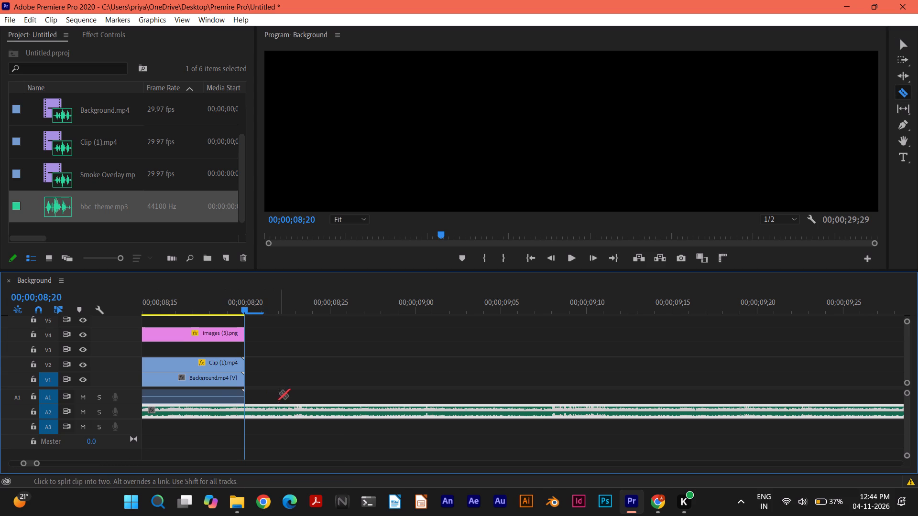
click(245, 411)
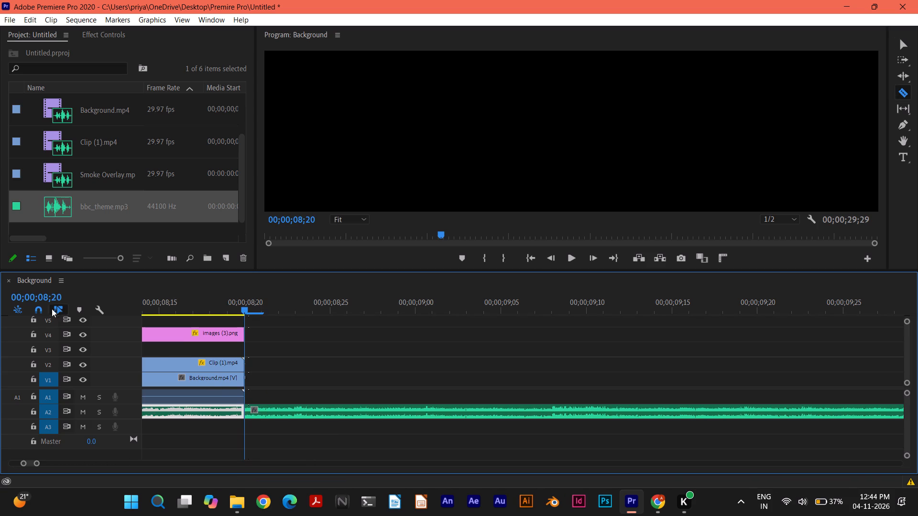
key(a)
click(896, 44)
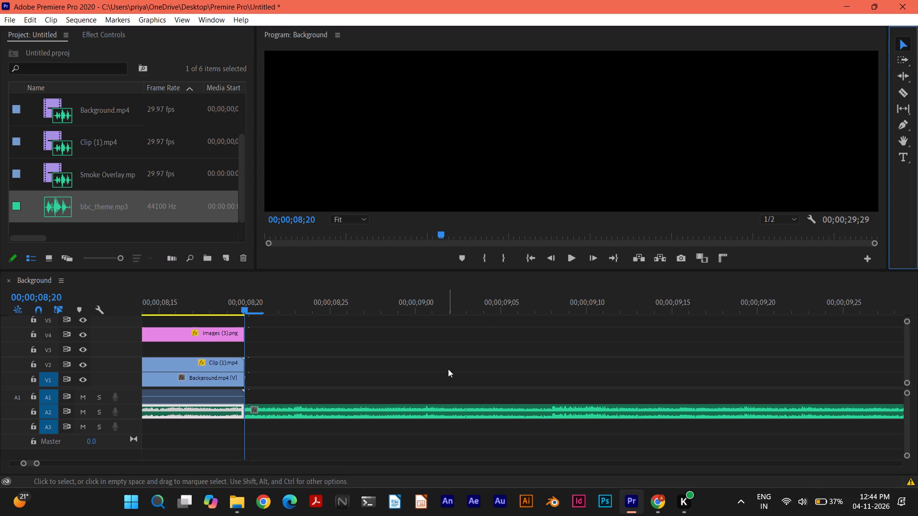
click(453, 409)
key(Delete)
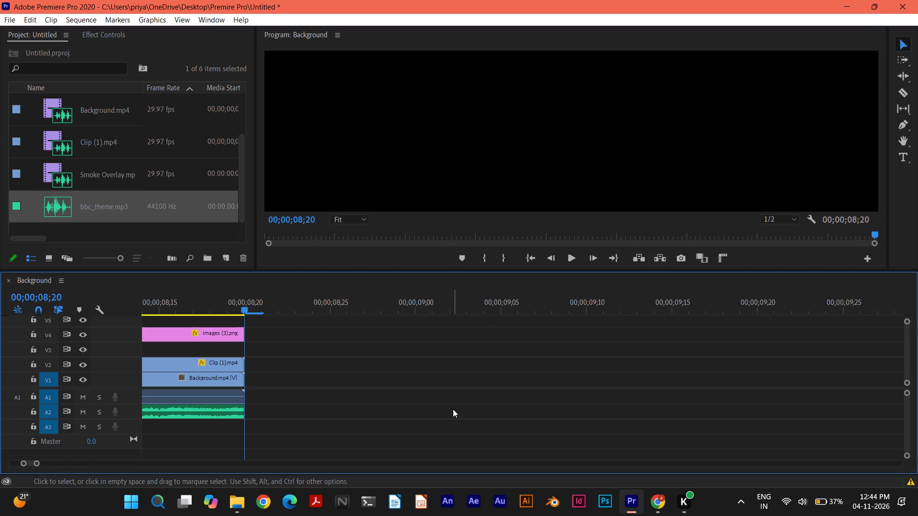
Return the playhead to the sequence start and export the sequence as H.264 with the Match Source - High bitrate preset.
drag(245, 308, 174, 308)
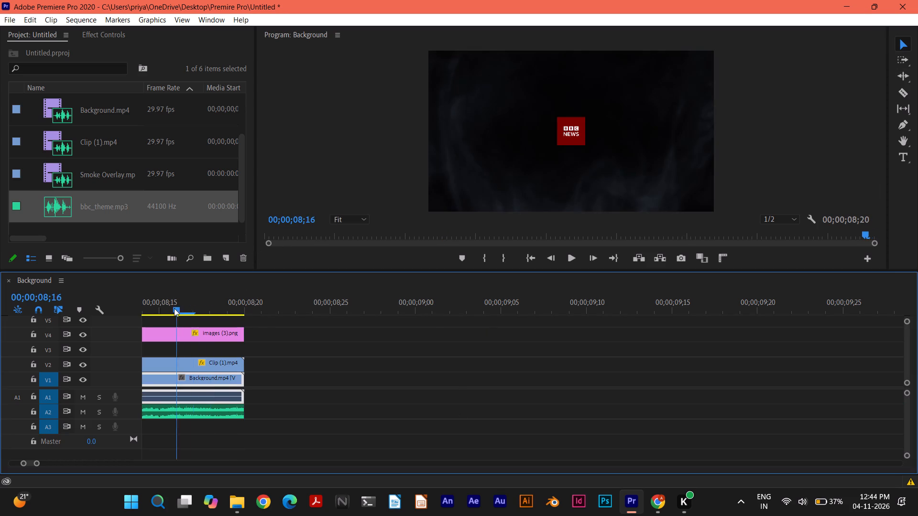
drag(174, 308, 0, 291)
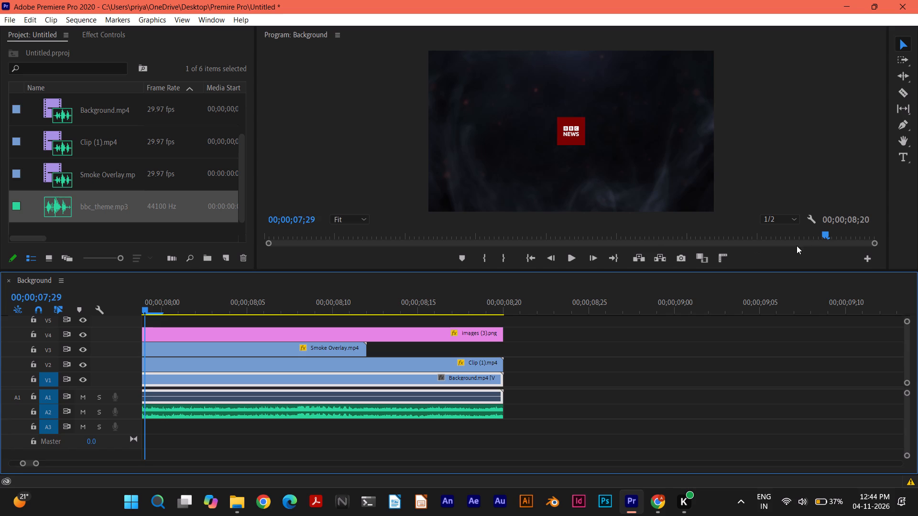
drag(824, 234, 609, 234)
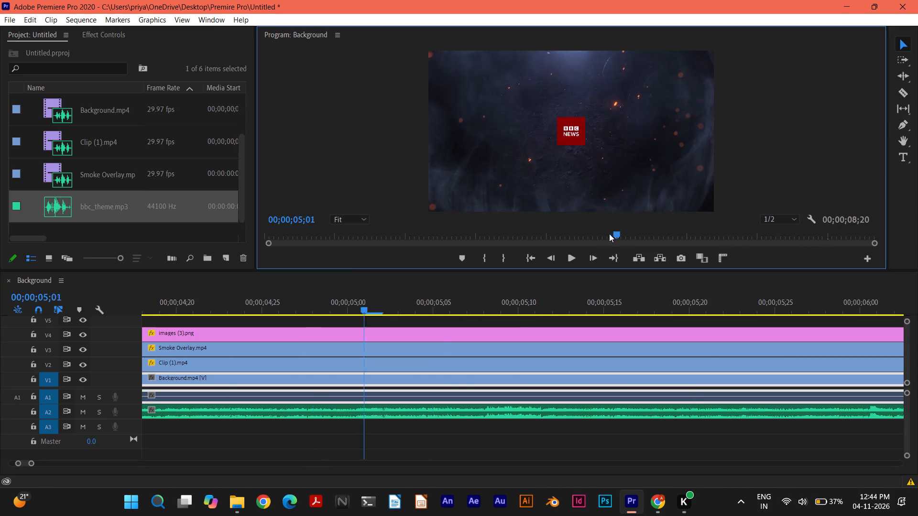
drag(609, 234, 285, 231)
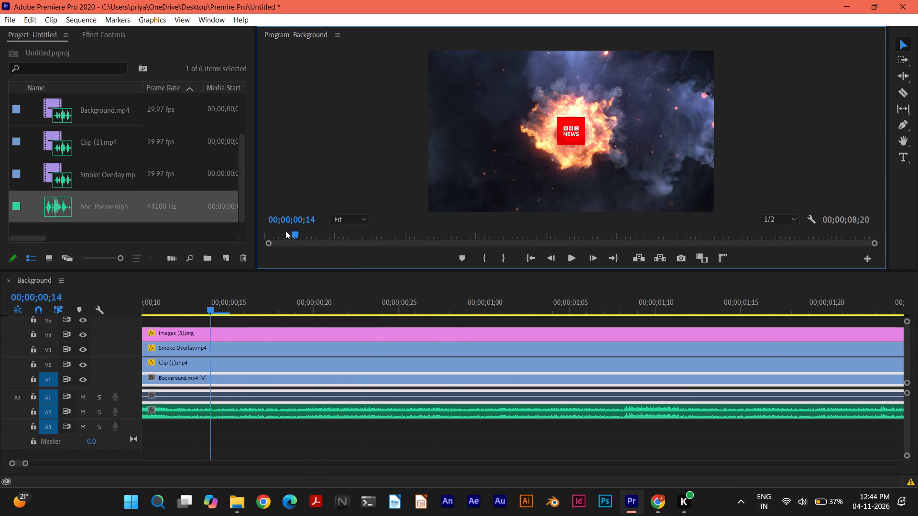
drag(285, 231, 117, 228)
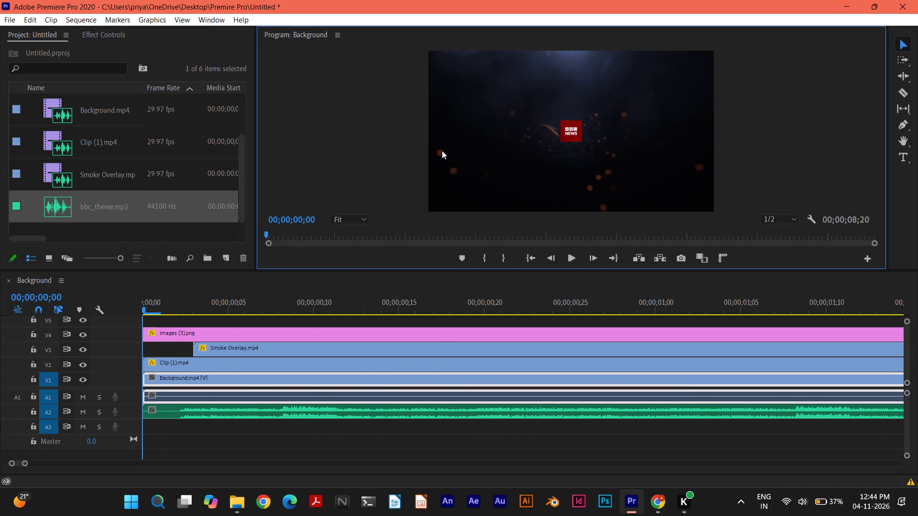
key(ctrl+m)
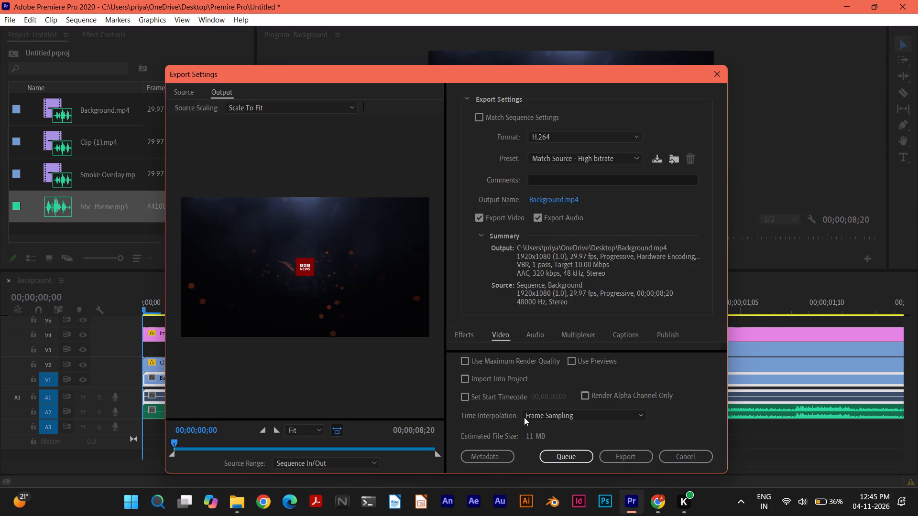
click(610, 456)
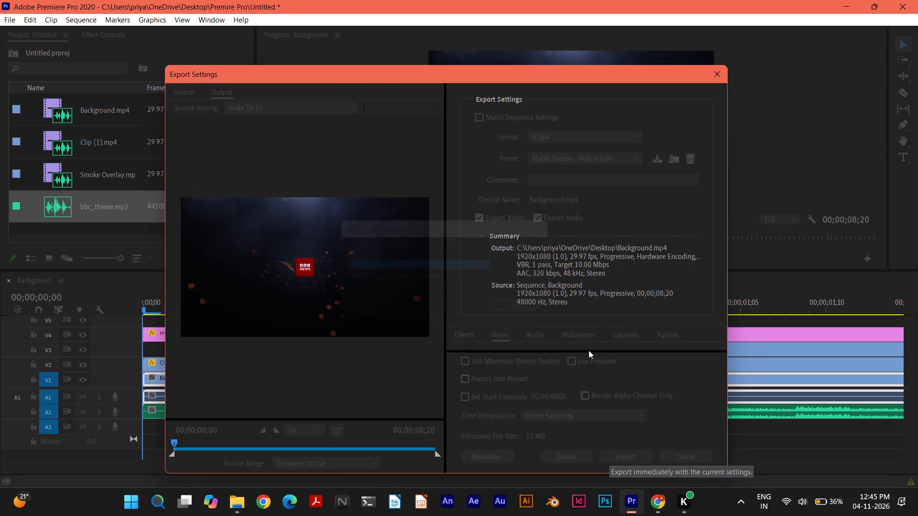
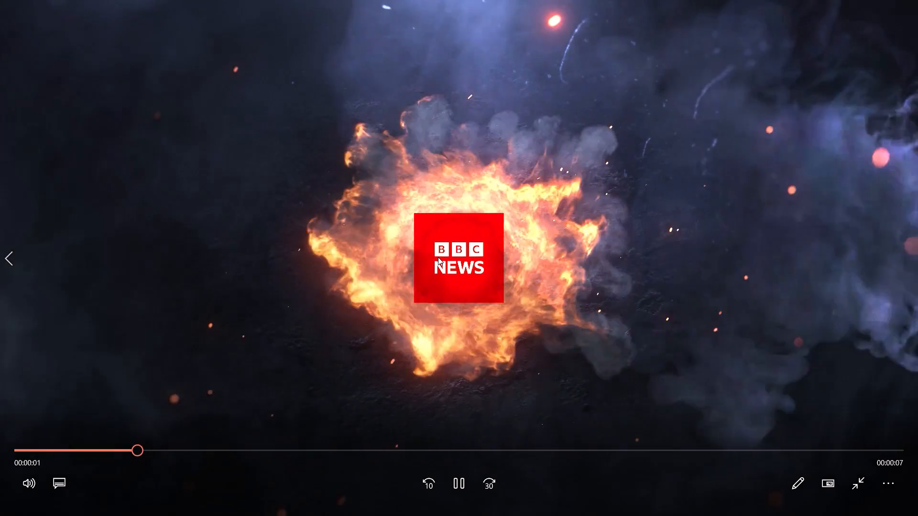
Review the exported Background video in full screen, replaying the logo reveal, and pause it back in the normal window.
drag(285, 447, 247, 453)
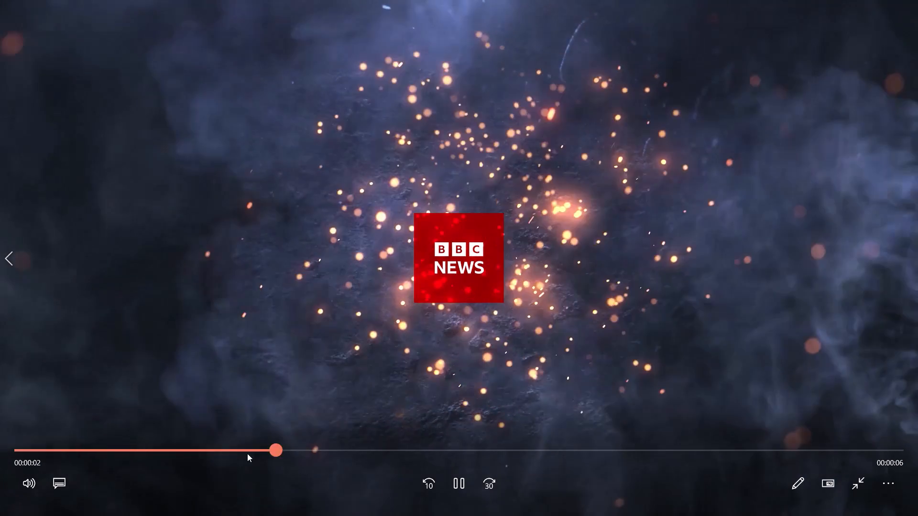
drag(247, 453, 0, 459)
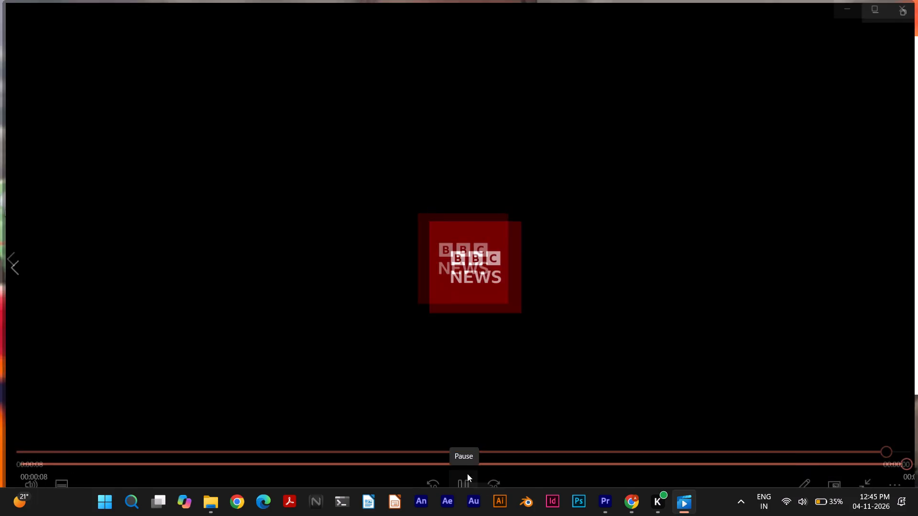
click(463, 459)
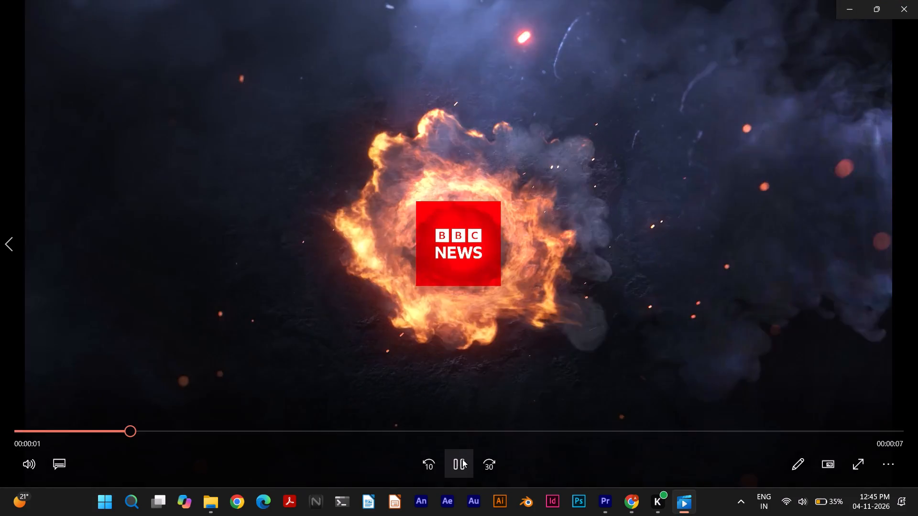
click(462, 460)
click(856, 466)
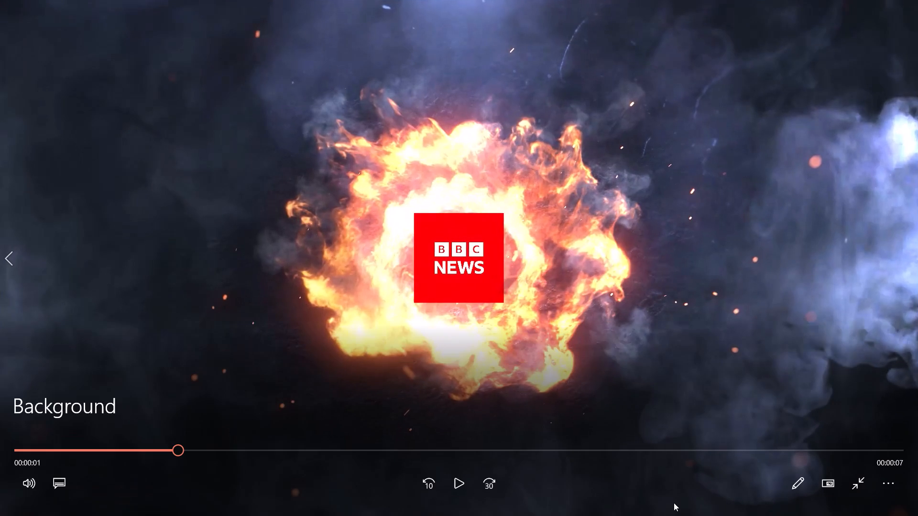
click(853, 484)
Return to Premiere Pro and set the Smoke Overlay.mp4 clip's opacity blend mode to Overlay.
click(609, 502)
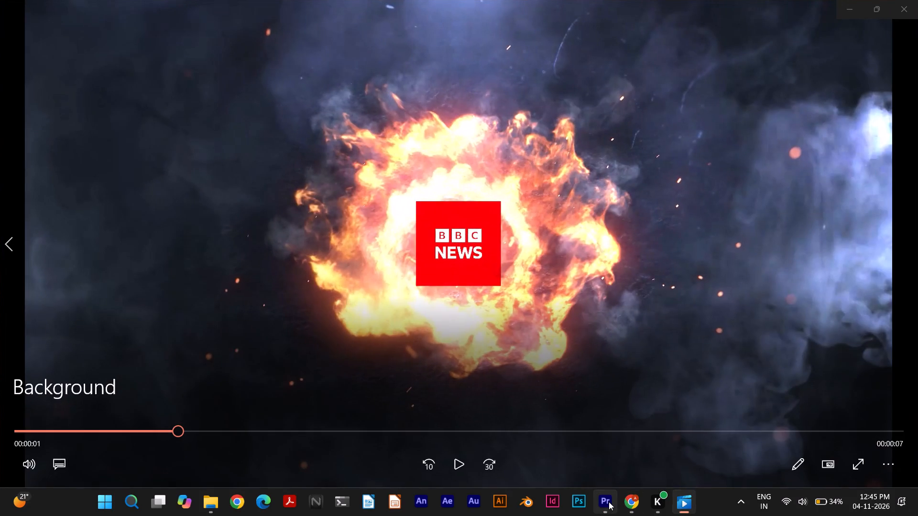
click(233, 350)
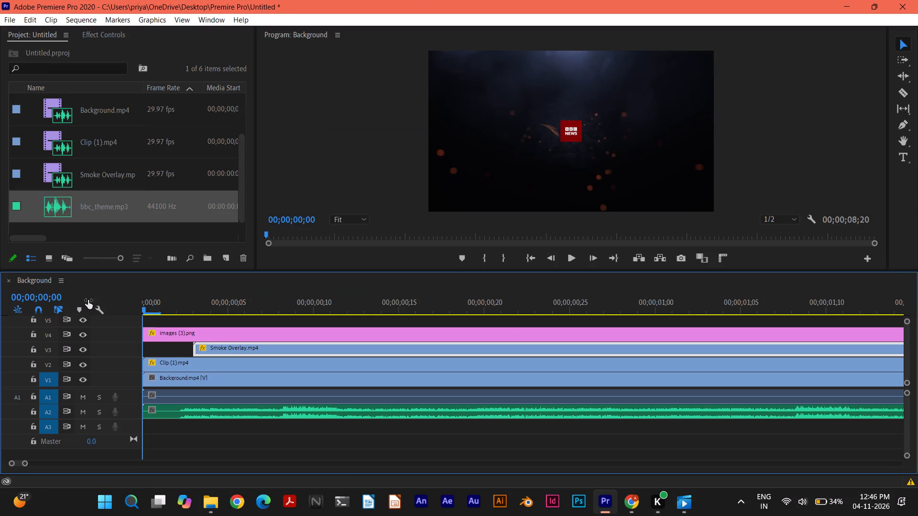
click(102, 40)
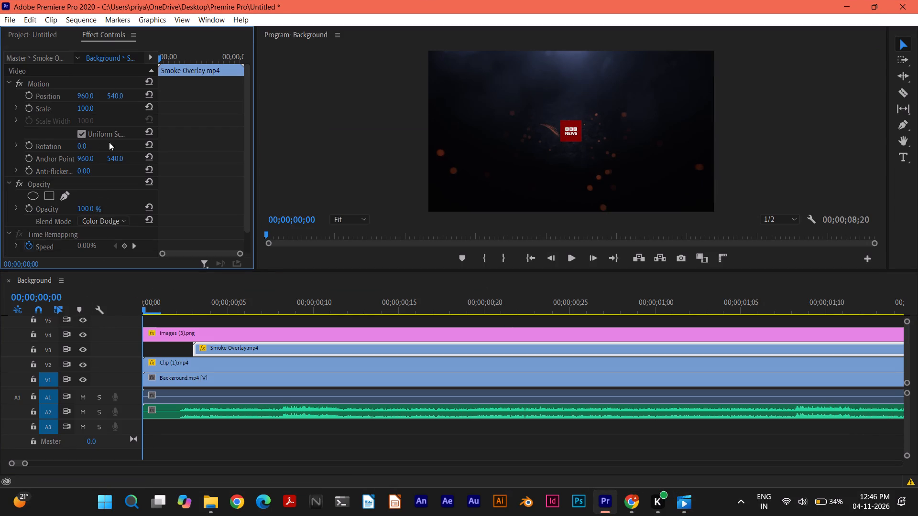
scroll(110, 219, down, 1)
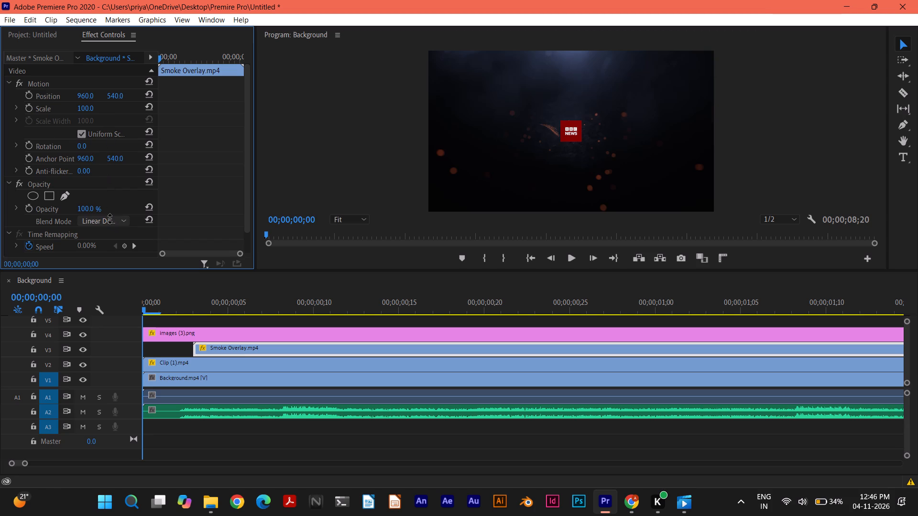
scroll(110, 219, down, 1)
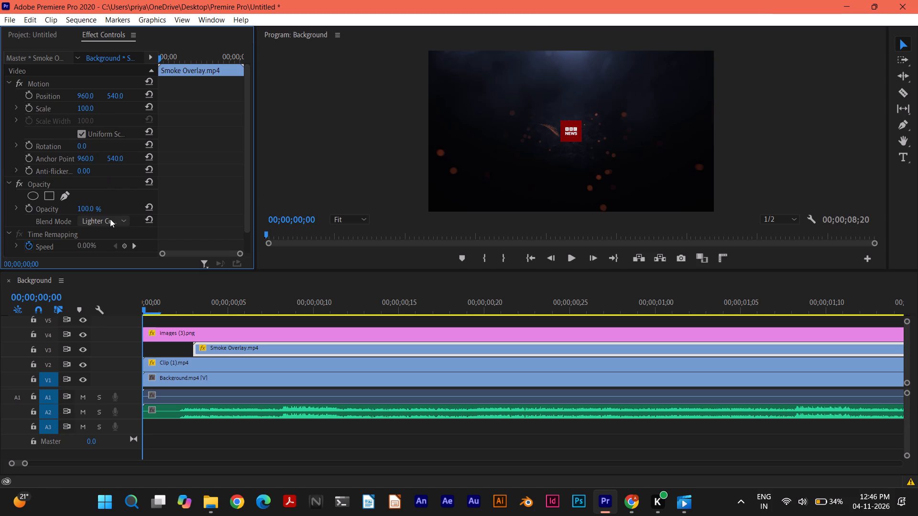
scroll(110, 219, down, 1)
Scrub the sequence between 00;00;00;03 and 00;00;01;11 to examine how the smoke, background and fire layers combine.
drag(144, 308, 218, 311)
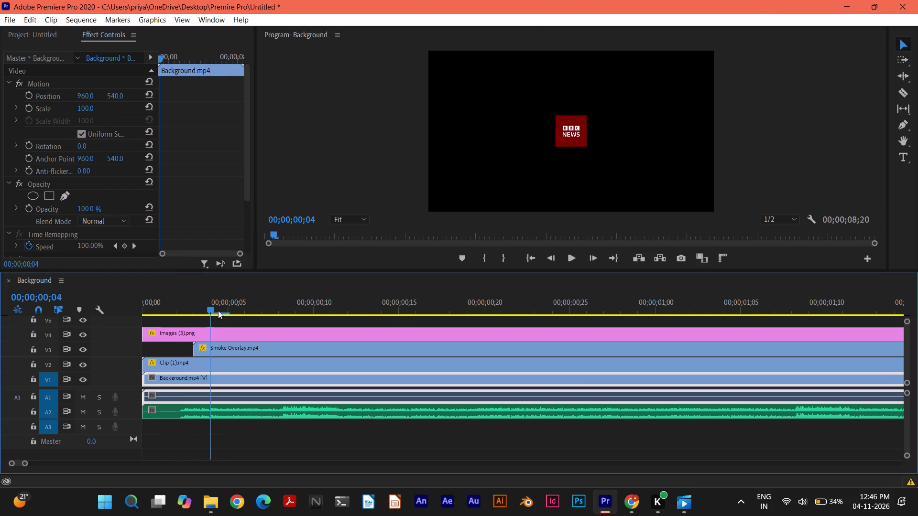
drag(218, 311, 225, 312)
click(207, 348)
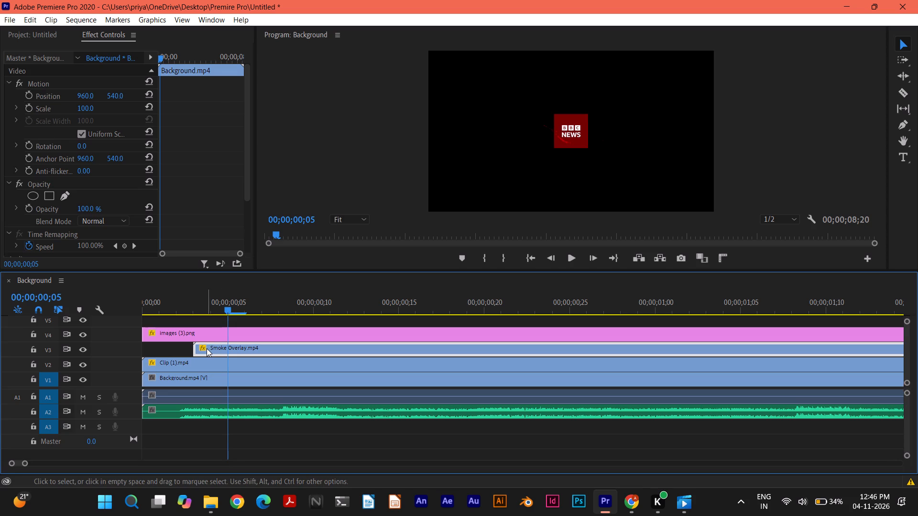
drag(226, 309, 197, 303)
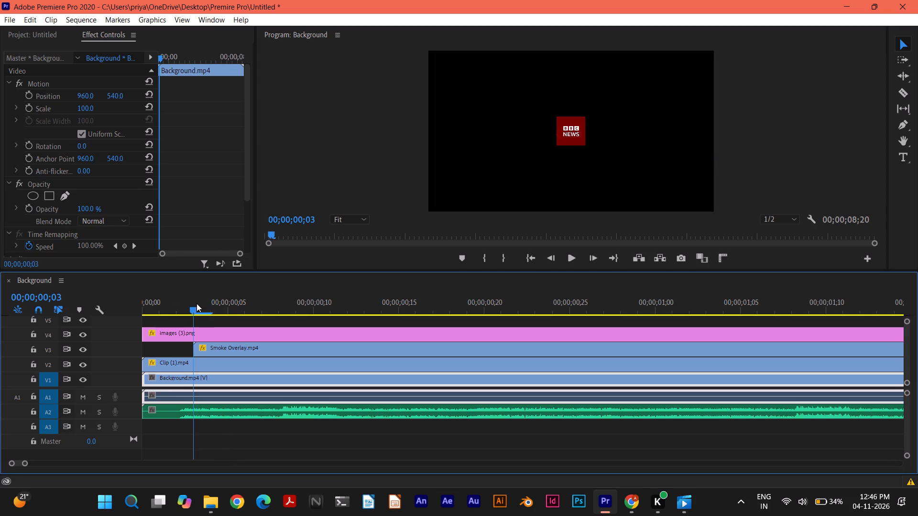
drag(197, 303, 235, 303)
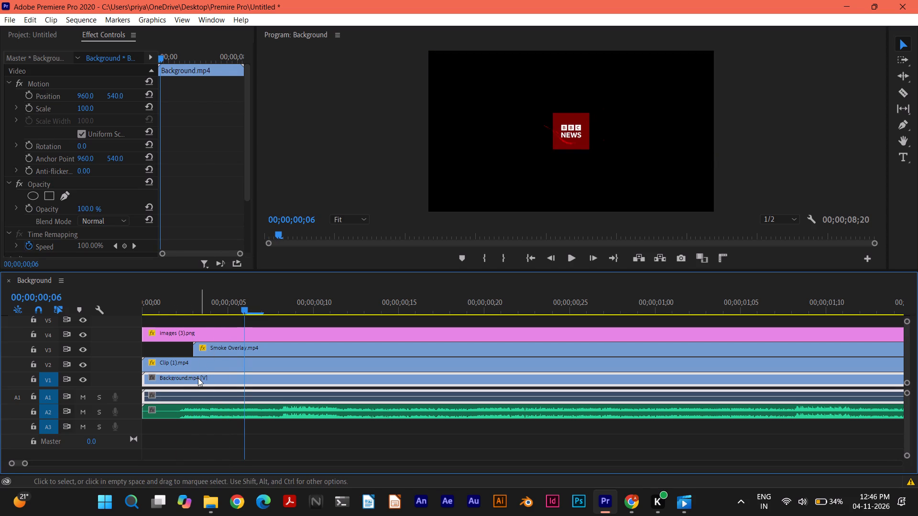
click(198, 378)
click(214, 349)
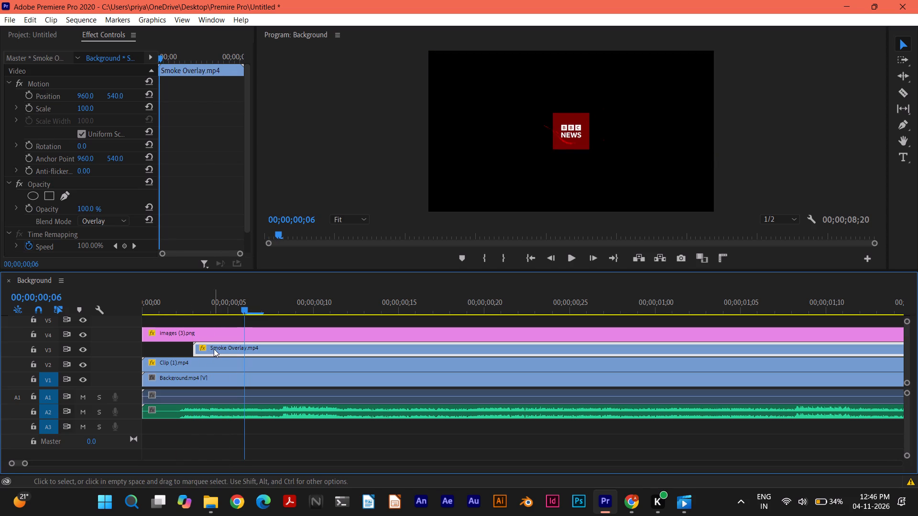
drag(245, 308, 230, 308)
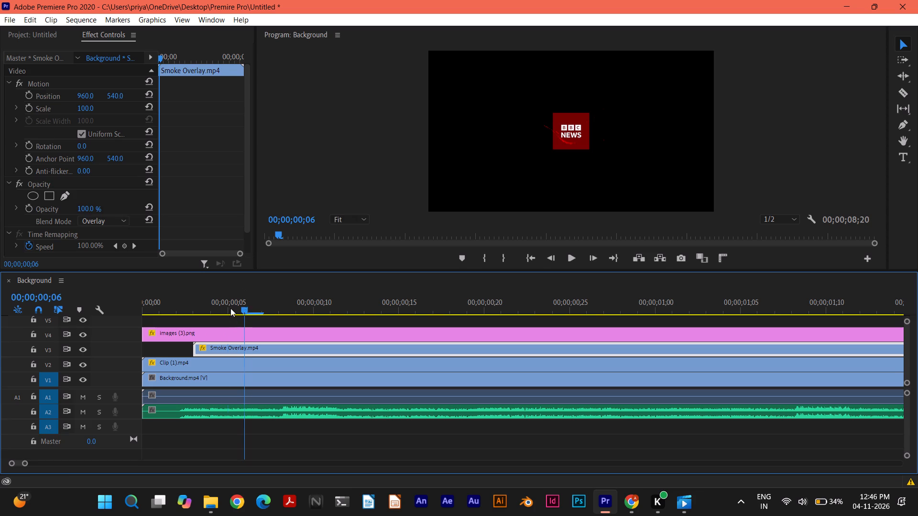
drag(230, 308, 494, 301)
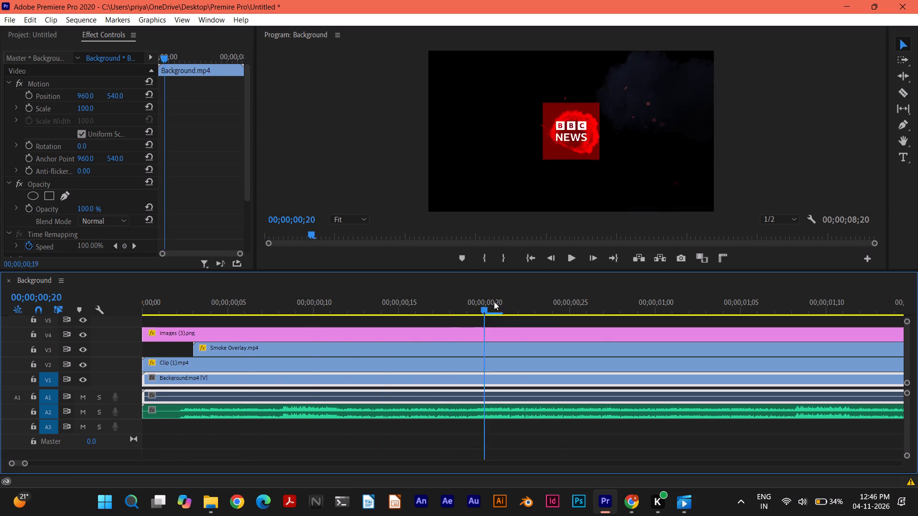
drag(494, 301, 857, 287)
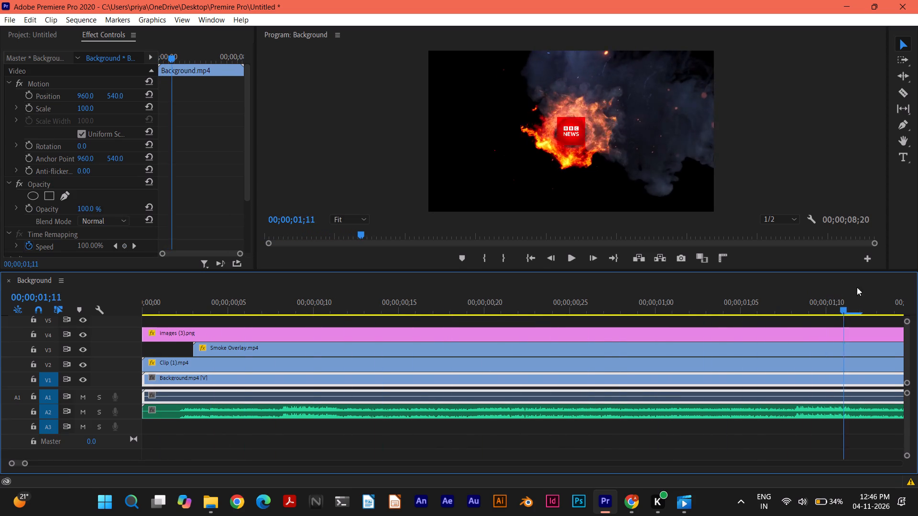
drag(857, 287, 442, 278)
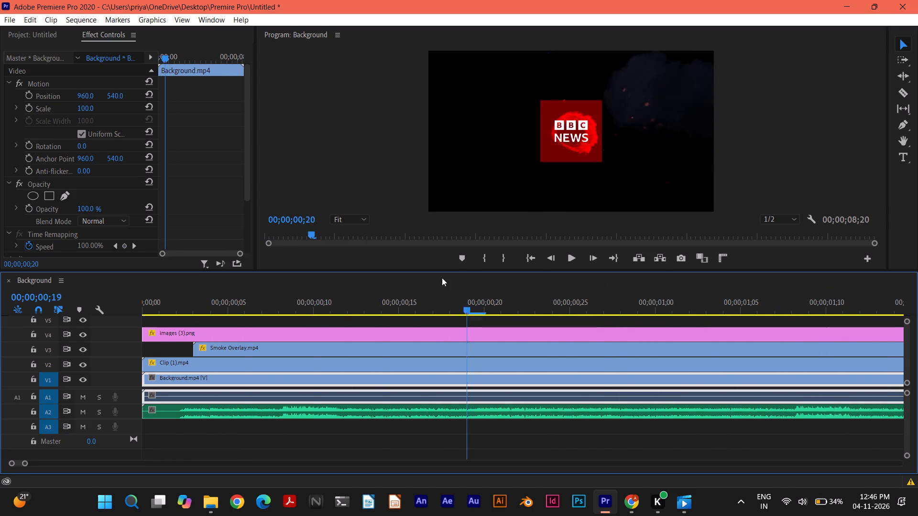
drag(442, 278, 195, 278)
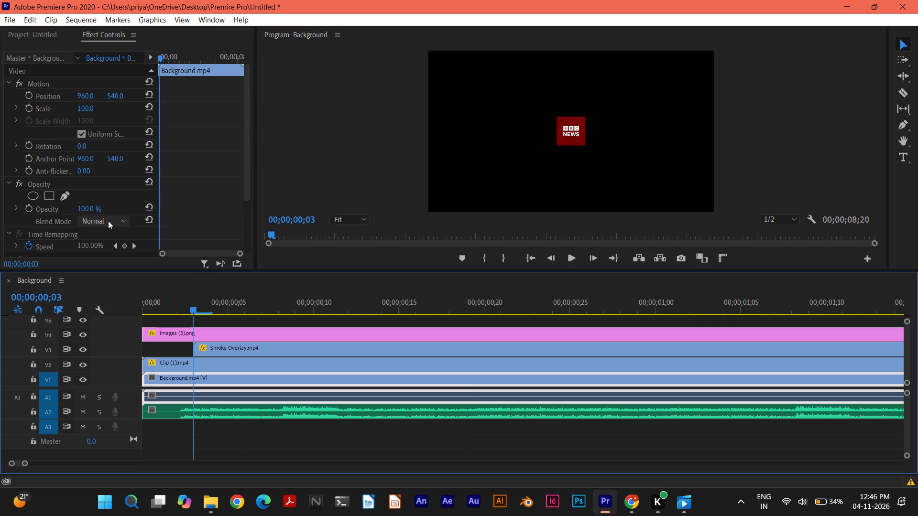
Set the Background.mp4 clip's opacity blend mode to Darker Color.
scroll(108, 221, down, 2)
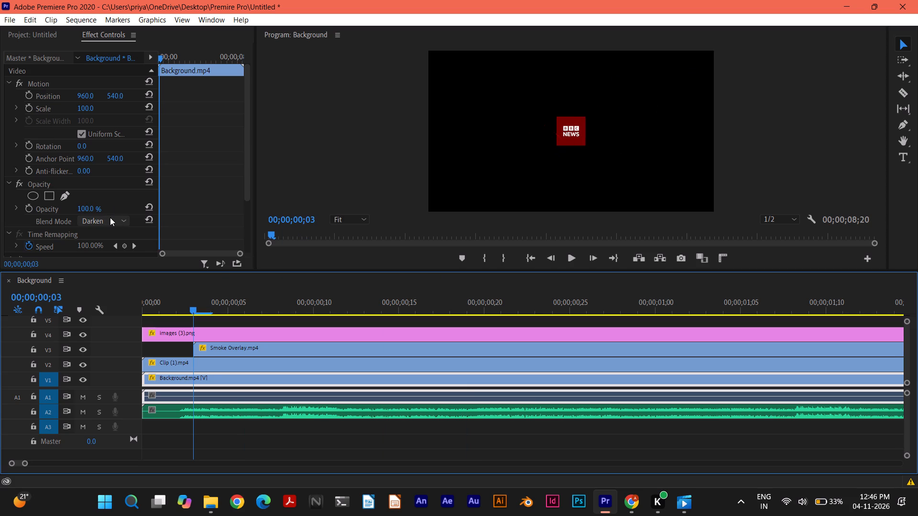
scroll(110, 217, down, 3)
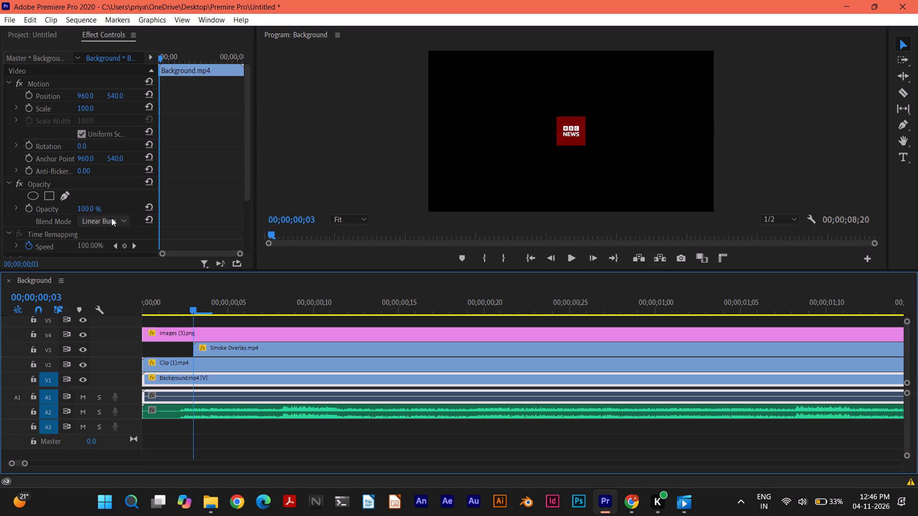
scroll(113, 218, down, 1)
Scrub the sequence from its start to 00;00;01;05 and back to examine the background blending.
drag(191, 305, 128, 305)
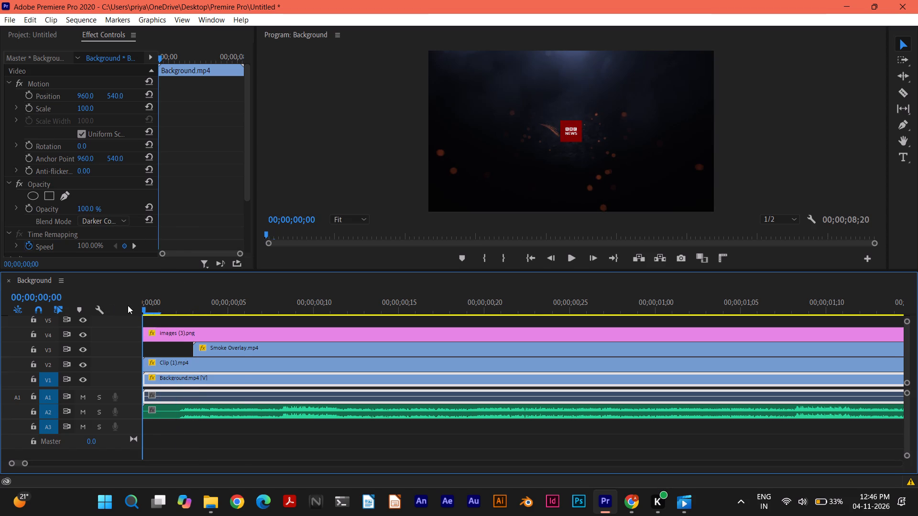
drag(128, 305, 492, 335)
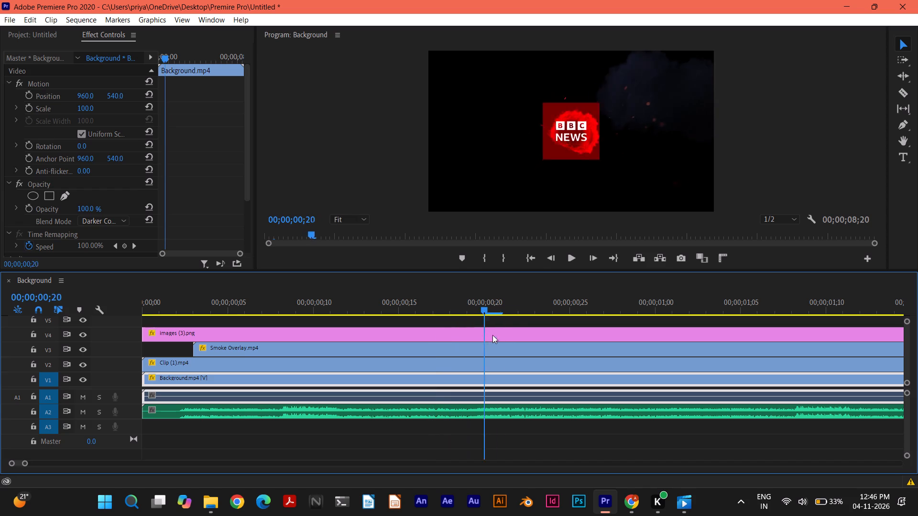
drag(492, 335, 751, 330)
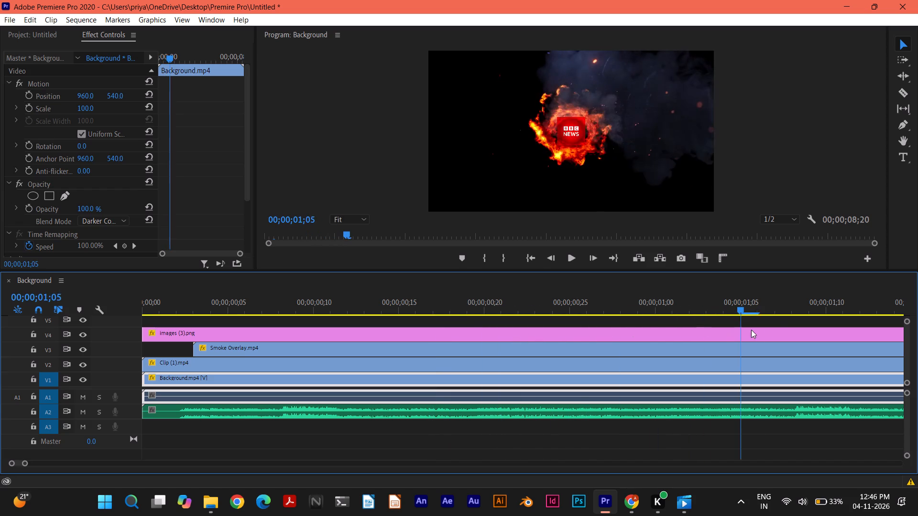
drag(751, 330, 359, 291)
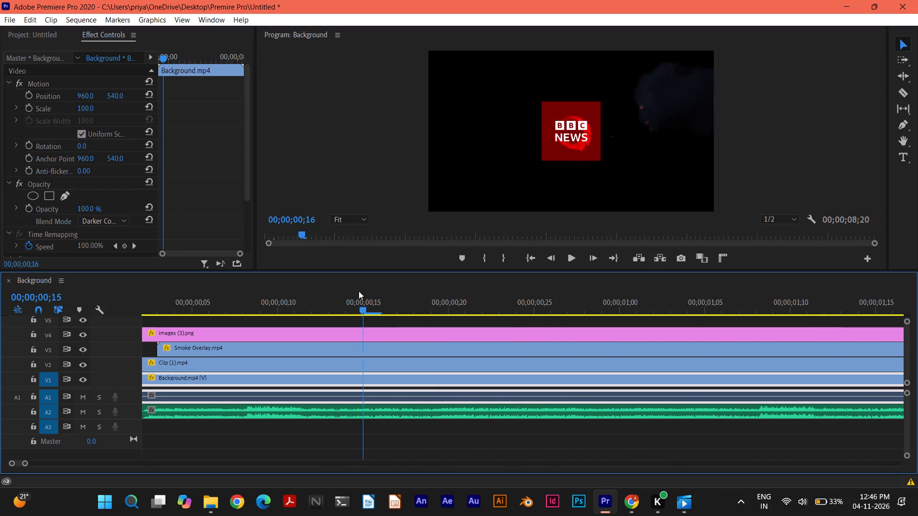
drag(359, 291, 142, 291)
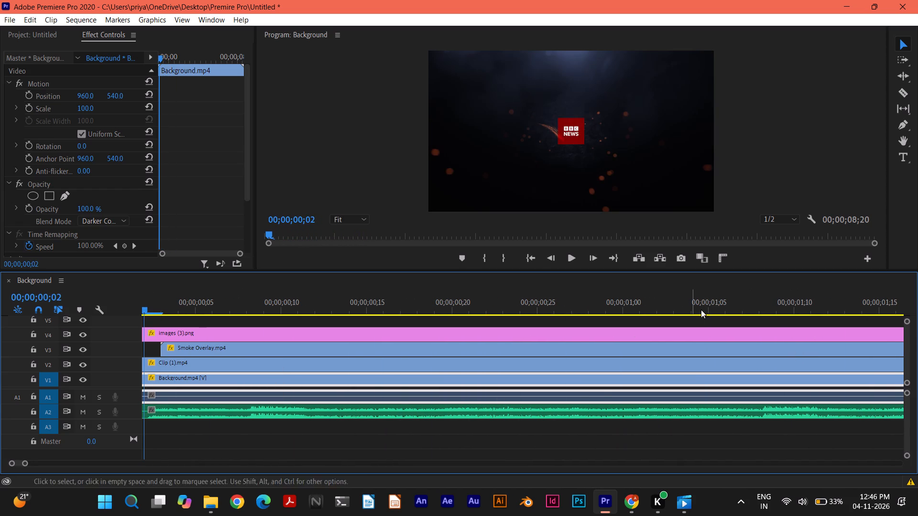
Enlarge the timeline area and move Background.mp4 from V1 up to V6, starting at 00;00;00;02.
drag(698, 271, 702, 187)
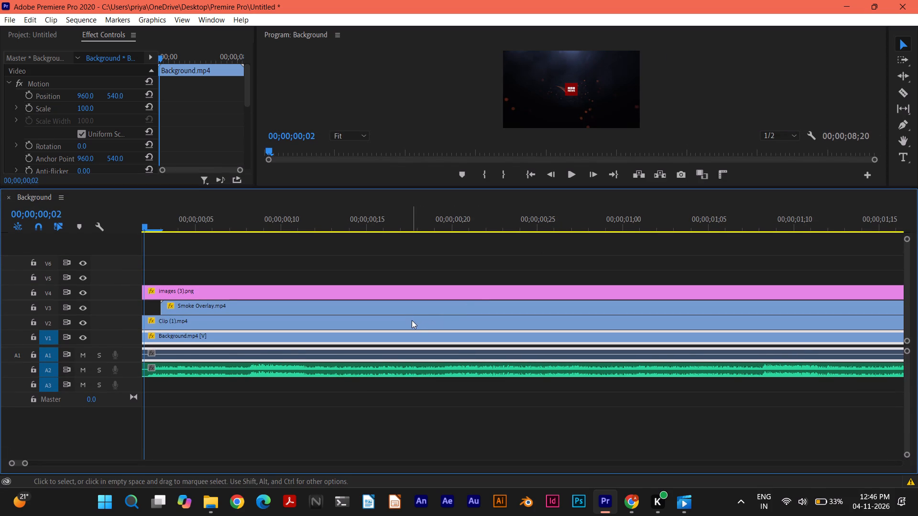
drag(412, 335, 429, 249)
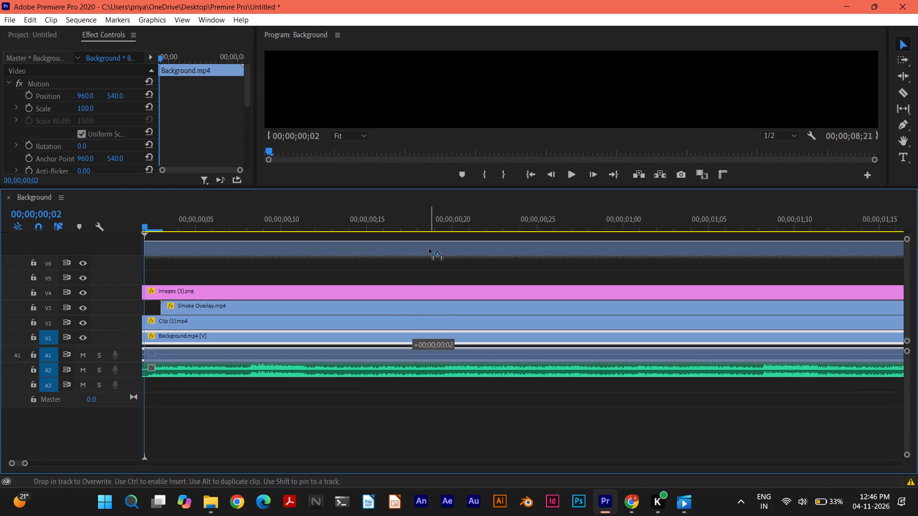
drag(429, 249, 469, 261)
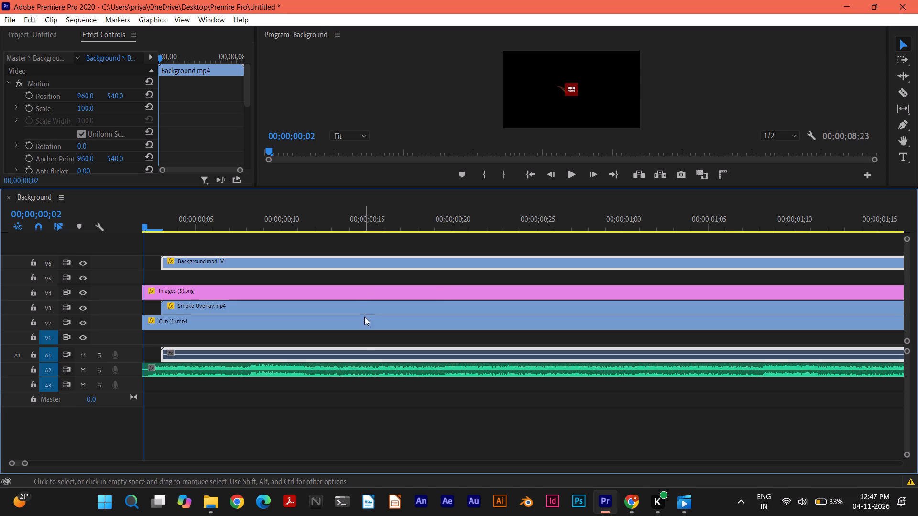
drag(361, 352, 339, 350)
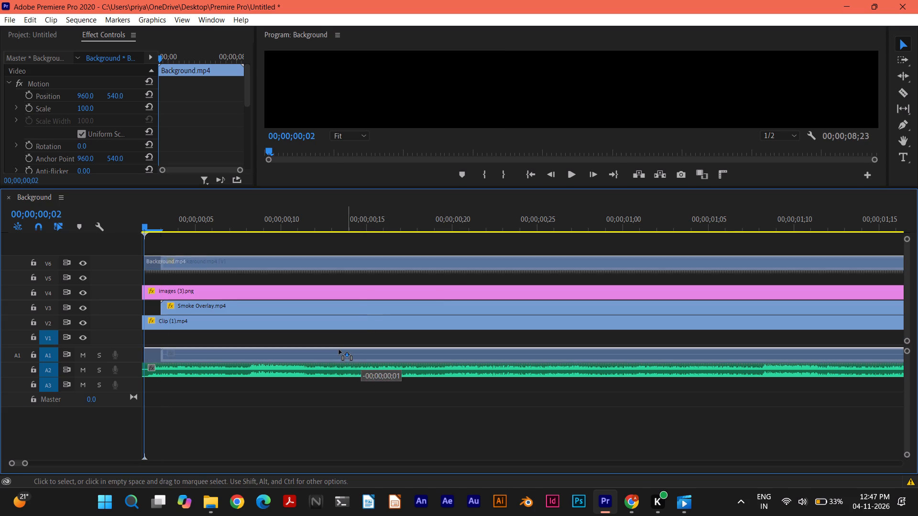
drag(339, 350, 338, 350)
Move the Clip (1).mp4 clip from V2 down to V1, keeping its timing.
drag(332, 324, 331, 344)
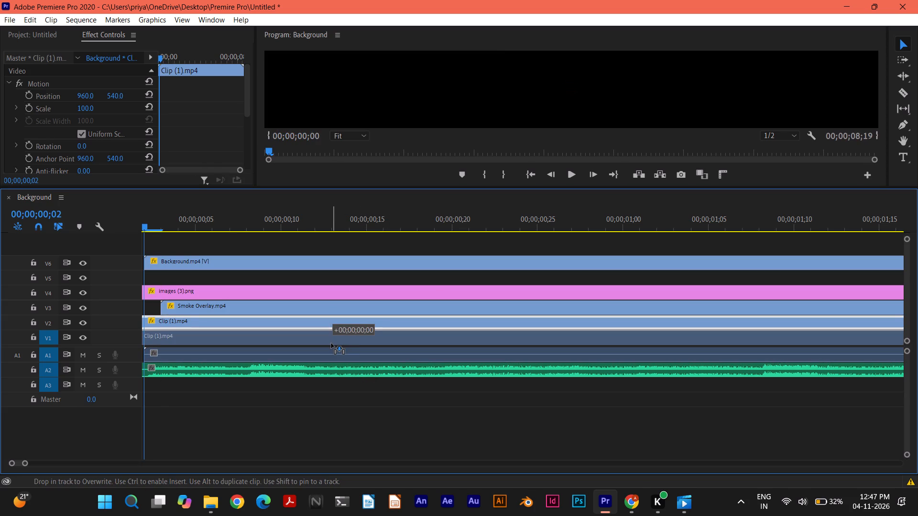
drag(331, 344, 331, 345)
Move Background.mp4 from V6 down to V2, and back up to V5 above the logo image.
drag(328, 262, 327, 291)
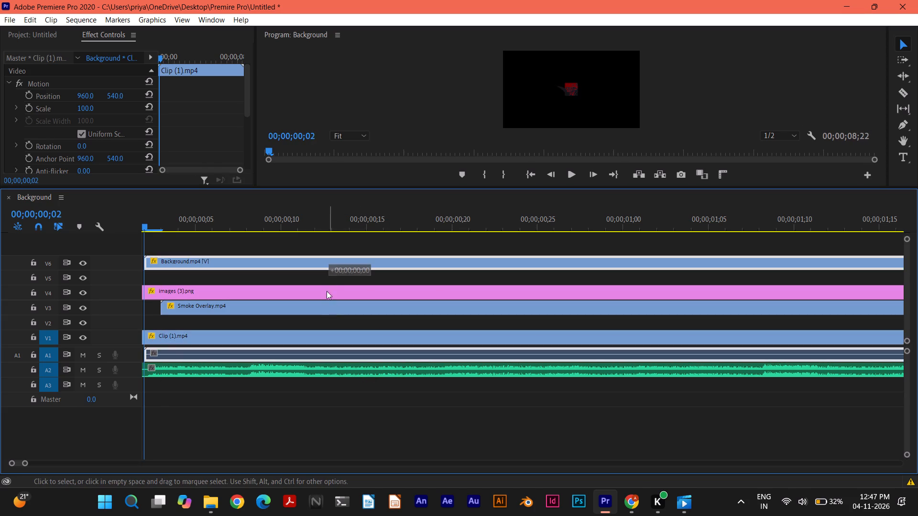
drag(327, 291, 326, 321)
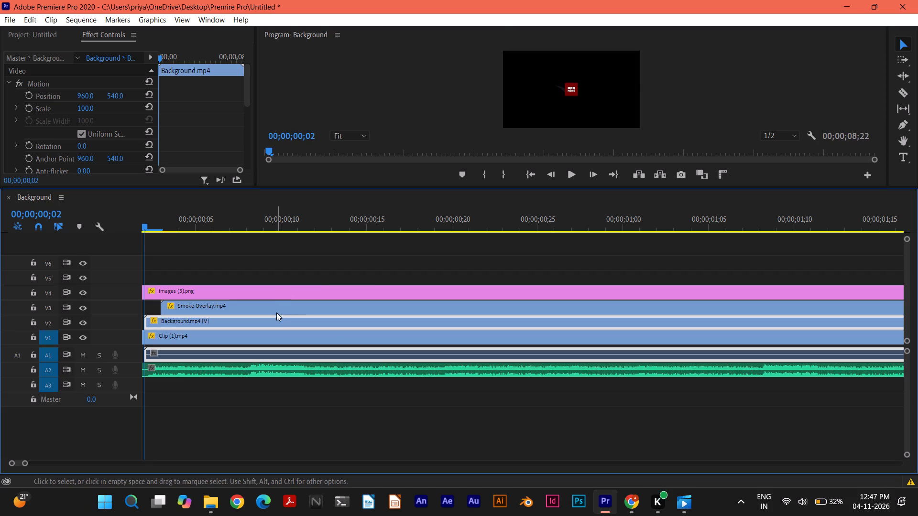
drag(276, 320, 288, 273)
Move Smoke Overlay.mp4 down to V2 and place Background.mp4 on V3 above it, starting at 00;00;00;01.
drag(289, 307, 286, 324)
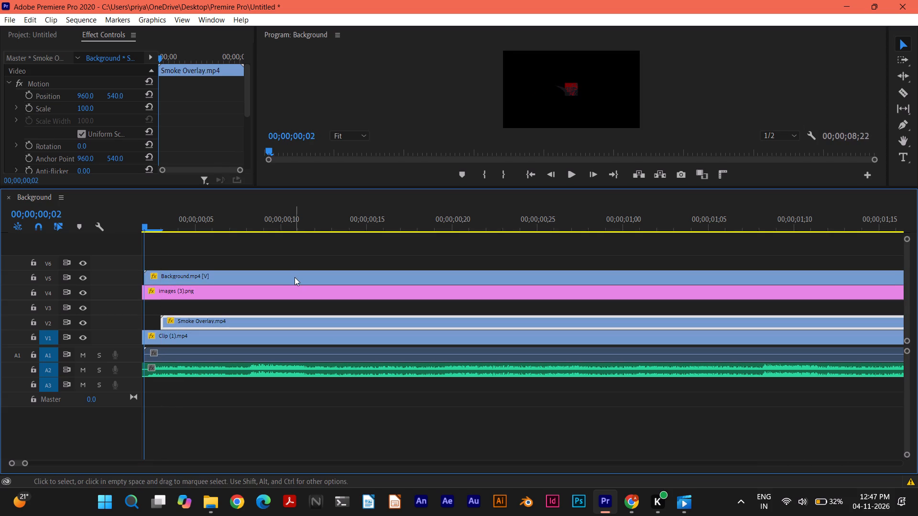
drag(295, 277, 291, 312)
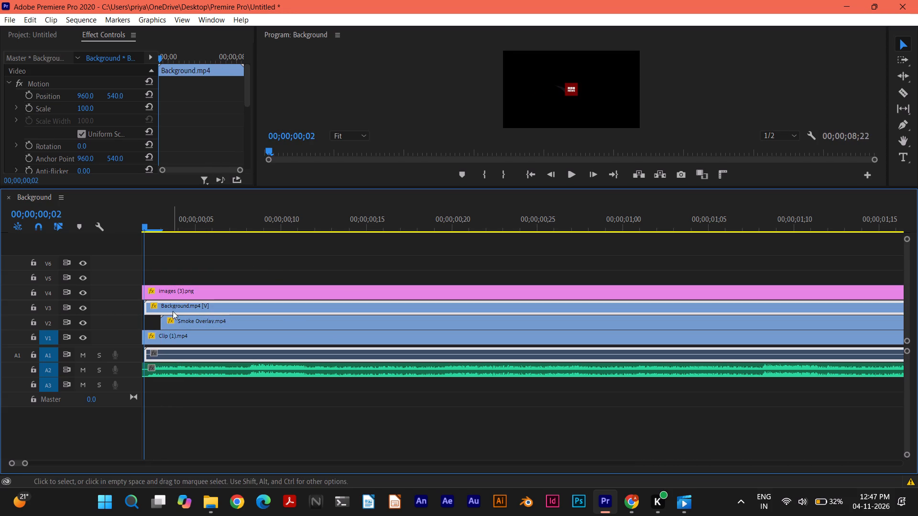
drag(172, 309, 159, 310)
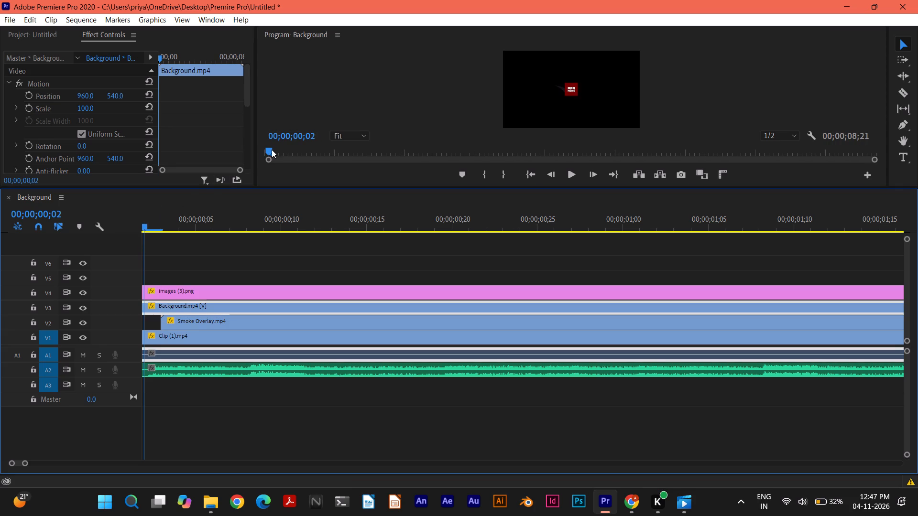
Enlarge the program preview and scrub from the sequence start to 00;00;02;13 and back to examine the new layer order.
drag(584, 188, 586, 256)
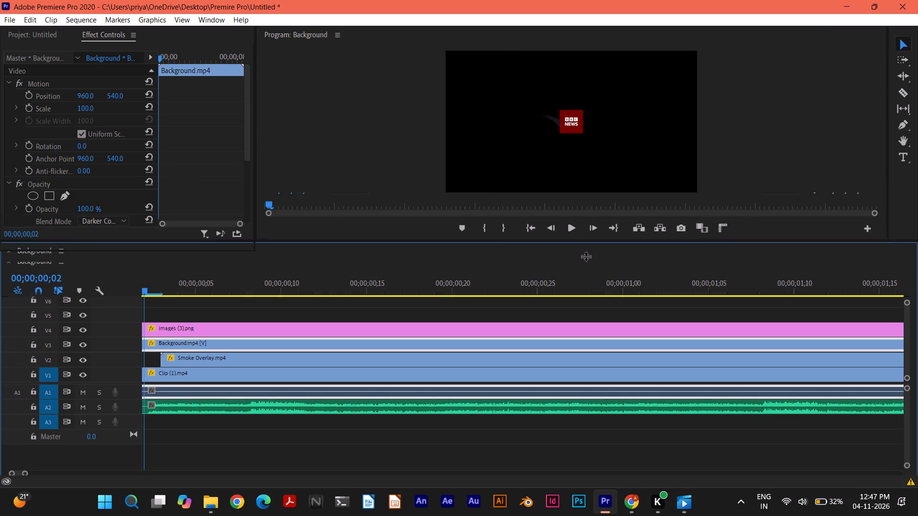
drag(586, 256, 586, 258)
drag(269, 219, 263, 219)
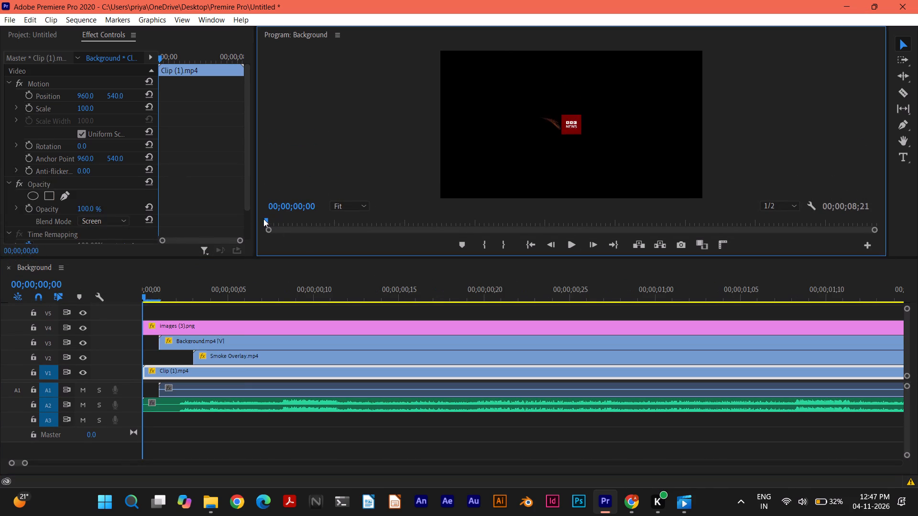
drag(263, 219, 352, 218)
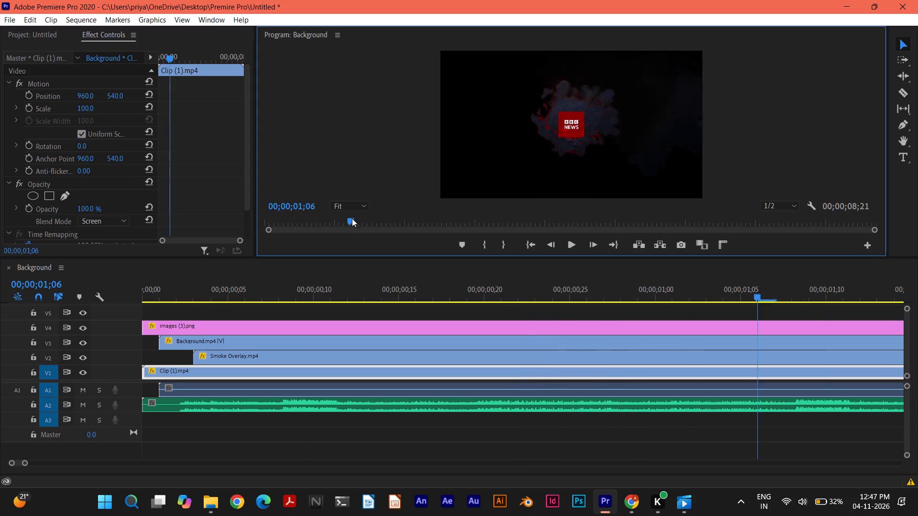
drag(352, 218, 431, 221)
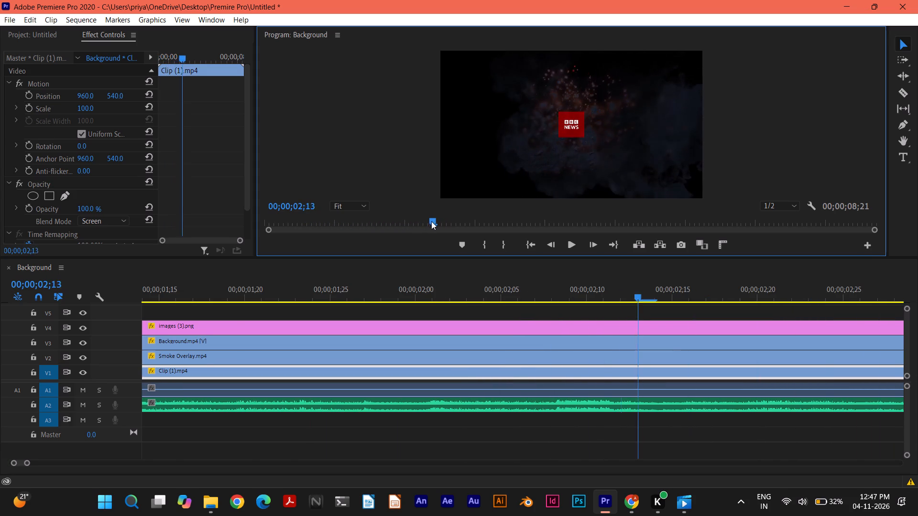
drag(431, 221, 235, 213)
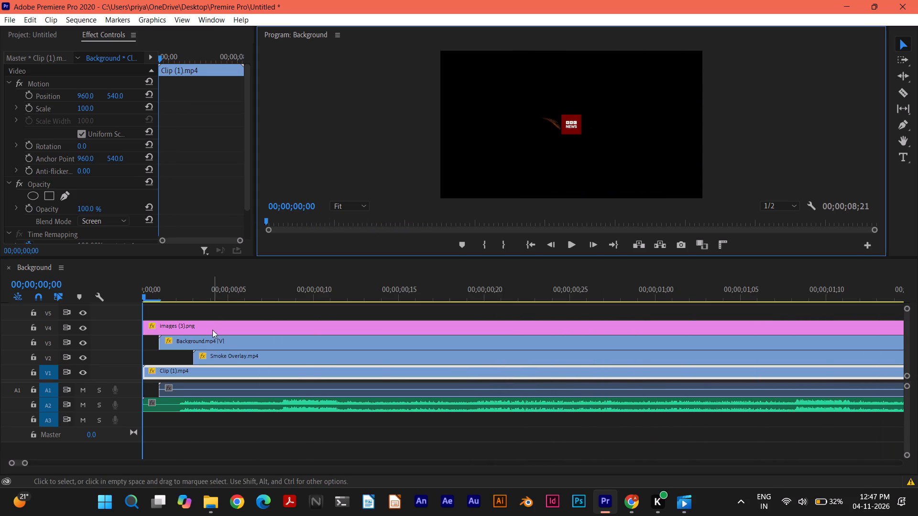
Set the Background.mp4 clip's opacity blend mode to Normal.
click(209, 340)
click(115, 221)
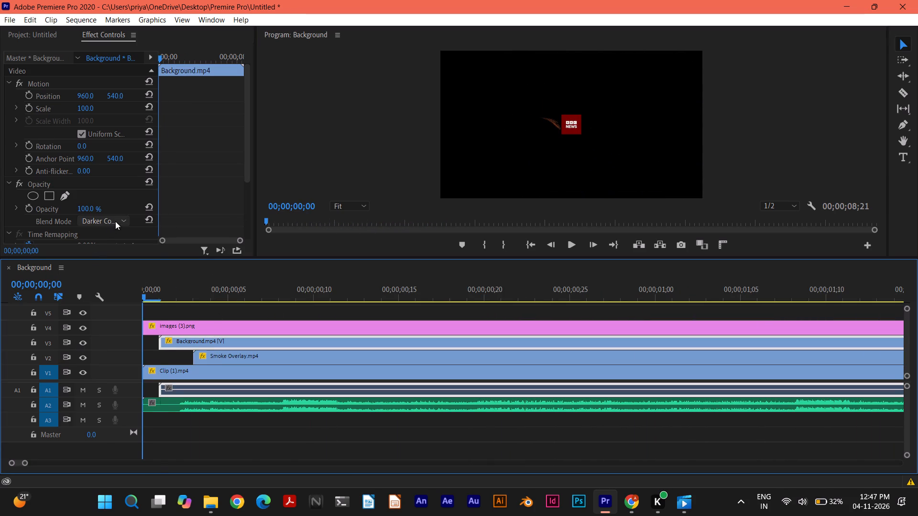
scroll(115, 243, up, 5)
click(116, 231)
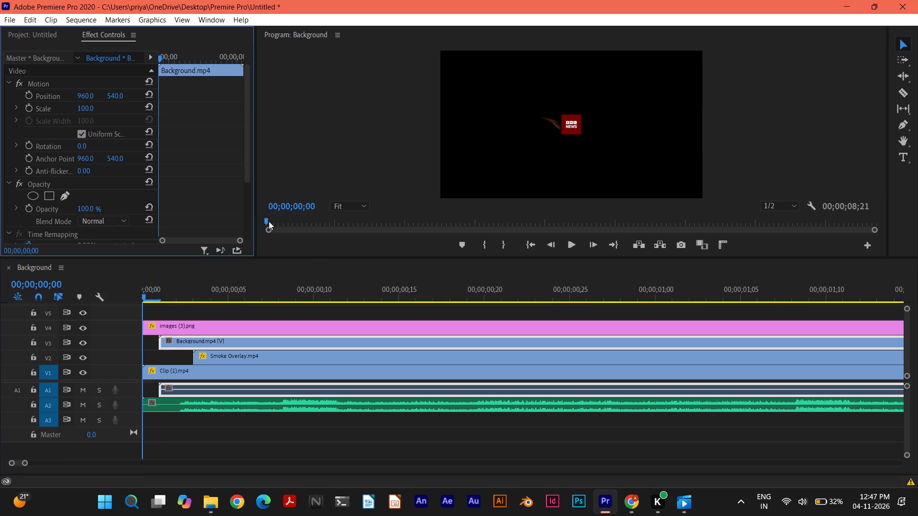
Scrub the opening up to 00;00;02;16, return to the start, and stop at 00;00;01;03 to examine the background over the fire and smoke.
drag(267, 221, 327, 221)
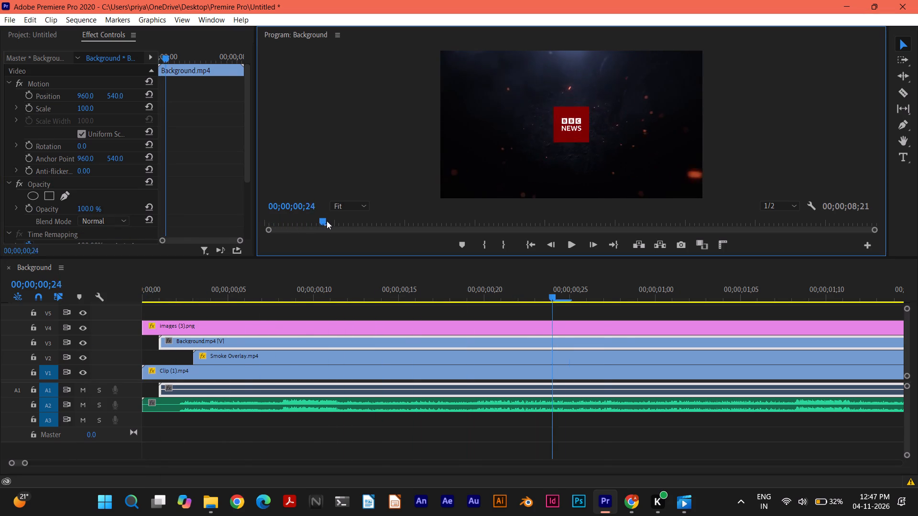
drag(327, 221, 446, 221)
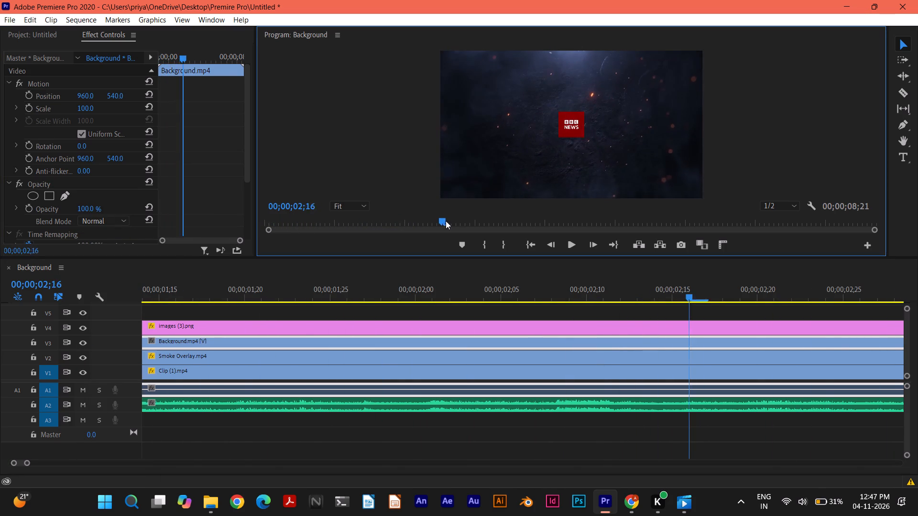
drag(446, 221, 256, 225)
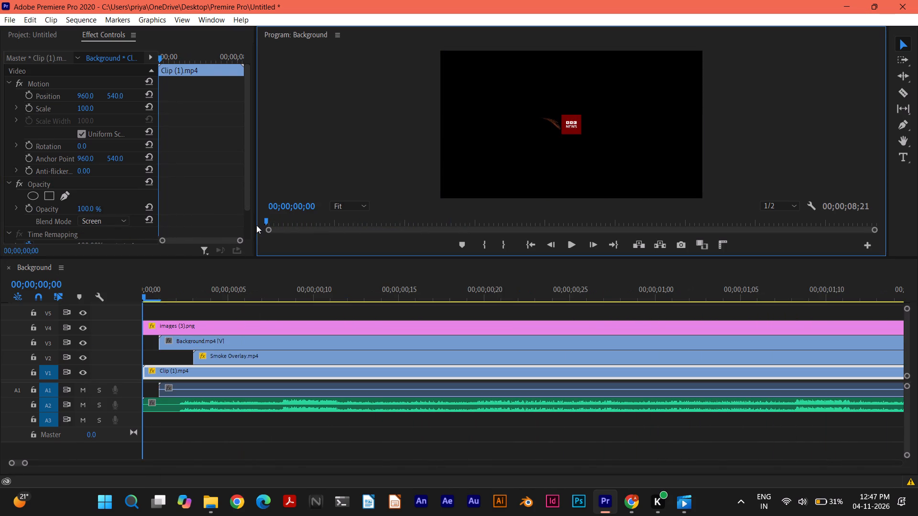
drag(256, 225, 334, 225)
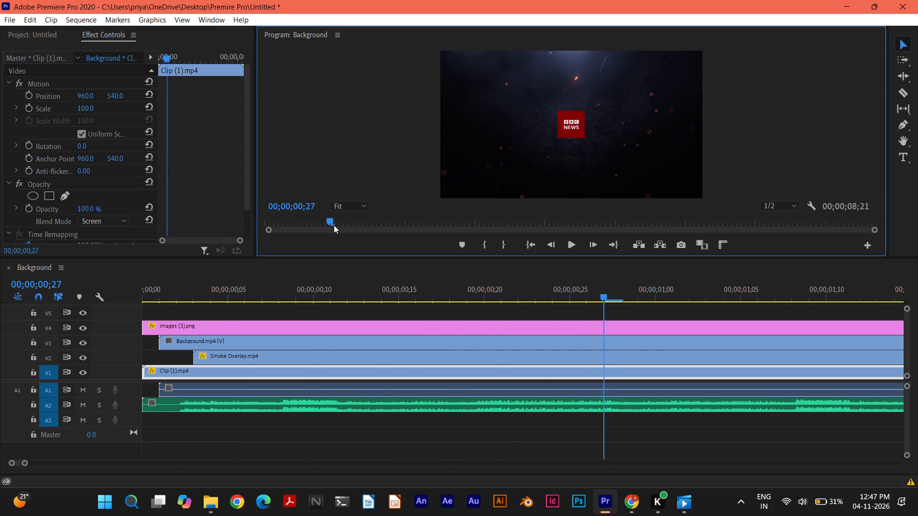
drag(334, 225, 344, 226)
Set the Smoke Overlay.mp4 clip's opacity blend mode to Color Dodge.
click(222, 357)
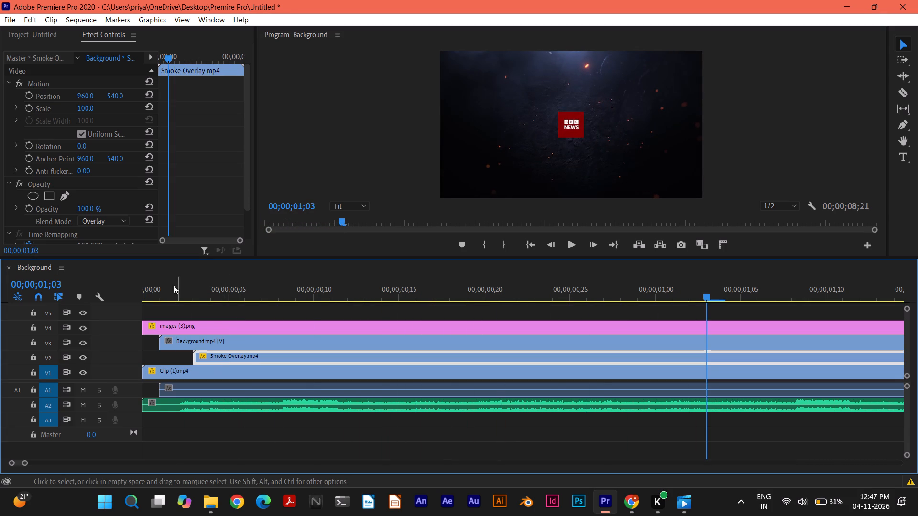
scroll(117, 219, up, 1)
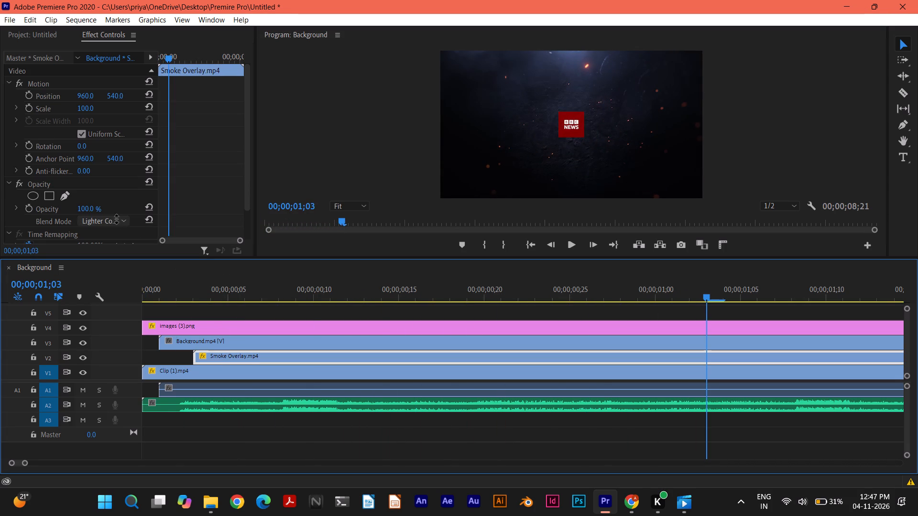
scroll(117, 219, up, 2)
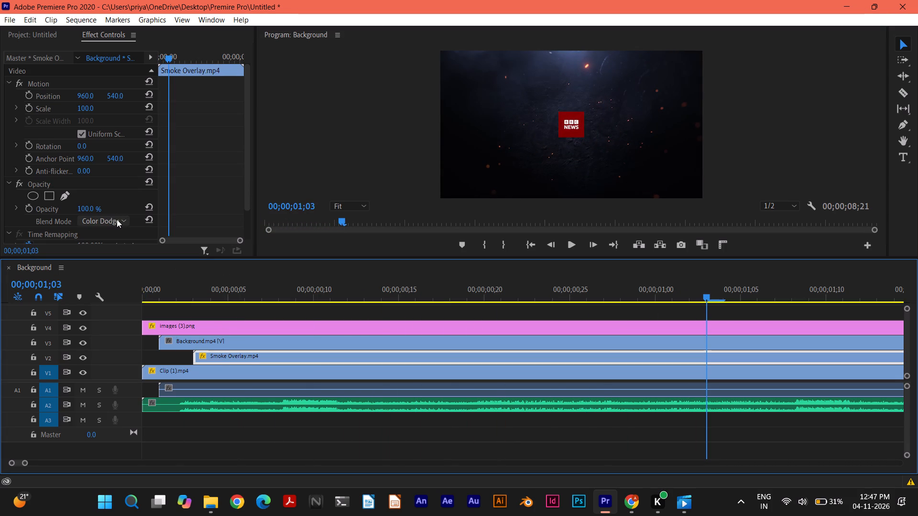
Play the sequence from its start to about 00;00;04;25, and return to the beginning to review the layer visibility.
drag(710, 295, 603, 296)
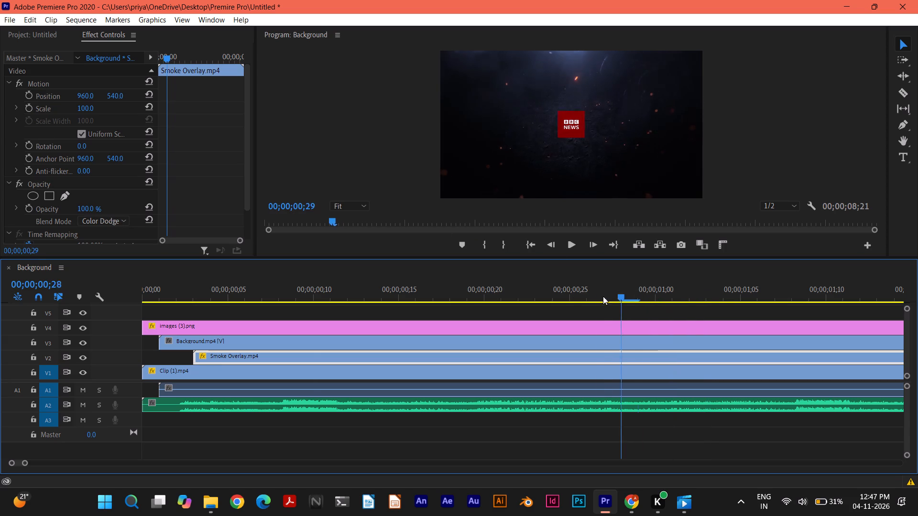
drag(603, 296, 141, 299)
click(572, 243)
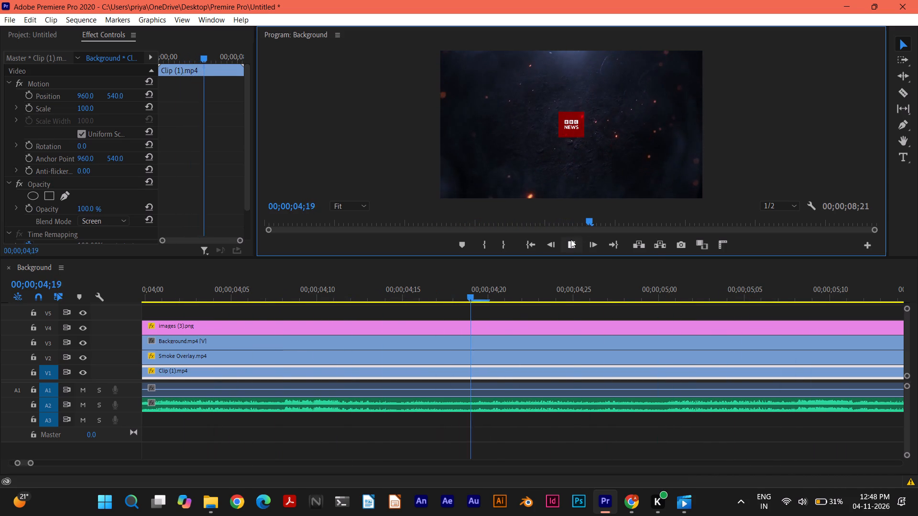
click(571, 239)
click(367, 342)
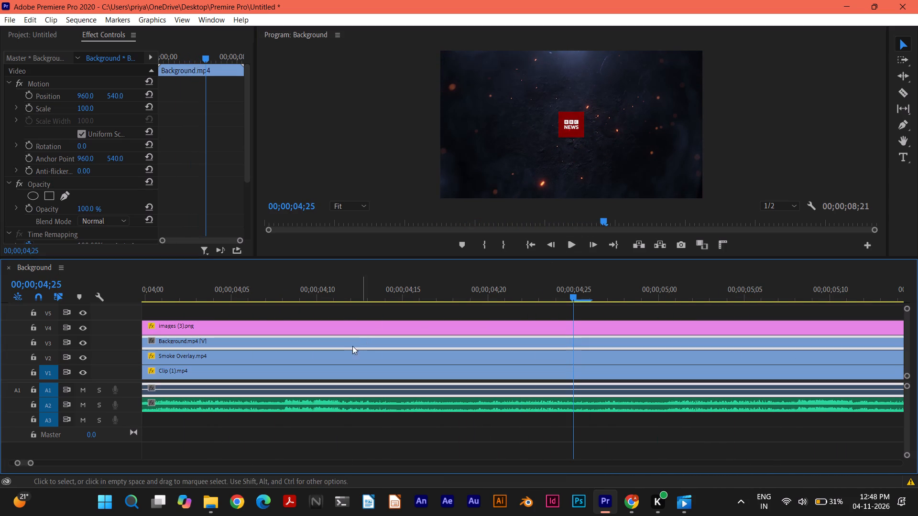
drag(575, 295, 139, 278)
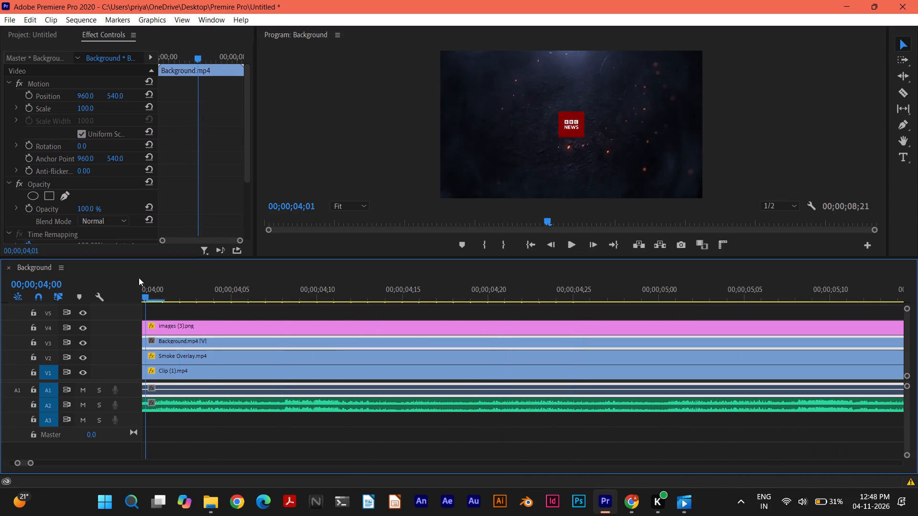
drag(139, 278, 22, 265)
drag(476, 221, 476, 220)
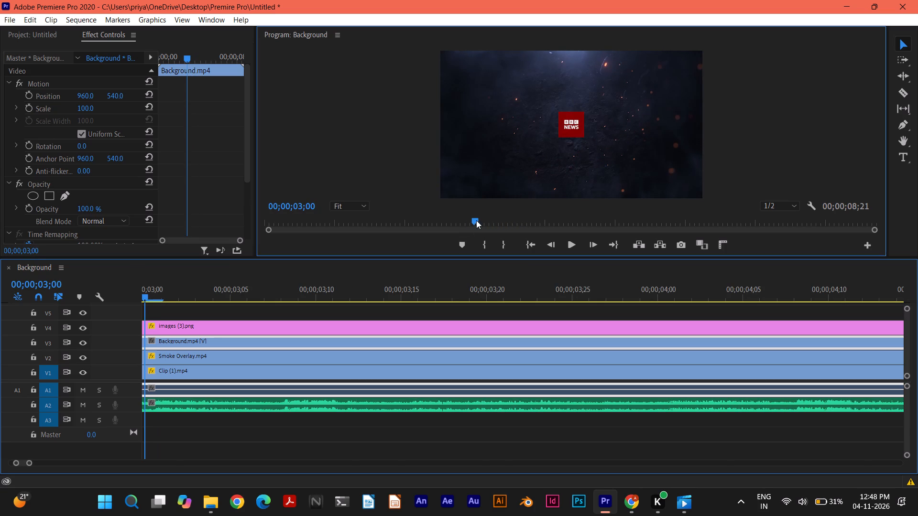
drag(476, 220, 141, 215)
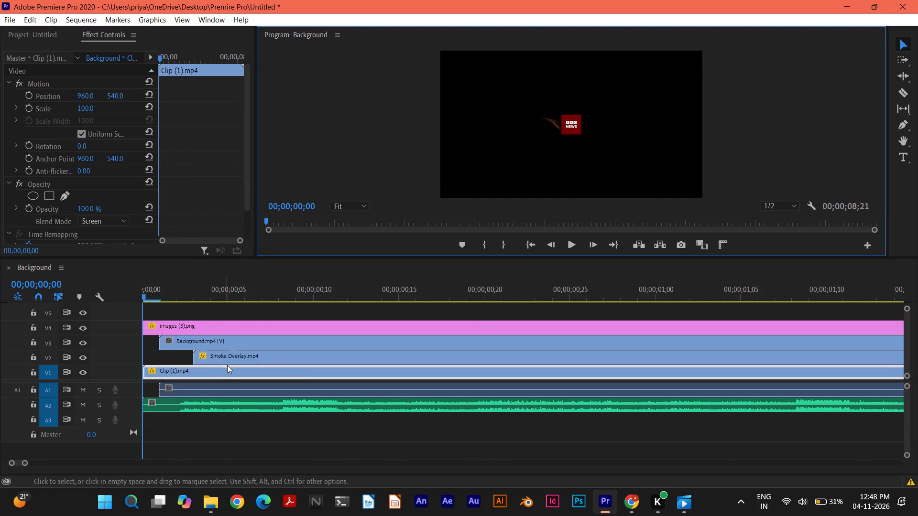
Move Clip (1).mp4 from V1 up to V5 above the logo image, starting at 00;00;00;04.
drag(231, 372, 241, 339)
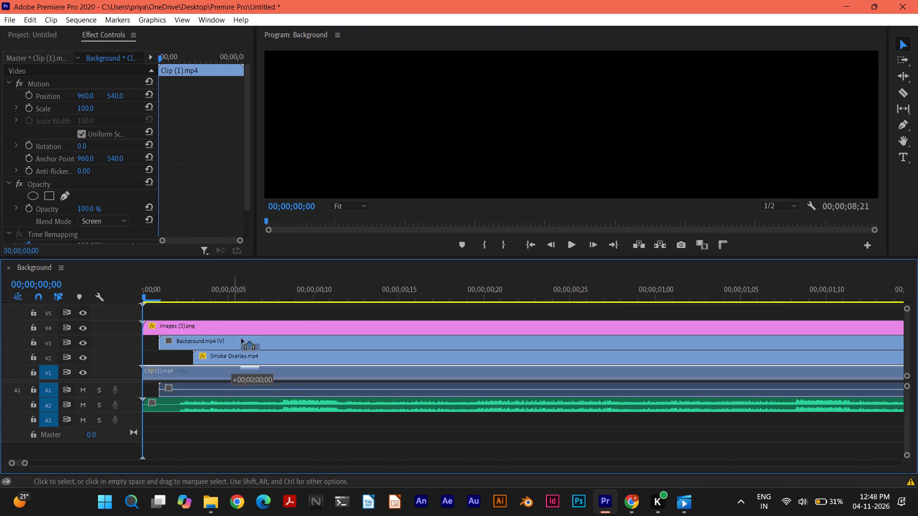
drag(241, 339, 294, 312)
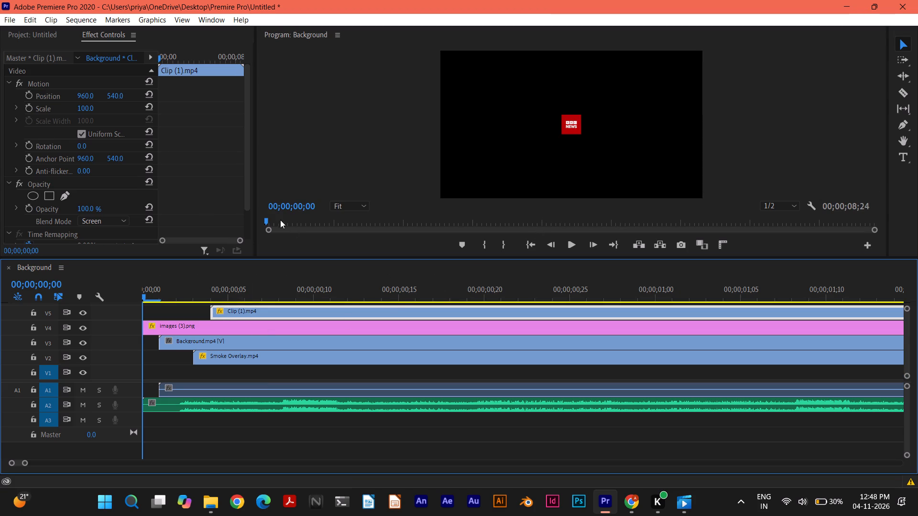
Scrub from the sequence start to 00;00;02;17 and back to examine the fire over the logo and background.
drag(265, 217, 352, 215)
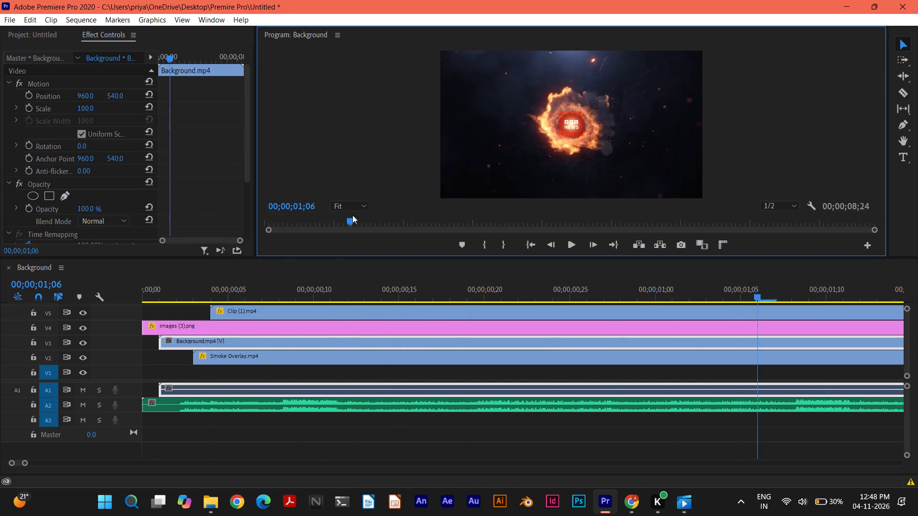
drag(352, 215, 445, 215)
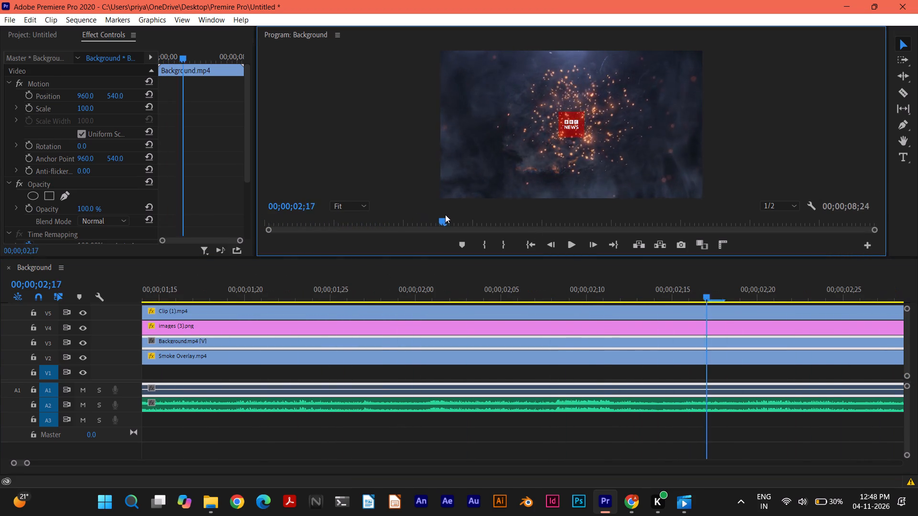
drag(445, 215, 324, 215)
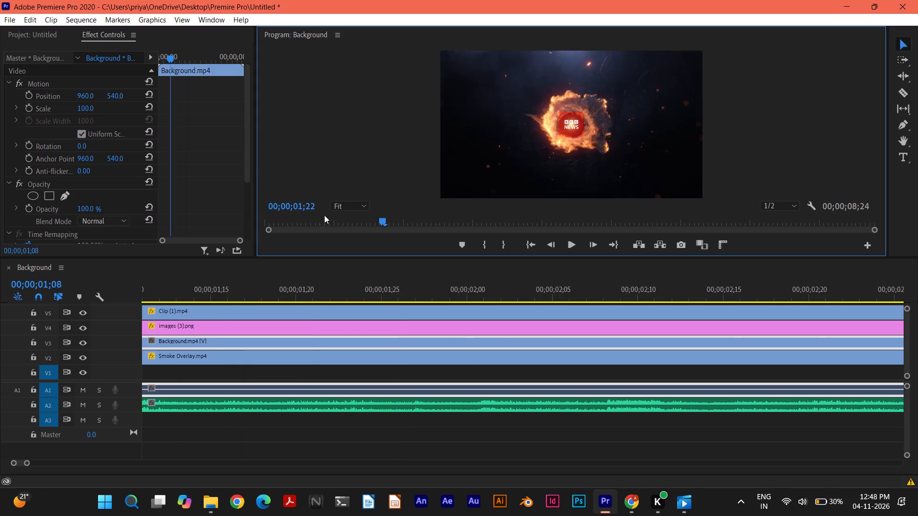
drag(324, 215, 201, 214)
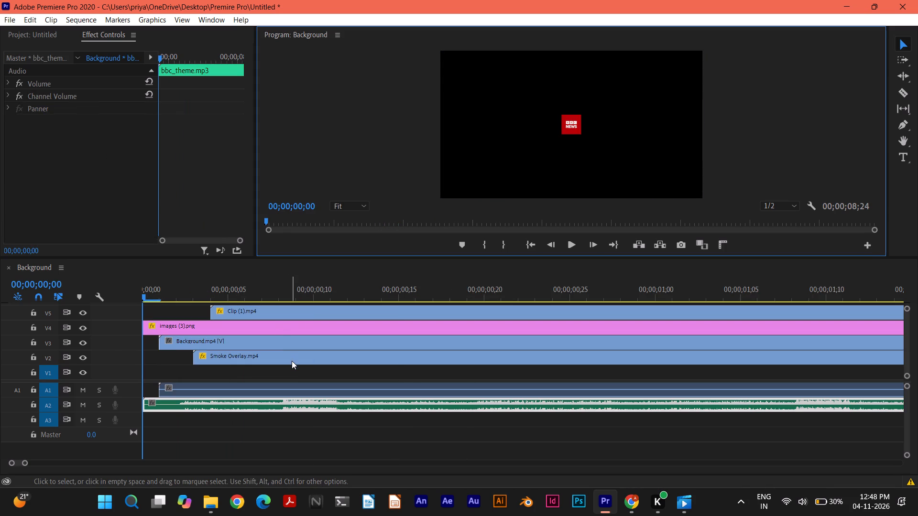
Enlarge the timeline area and move Smoke Overlay.mp4 from V2 up to V6 above the fire clip, keeping its timing.
drag(506, 258, 506, 230)
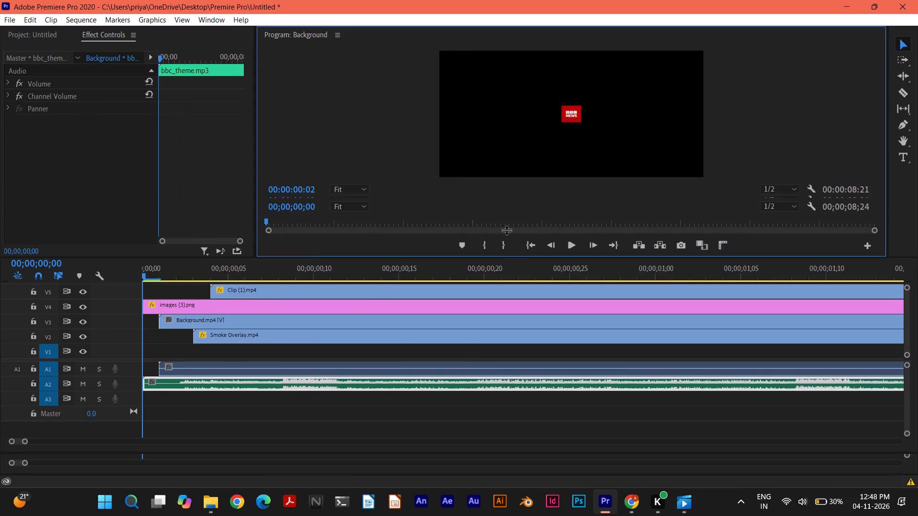
drag(506, 230, 508, 210)
drag(393, 334, 399, 277)
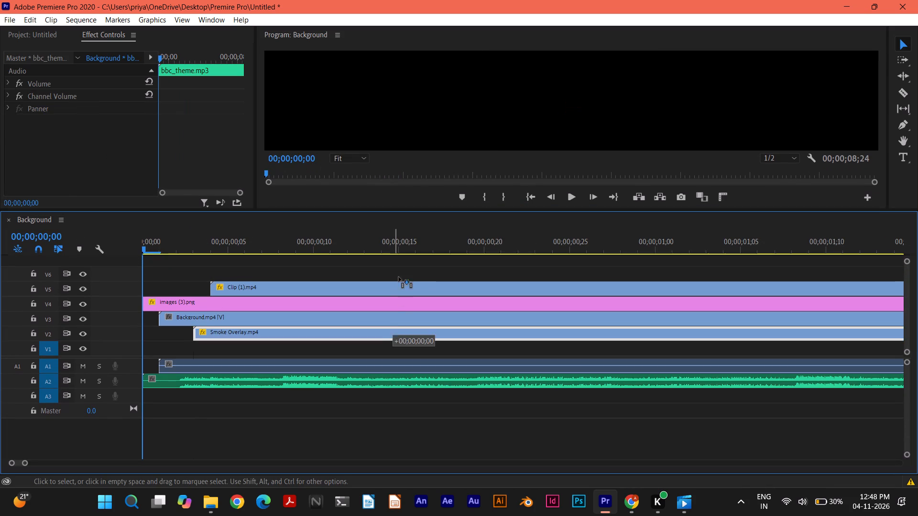
drag(399, 277, 399, 266)
drag(402, 258, 402, 266)
Scrub through the sequence from start to end and back and forth around 00;00;07;17 to 00;00;08;18 to examine the layers and ending.
drag(145, 248, 176, 246)
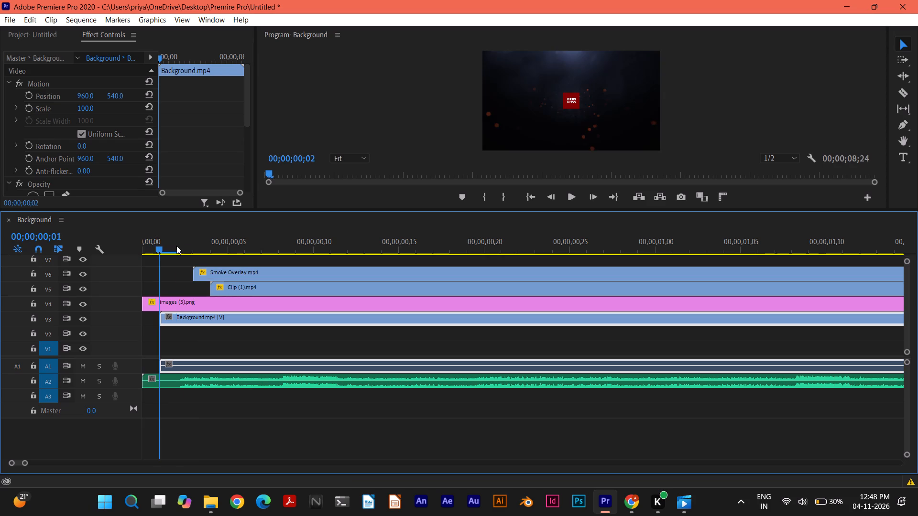
drag(176, 246, 379, 244)
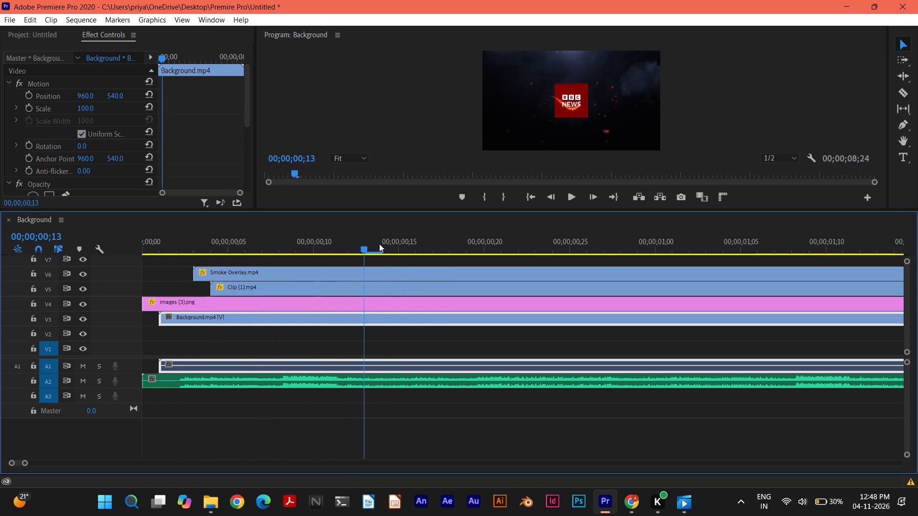
drag(379, 244, 641, 243)
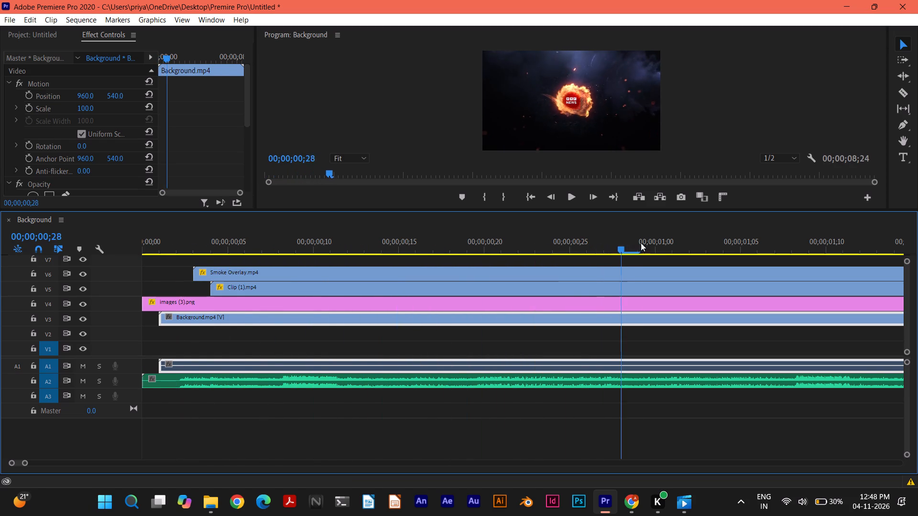
drag(641, 243, 877, 237)
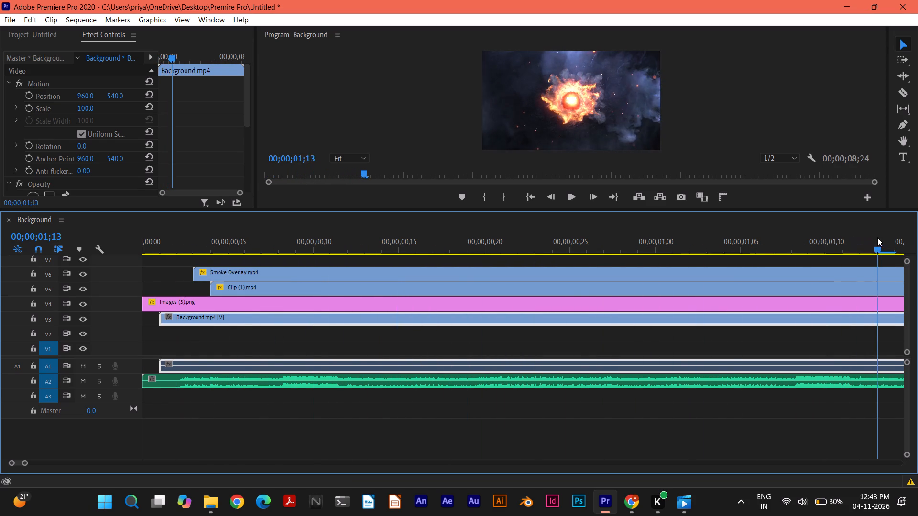
drag(877, 237, 917, 237)
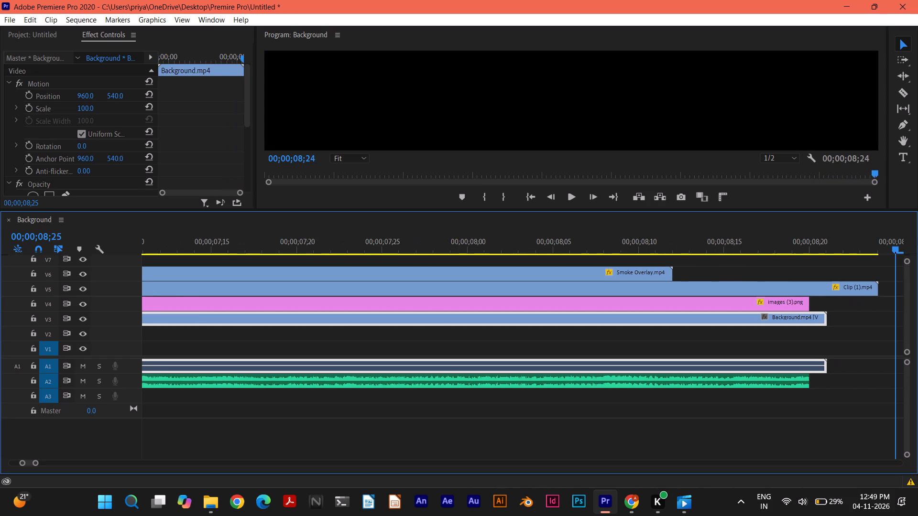
drag(874, 172, 815, 180)
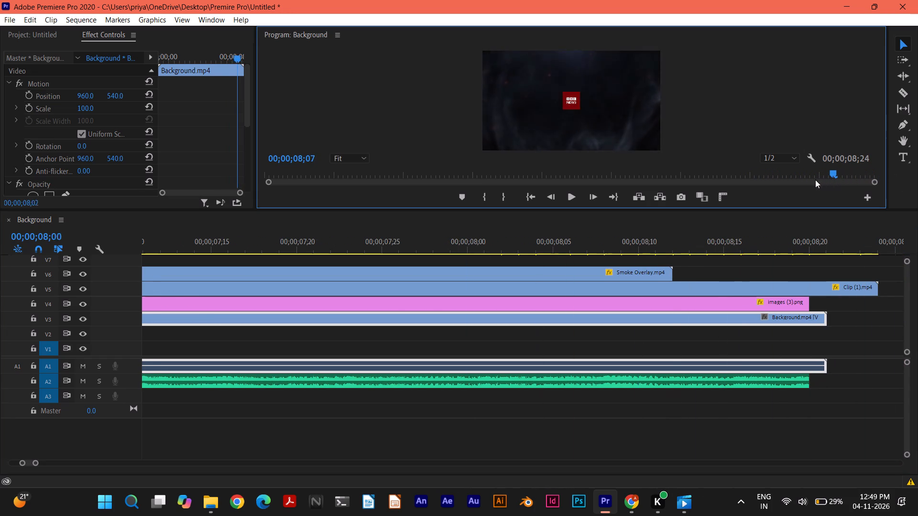
drag(815, 180, 793, 184)
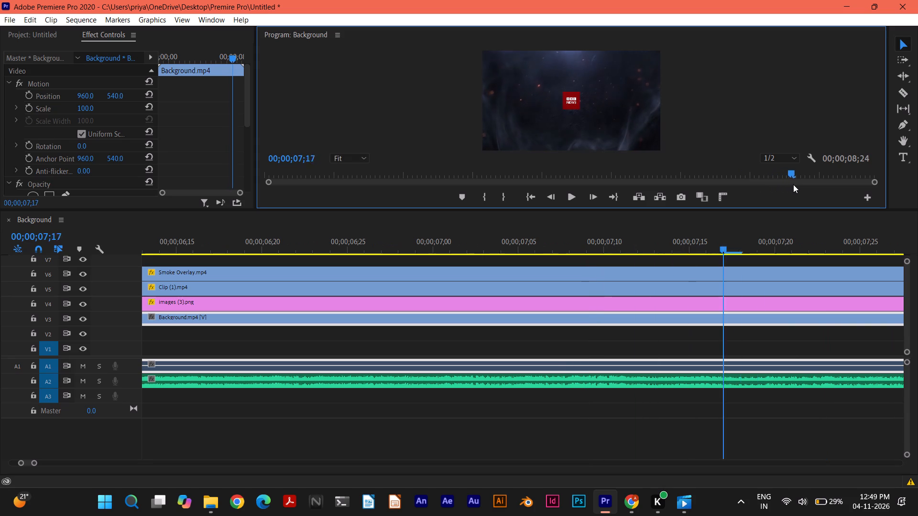
drag(793, 184, 843, 185)
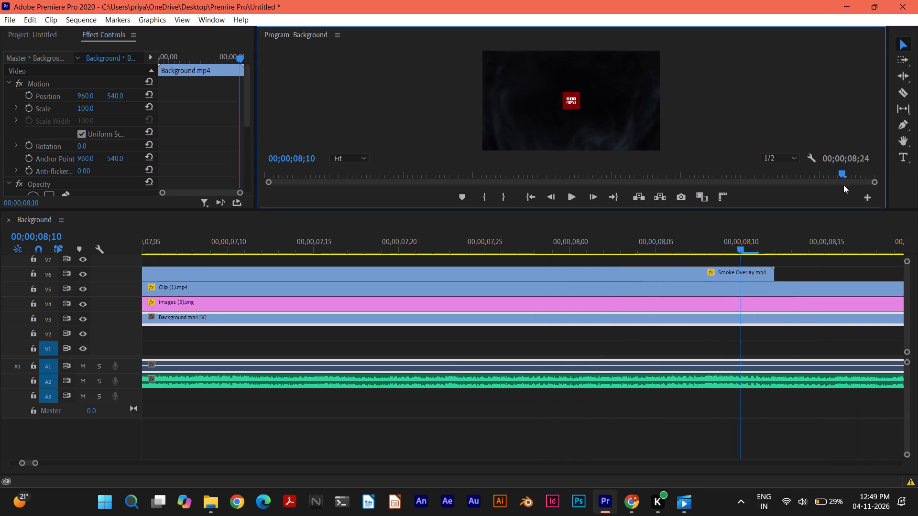
drag(843, 185, 859, 187)
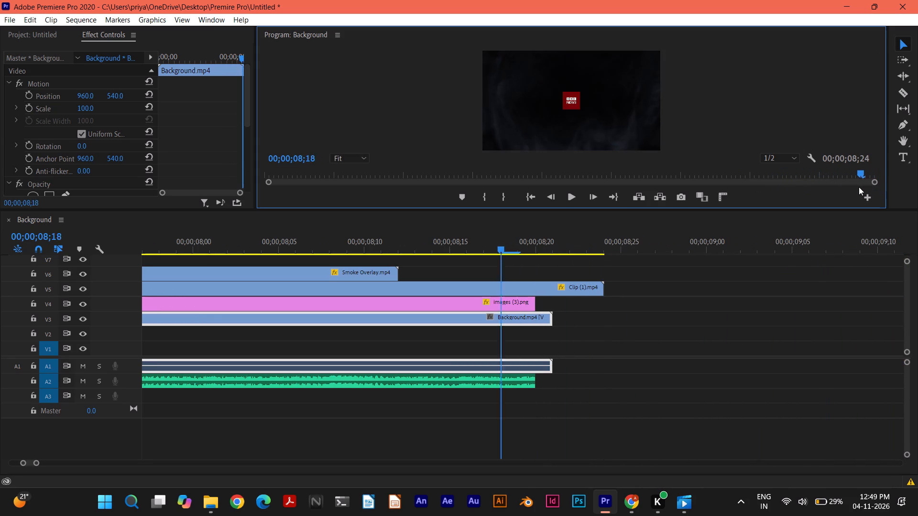
drag(859, 187, 851, 189)
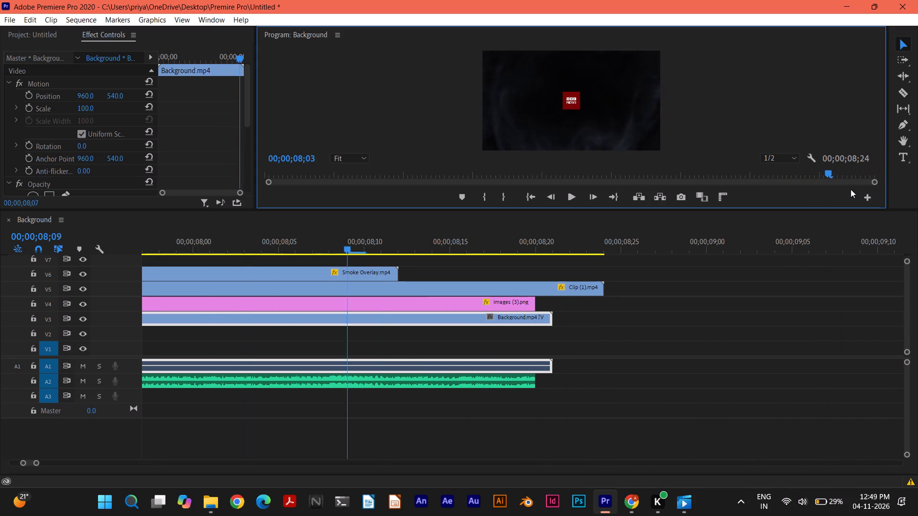
drag(851, 189, 867, 189)
Split Clip (1).mp4 on V5 and Background.mp4 on V3 at 00;00;08;20, where the logo image ends.
drag(553, 246, 507, 249)
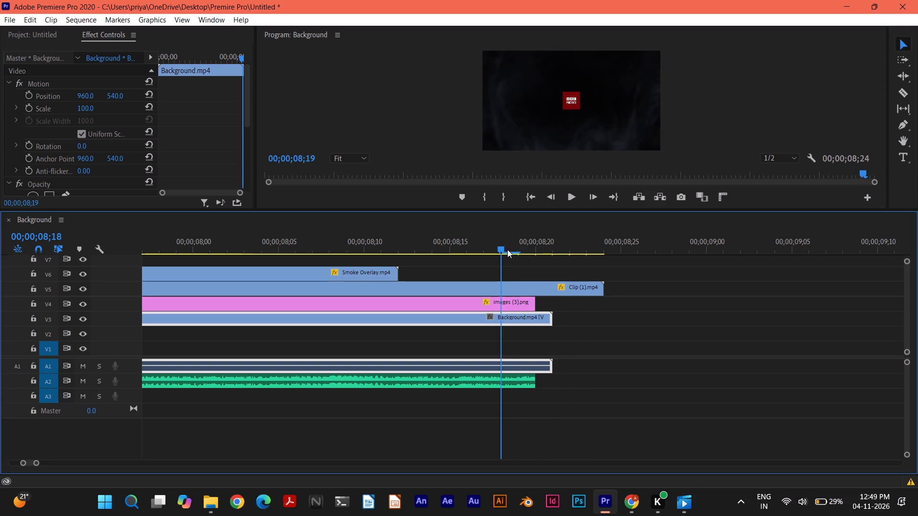
drag(507, 249, 583, 248)
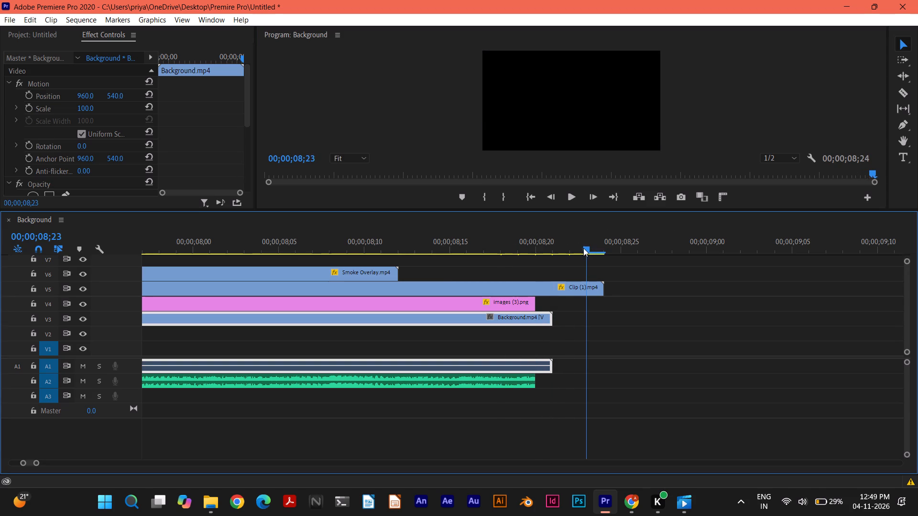
drag(583, 248, 539, 250)
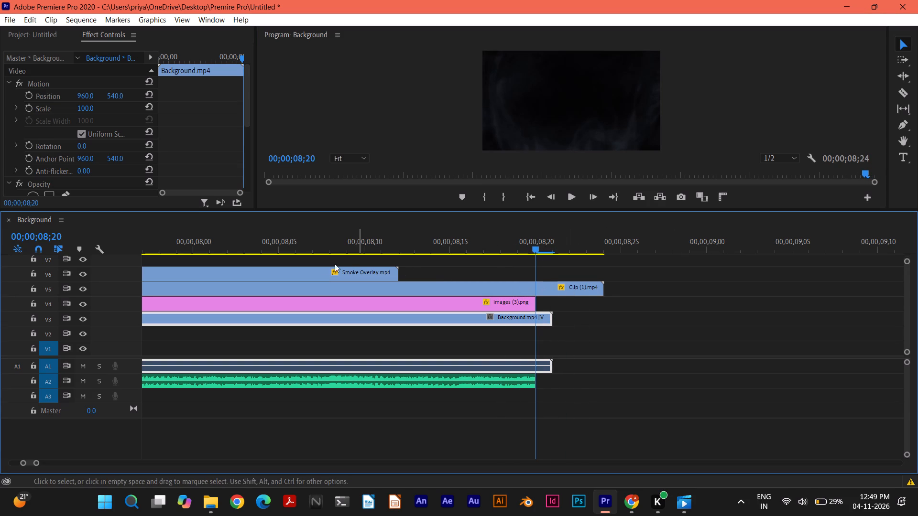
click(535, 248)
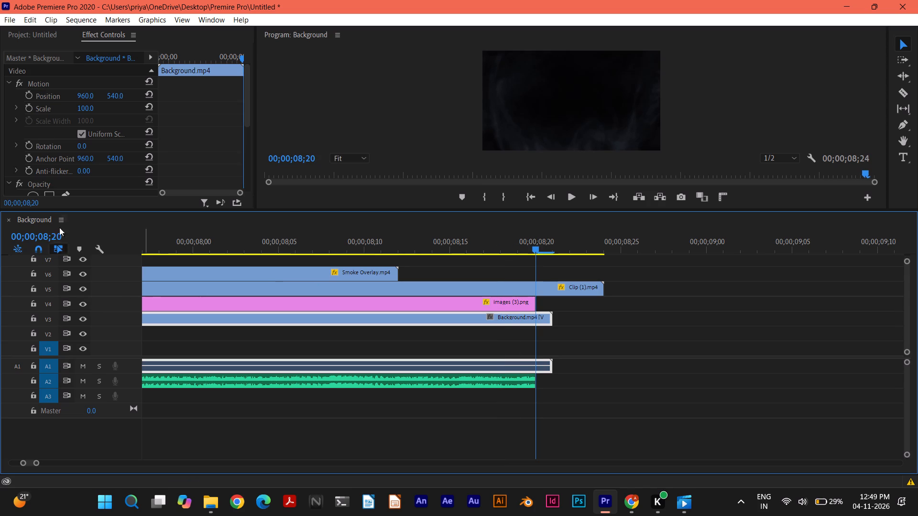
click(900, 94)
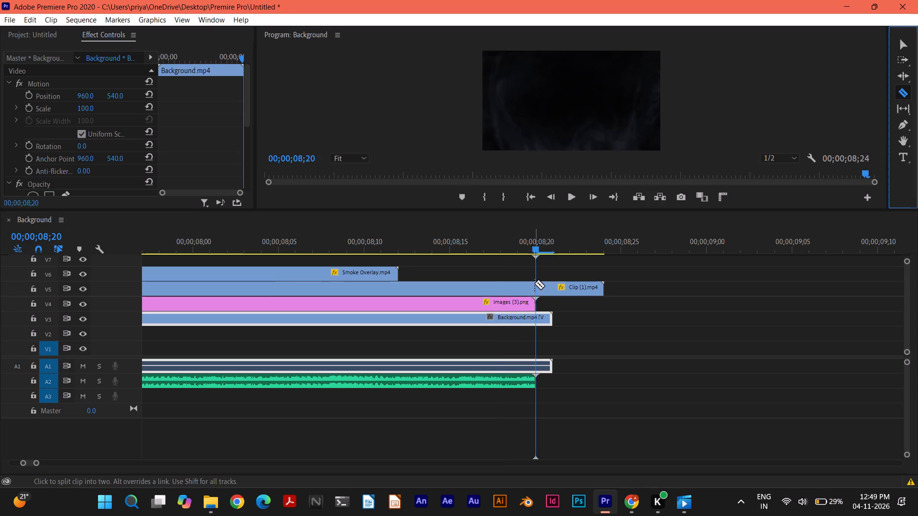
click(907, 42)
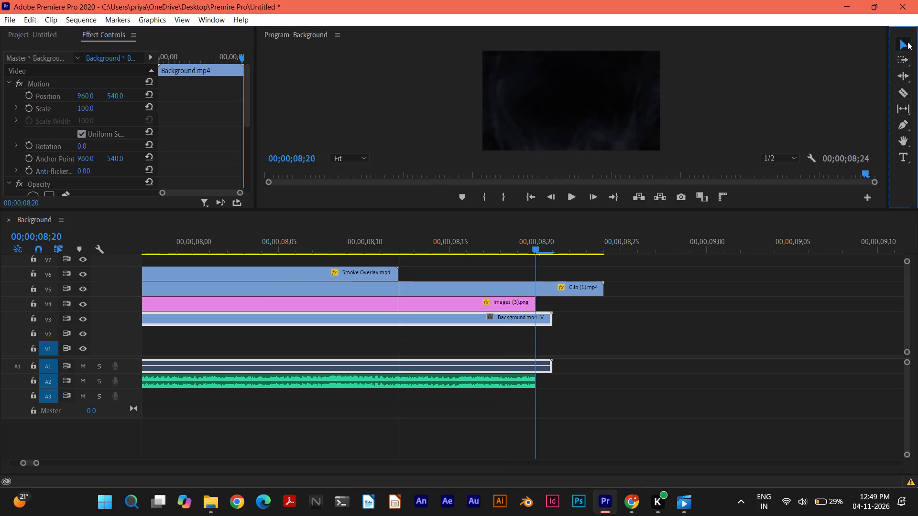
click(558, 293)
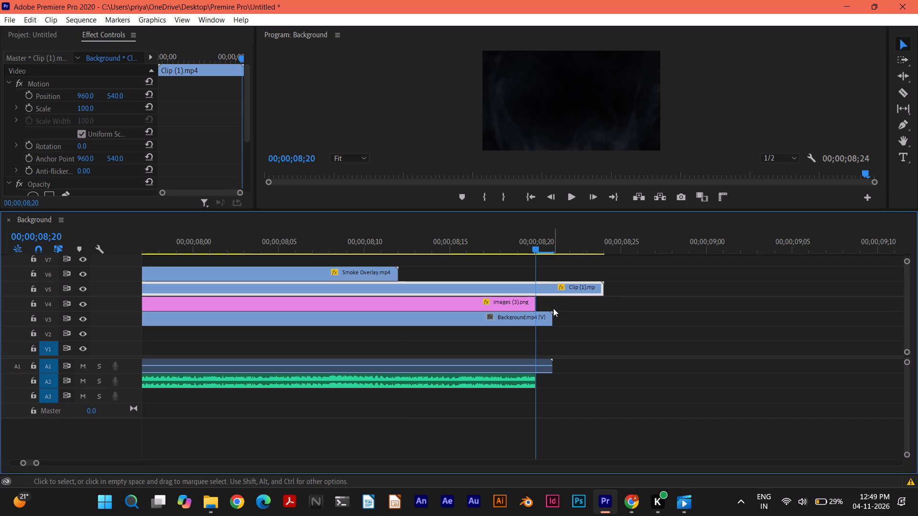
shift+click(540, 319)
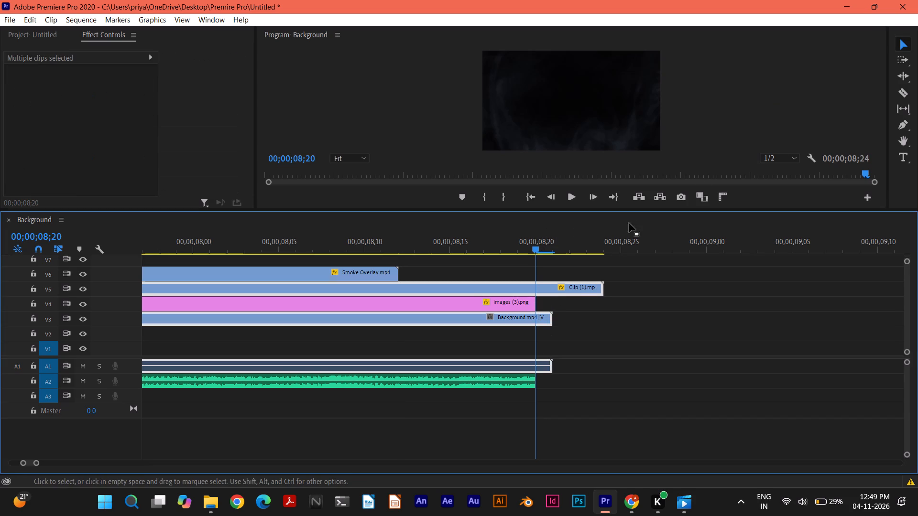
click(903, 97)
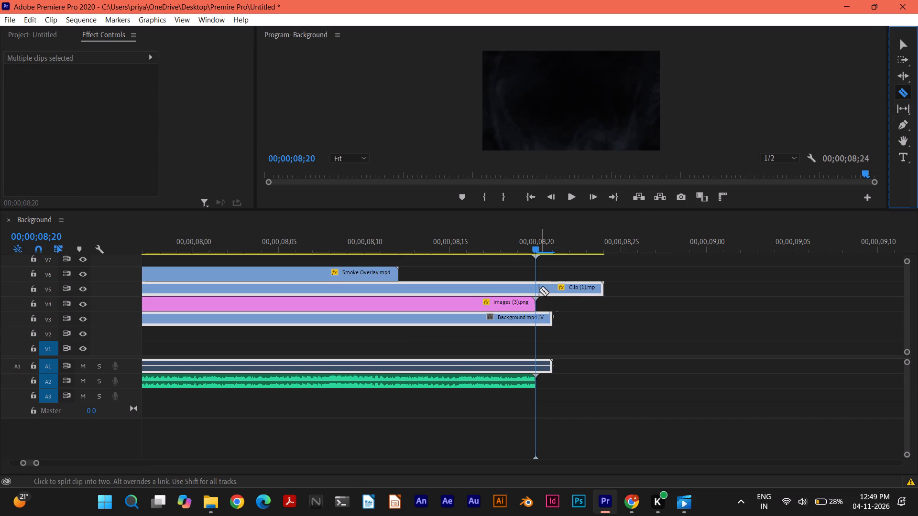
click(538, 290)
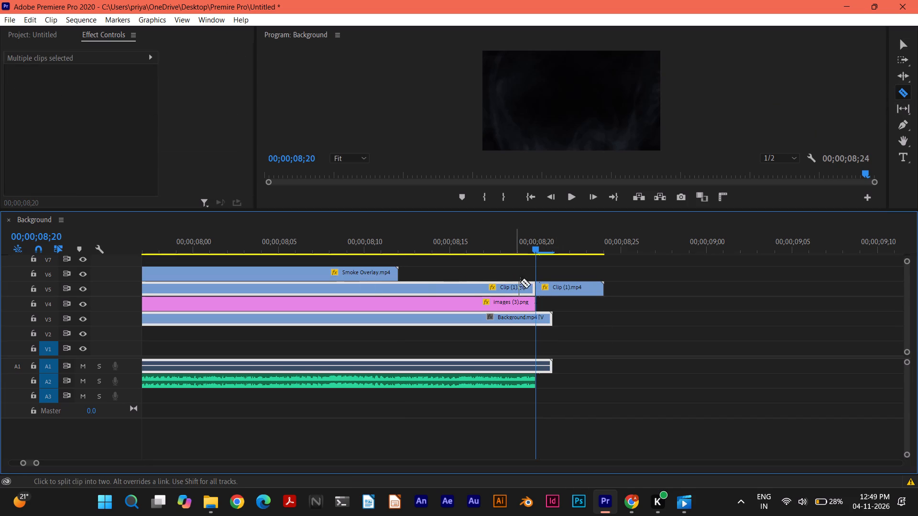
click(535, 286)
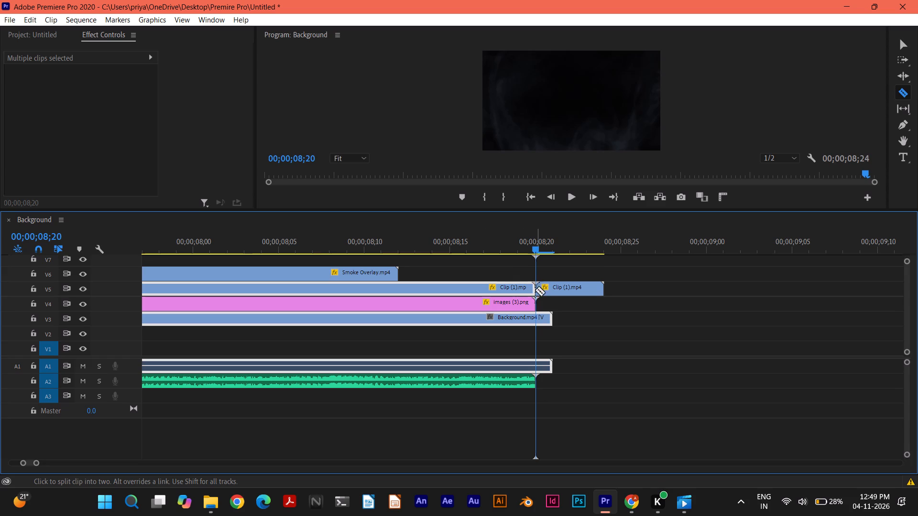
click(536, 319)
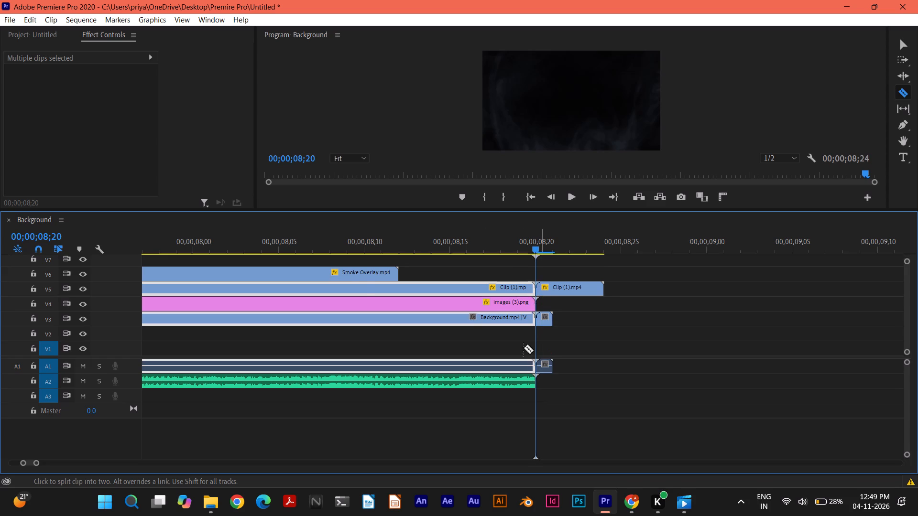
Delete the leftover pieces of Clip (1).mp4 and Background.mp4 after 00;00;08;20.
click(903, 46)
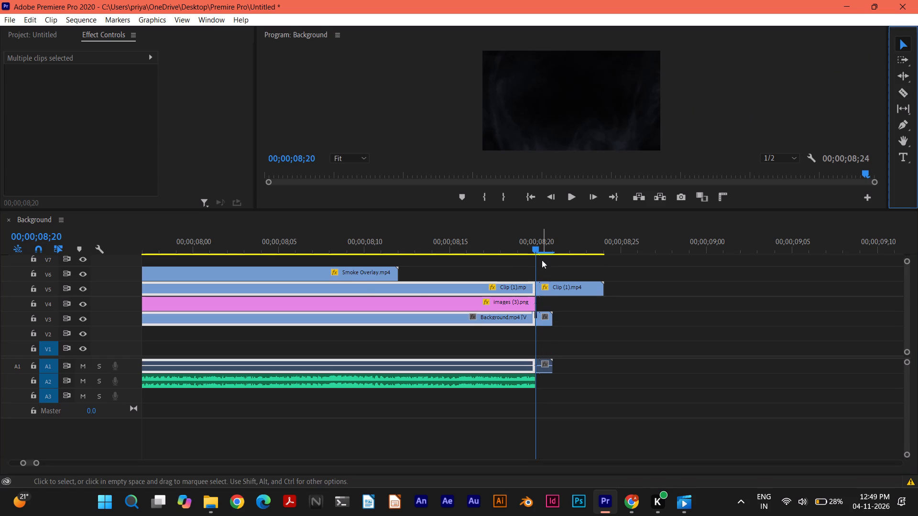
click(556, 287)
key(Delete)
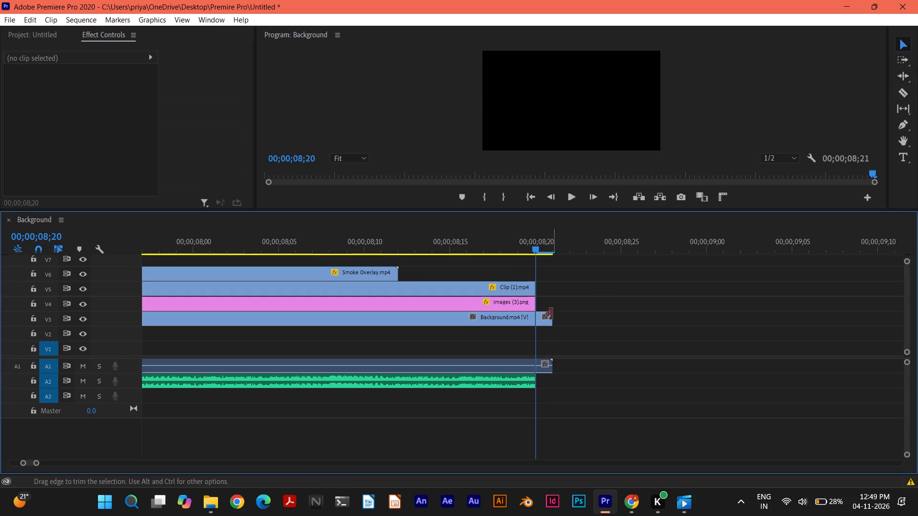
click(548, 318)
key(Delete)
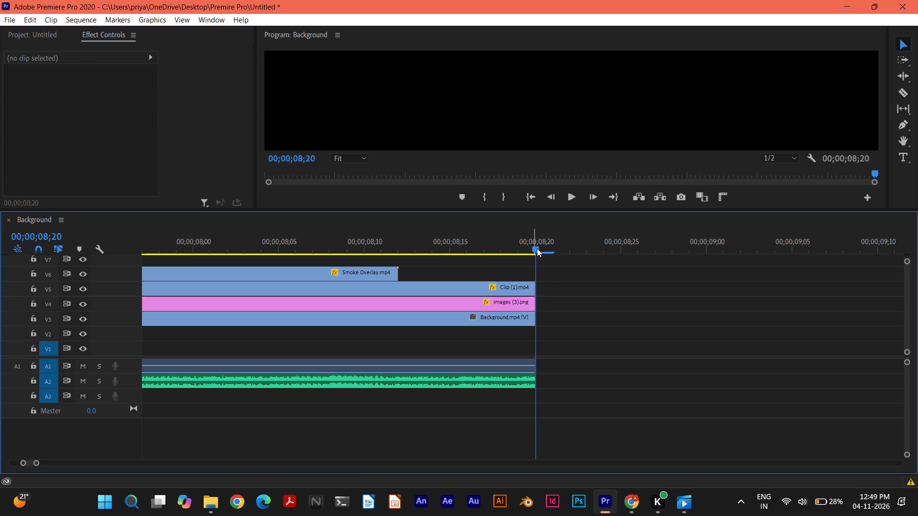
Return to the start of the sequence and play it through to 00;00;08;20 to review the trimmed reveal.
drag(537, 248, 0, 197)
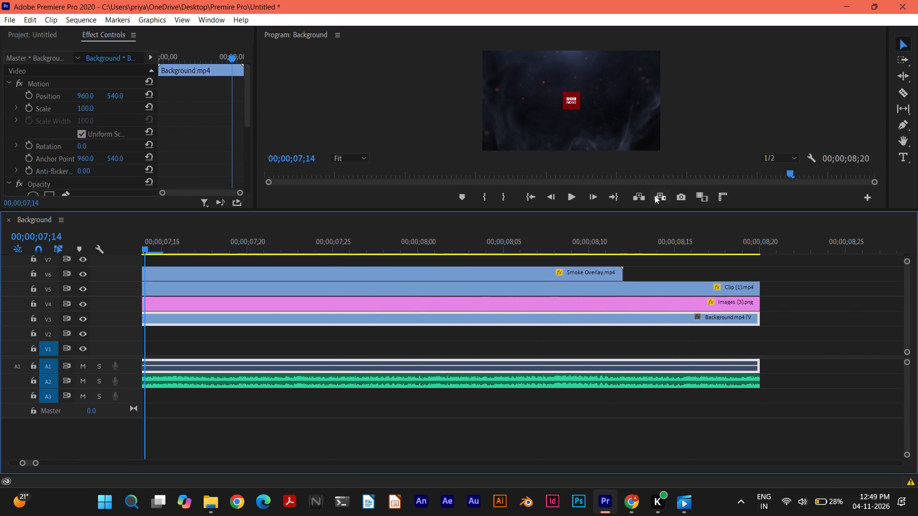
drag(787, 172, 10, 197)
click(576, 195)
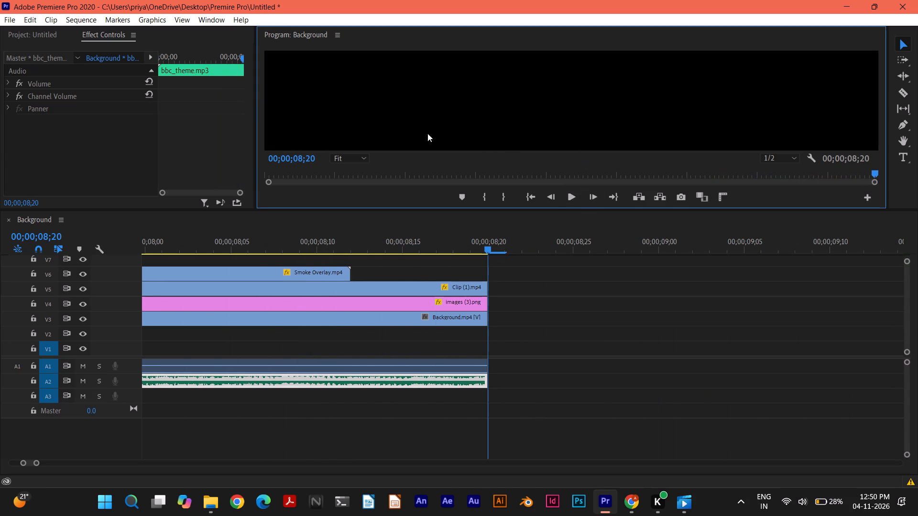
Export the sequence as Background_1.mp4 in H.264 with the Match Source - High bitrate preset, including video and audio.
key(ctrl+m)
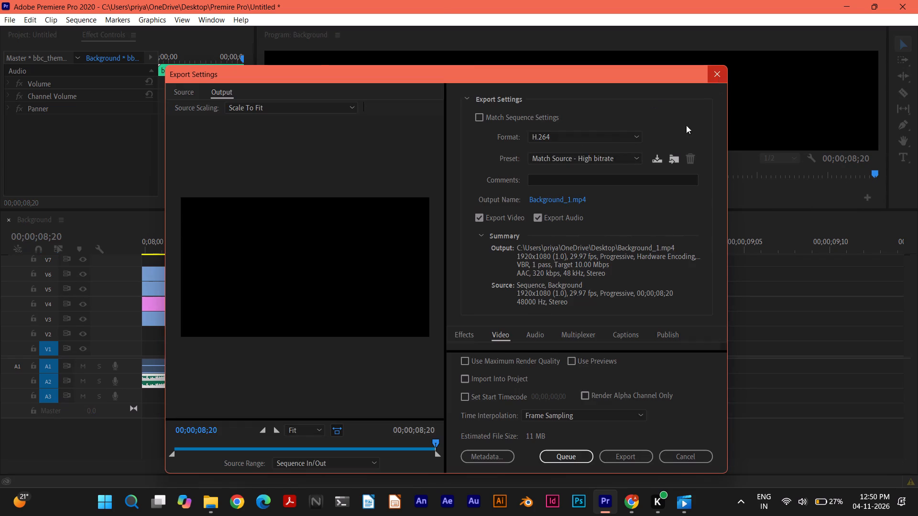
click(613, 452)
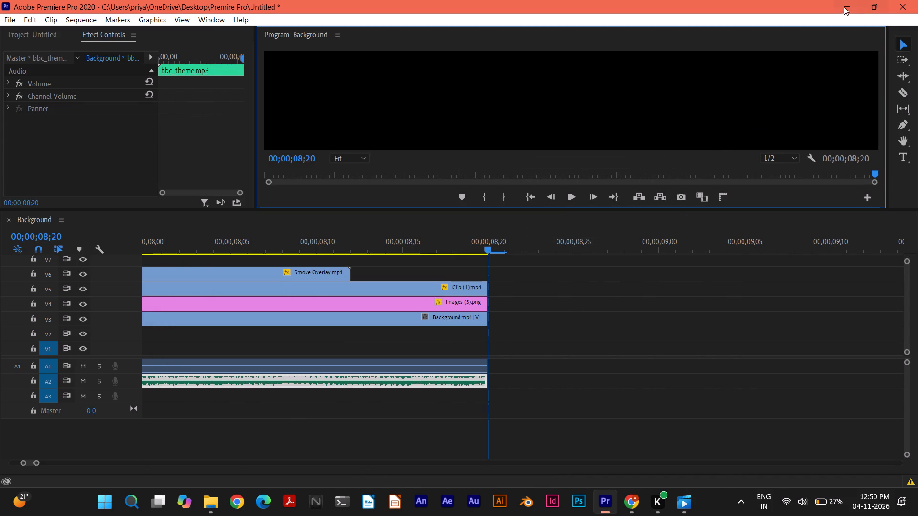
Minimize Premiere Pro and switch to the video player showing the Background video.
click(842, 8)
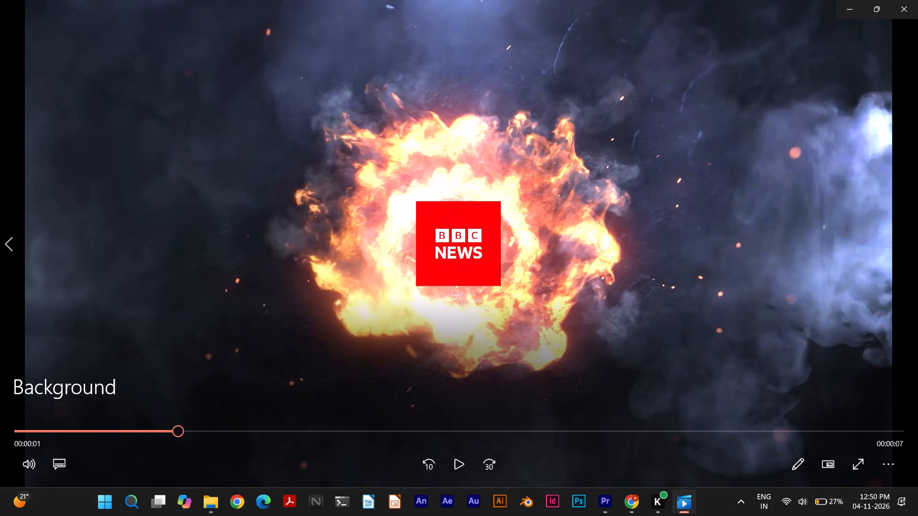